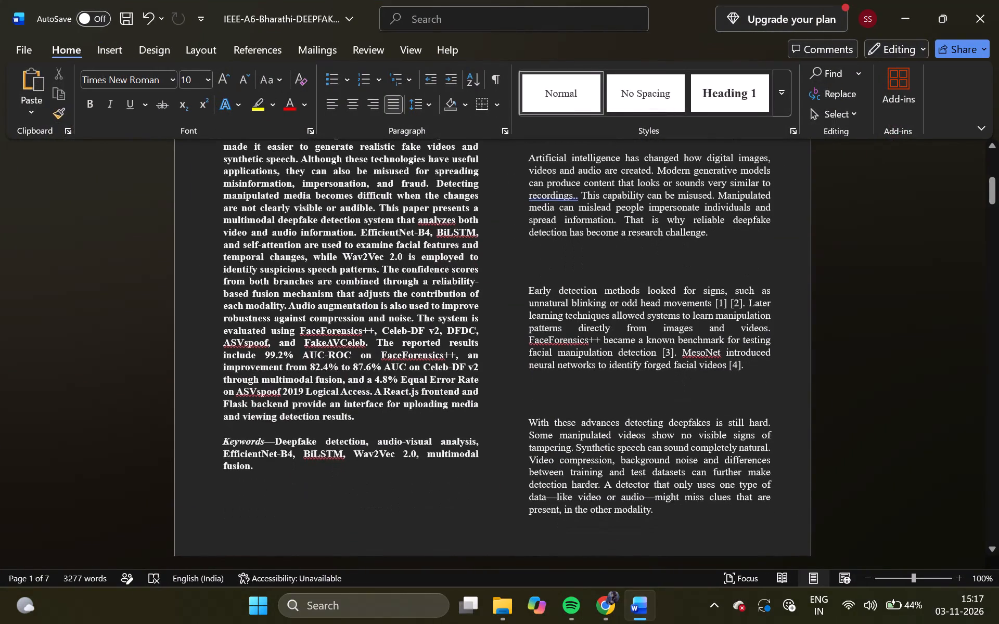
Remove the empty line between the first Introduction paragraph and the one starting "Early detection methods".
{"action": "left_click", "coordinate": [547, 276]}
{"action": "key", "text": "Down"}
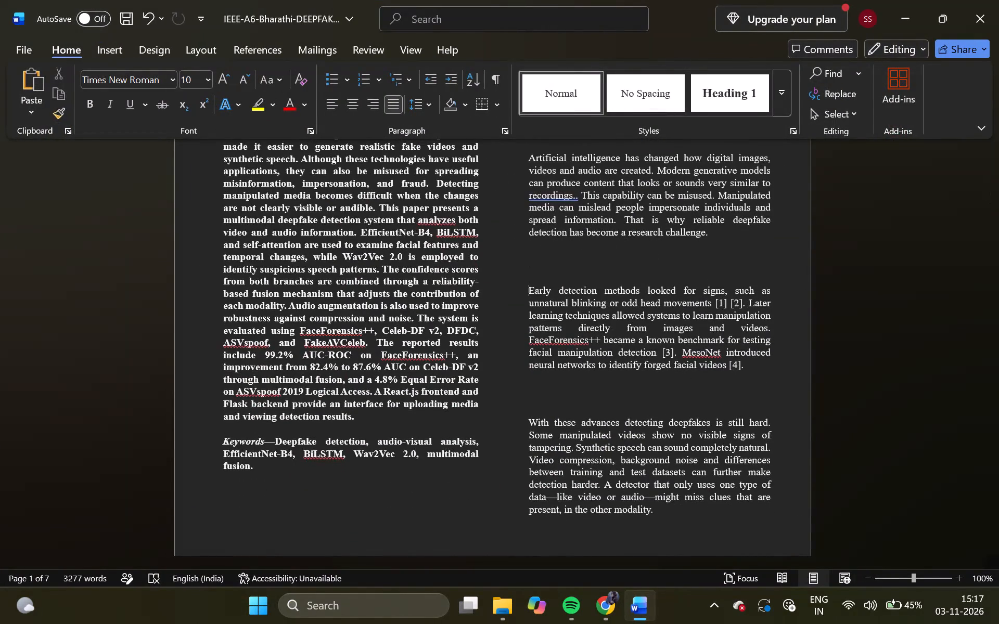
{"action": "key", "text": "BackSpace"}
{"action": "key", "text": "BackSpace"}
{"action": "key", "text": "BackSpace"}
{"action": "key", "text": "BackSpace"}
{"action": "key", "text": "BackSpace"}
{"action": "key", "text": "BackSpace"}
{"action": "key", "text": "BackSpace"}
{"action": "key", "text": "BackSpace"}
{"action": "key", "text": "BackSpace"}
{"action": "key", "text": "BackSpace"}
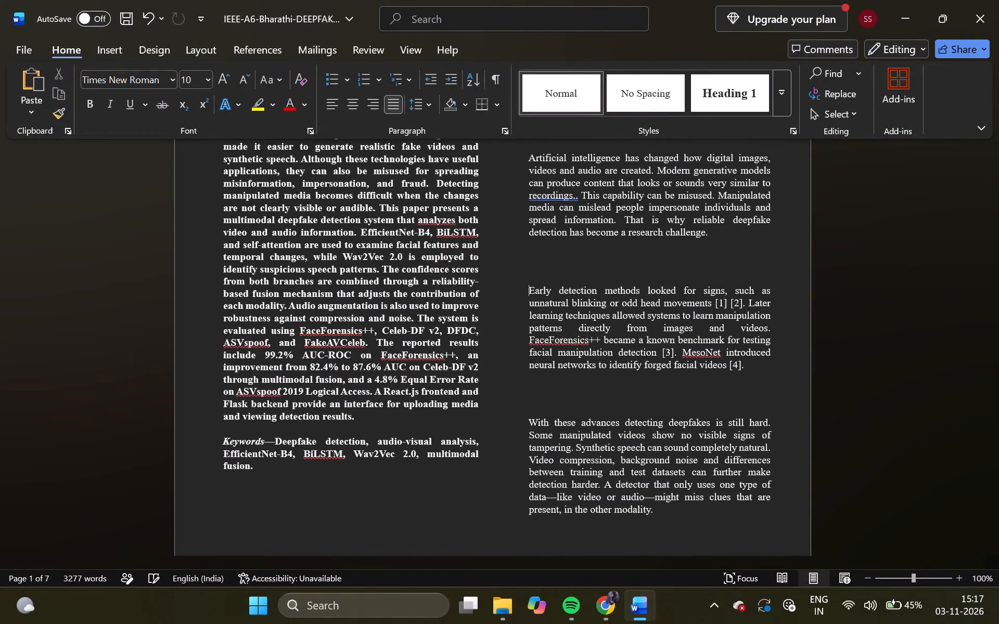
{"action": "left_click_drag", "start_coordinate": [536, 250], "coordinate": [534, 272]}
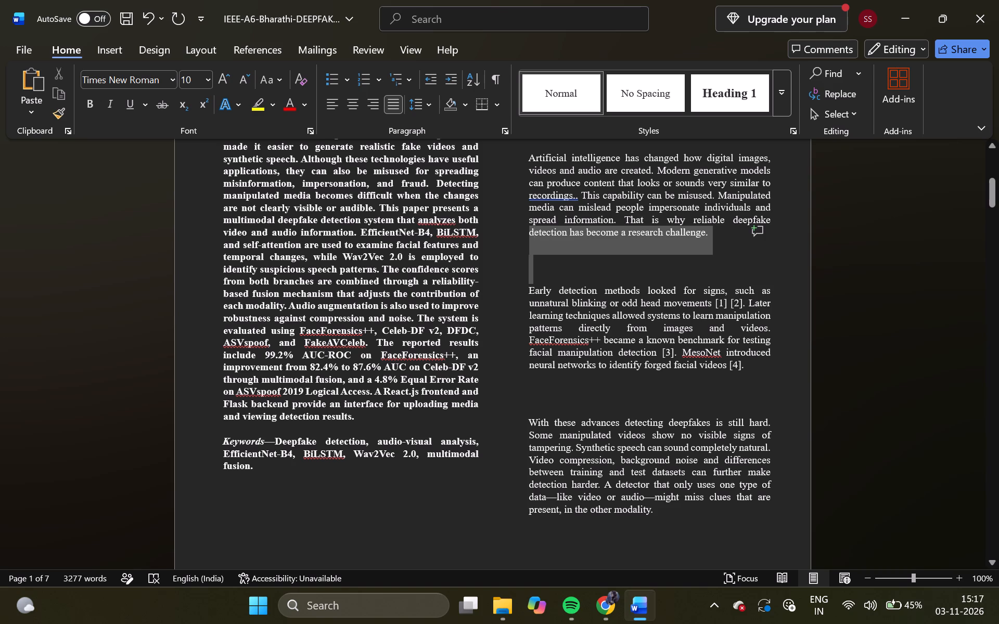
{"action": "left_click_drag", "start_coordinate": [534, 272], "coordinate": [529, 266]}
{"action": "left_click", "coordinate": [648, 259]}
{"action": "left_click", "coordinate": [718, 235]}
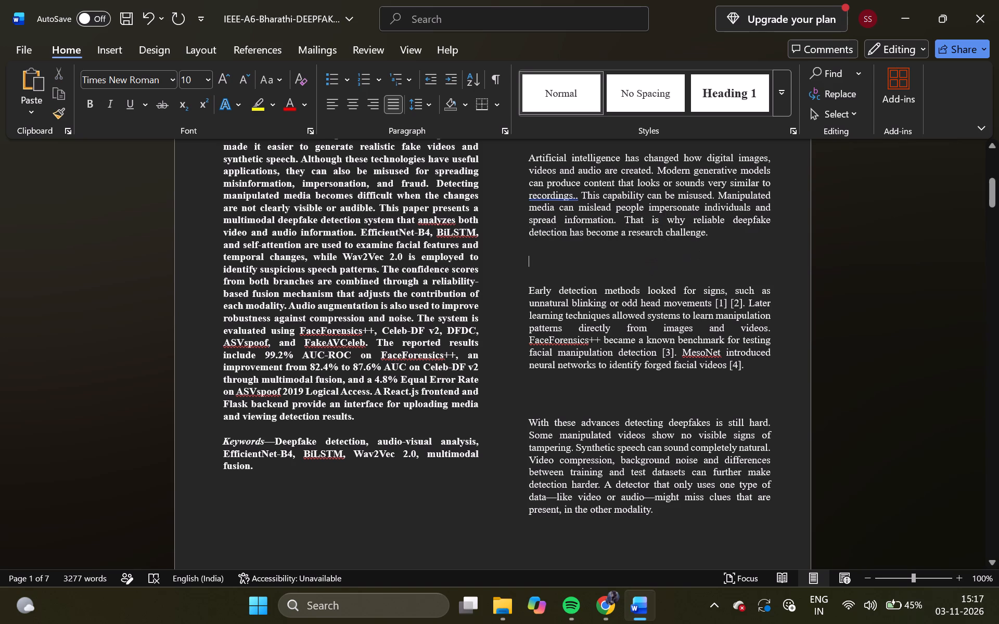
{"action": "left_click_drag", "start_coordinate": [718, 235], "coordinate": [707, 282]}
{"action": "key", "text": "BackSpace"}
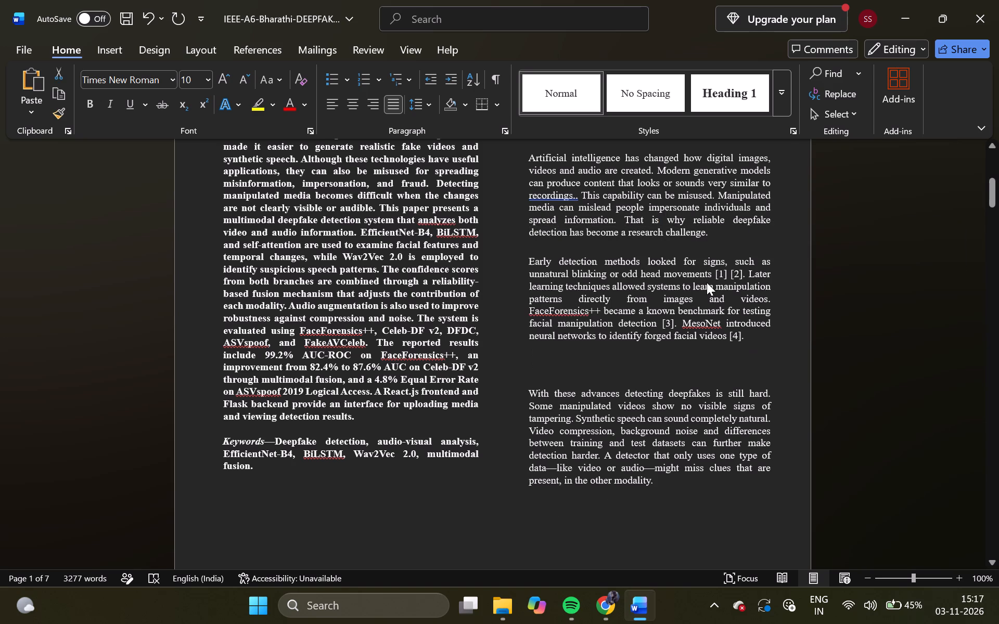
Join the "Early detection methods" paragraph onto the end of the first Introduction paragraph.
{"action": "left_click", "coordinate": [715, 236]}
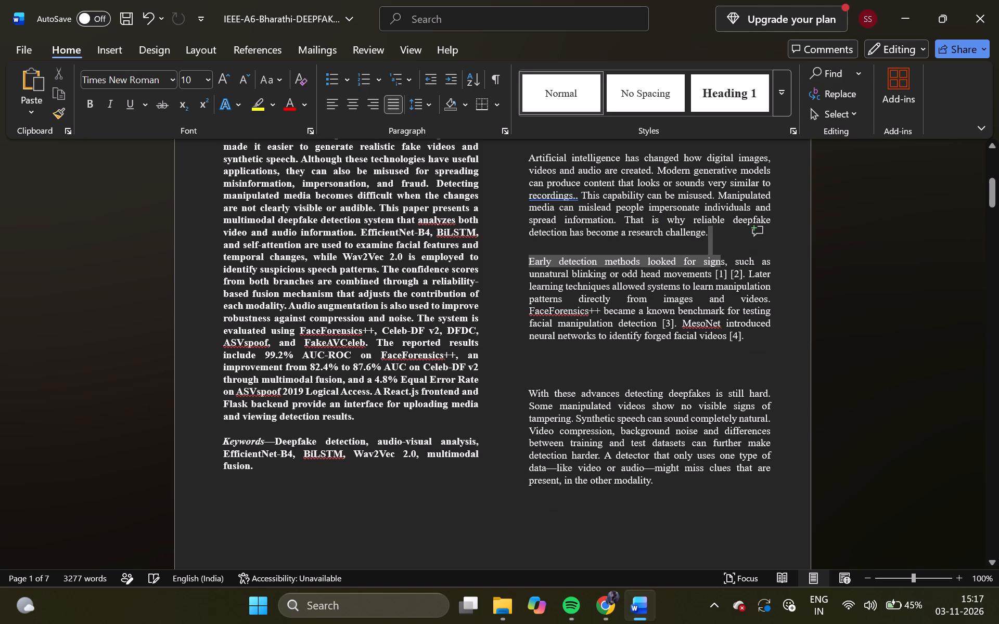
{"action": "left_click", "coordinate": [709, 235]}
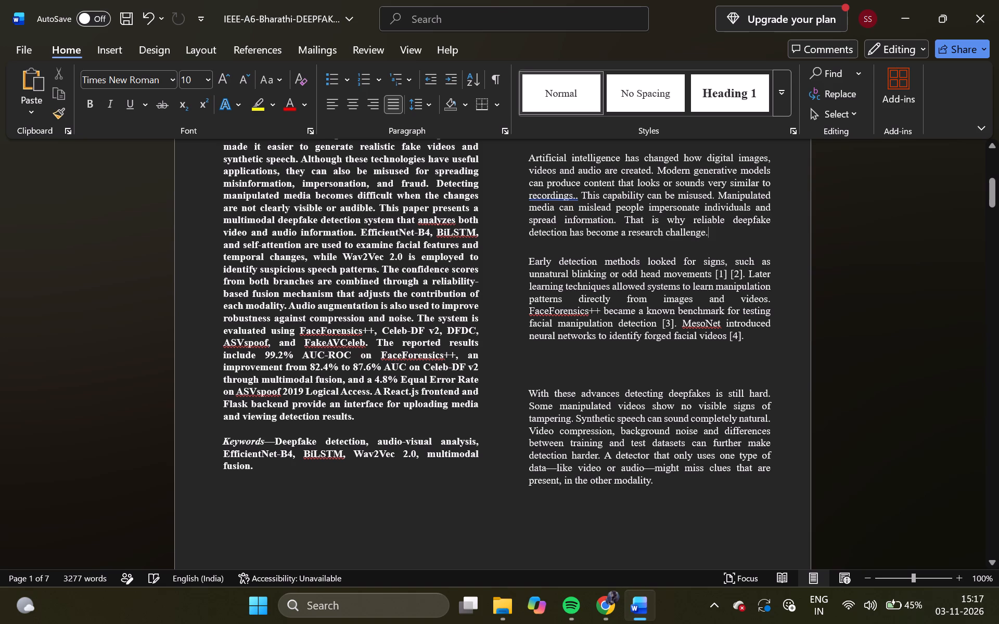
{"action": "left_click_drag", "start_coordinate": [709, 235], "coordinate": [716, 250]}
{"action": "key", "text": "BackSpace"}
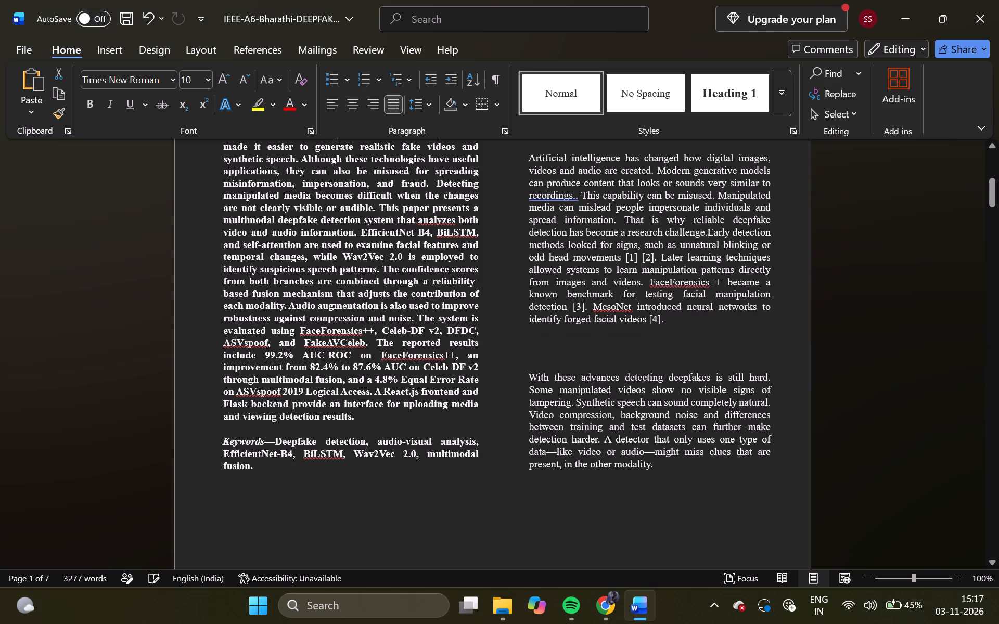
Remove the gap before "With these advances" and join that paragraph onto the merged Introduction paragraph.
{"action": "left_click_drag", "start_coordinate": [672, 318], "coordinate": [676, 365]}
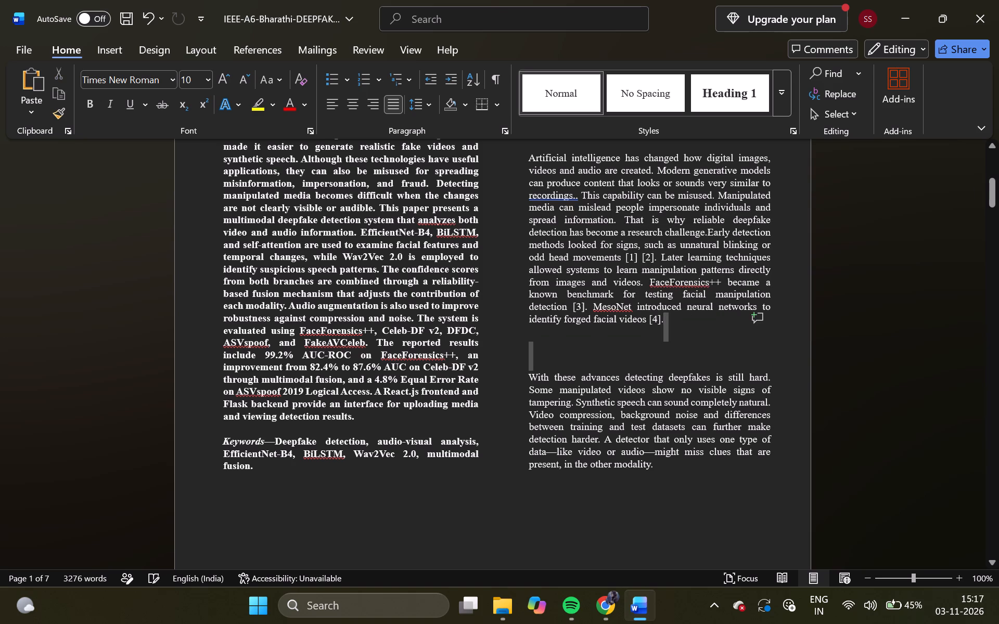
{"action": "key", "text": "BackSpace"}
{"action": "left_click_drag", "start_coordinate": [671, 321], "coordinate": [672, 341]}
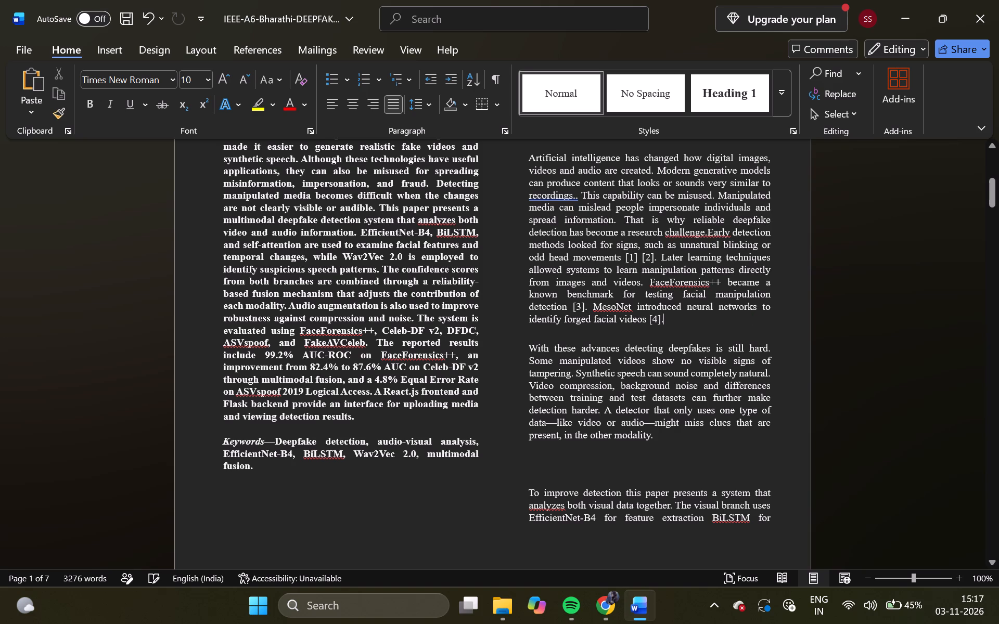
{"action": "left_click_drag", "start_coordinate": [672, 341], "coordinate": [671, 329]}
{"action": "left_click", "coordinate": [671, 329]}
{"action": "left_click_drag", "start_coordinate": [668, 321], "coordinate": [684, 328]}
{"action": "left_click_drag", "start_coordinate": [684, 328], "coordinate": [665, 336]}
{"action": "left_click_drag", "start_coordinate": [665, 336], "coordinate": [689, 329]}
{"action": "left_click_drag", "start_coordinate": [689, 329], "coordinate": [681, 325]}
{"action": "left_click_drag", "start_coordinate": [681, 325], "coordinate": [596, 346]}
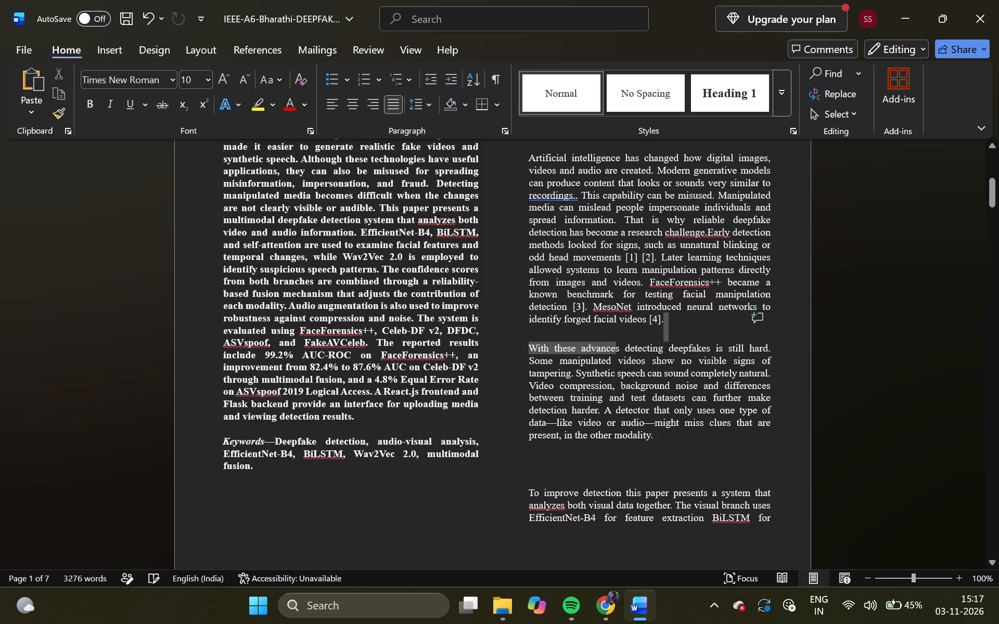
{"action": "left_click_drag", "start_coordinate": [596, 346], "coordinate": [521, 350]}
{"action": "key", "text": "BackSpace"}
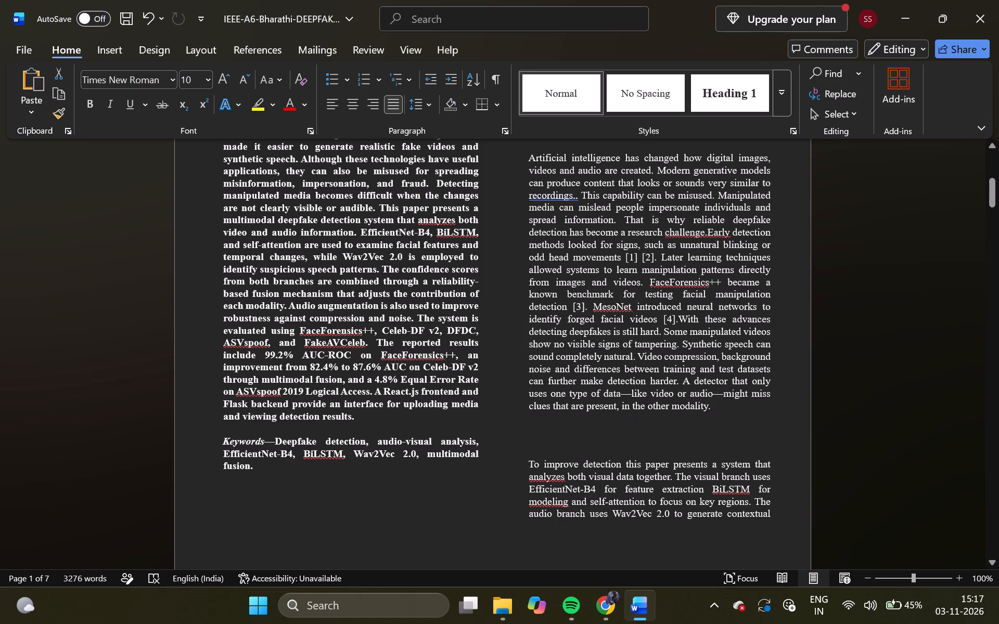
Remove the gap before "To improve detection" and join that paragraph onto the end of the merged Introduction paragraph.
{"action": "left_click", "coordinate": [714, 411]}
{"action": "left_click_drag", "start_coordinate": [714, 411], "coordinate": [723, 451]}
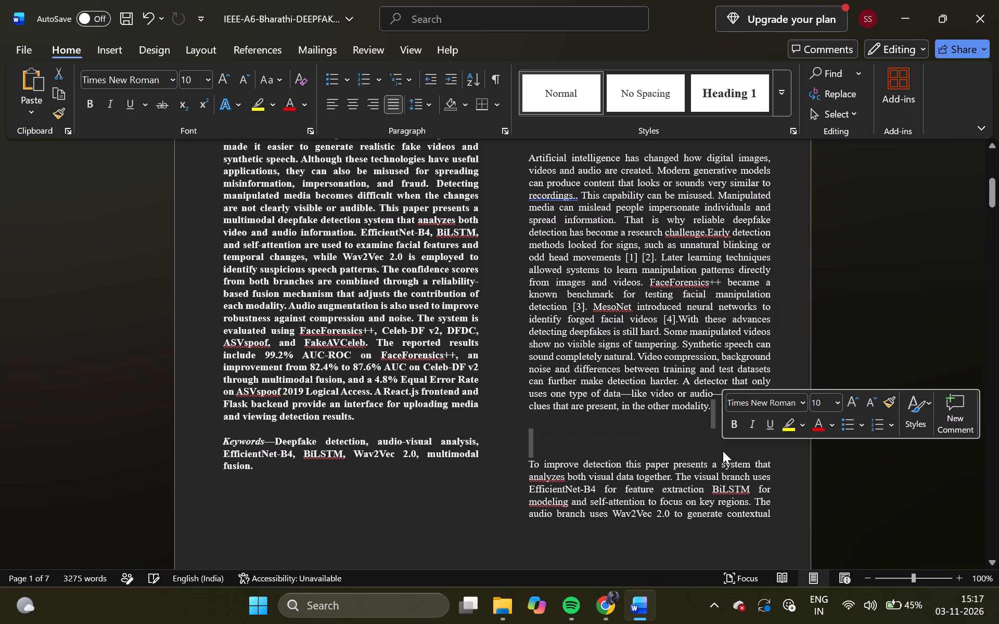
{"action": "key", "text": "BackSpace"}
{"action": "left_click_drag", "start_coordinate": [721, 412], "coordinate": [526, 436]}
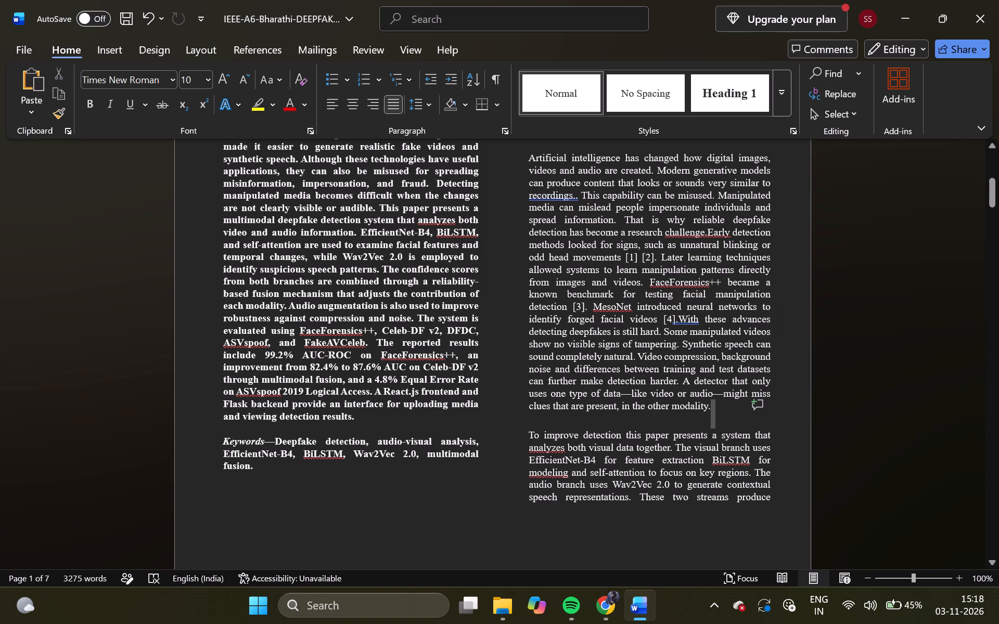
{"action": "left_click_drag", "start_coordinate": [526, 436], "coordinate": [527, 436]}
{"action": "key", "text": "BackSpace"}
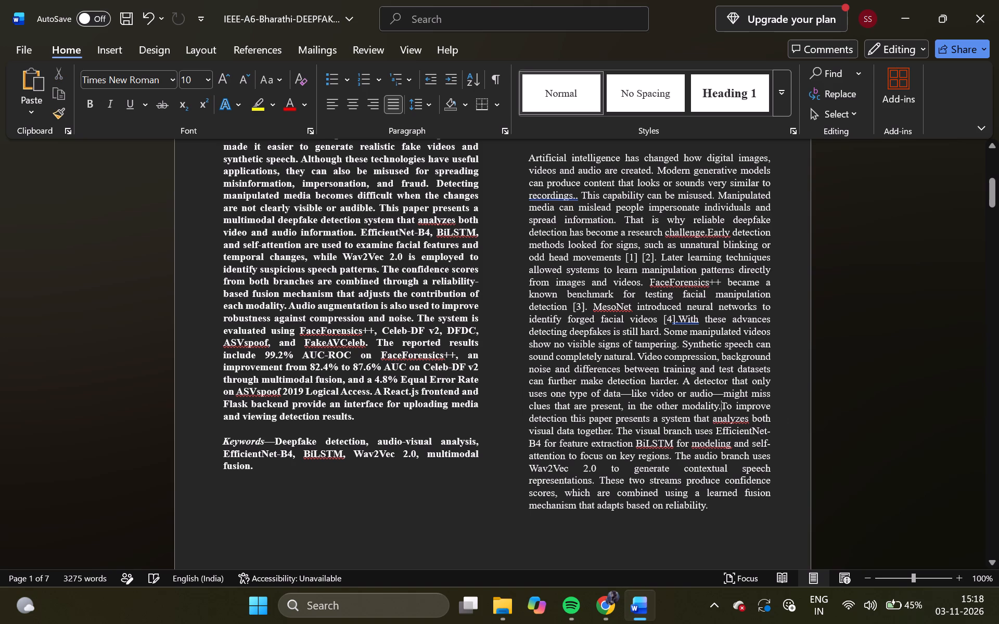
Remove the empty line above the Introduction paragraph starting "The main contributions" on page 2.
{"action": "scroll", "coordinate": [644, 498], "scroll_direction": "down", "scroll_amount": 2}
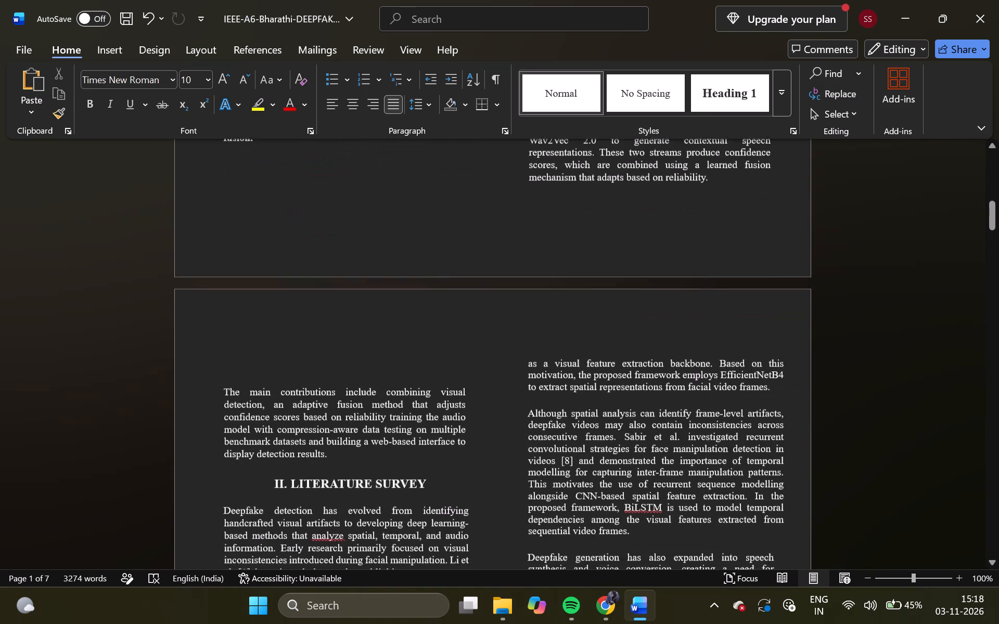
{"action": "scroll", "coordinate": [644, 498], "scroll_direction": "down", "scroll_amount": 1}
{"action": "scroll", "coordinate": [409, 397], "scroll_direction": "up", "scroll_amount": 1}
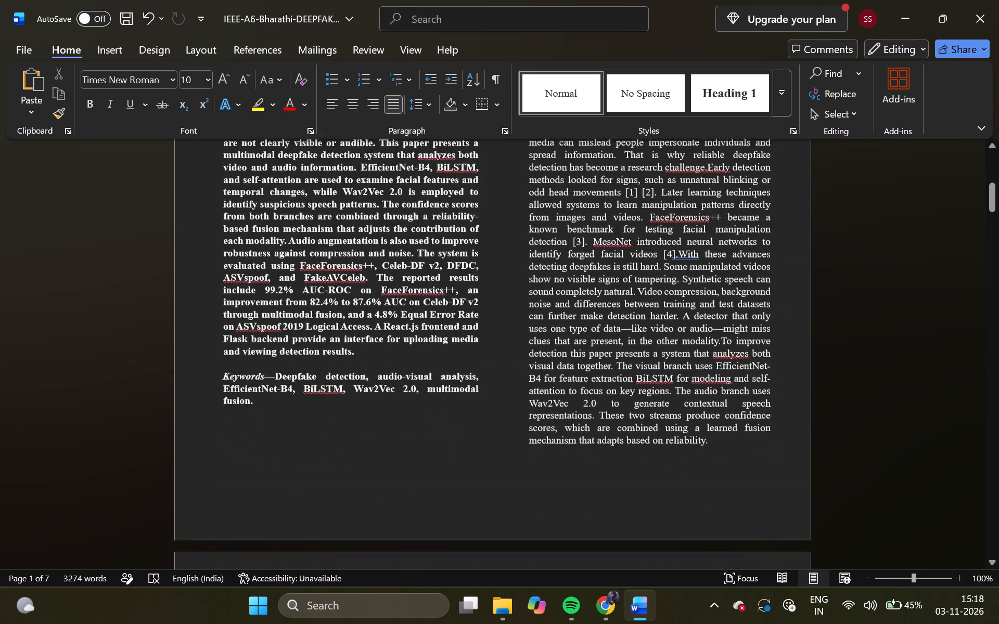
{"action": "scroll", "coordinate": [403, 368], "scroll_direction": "down", "scroll_amount": 1}
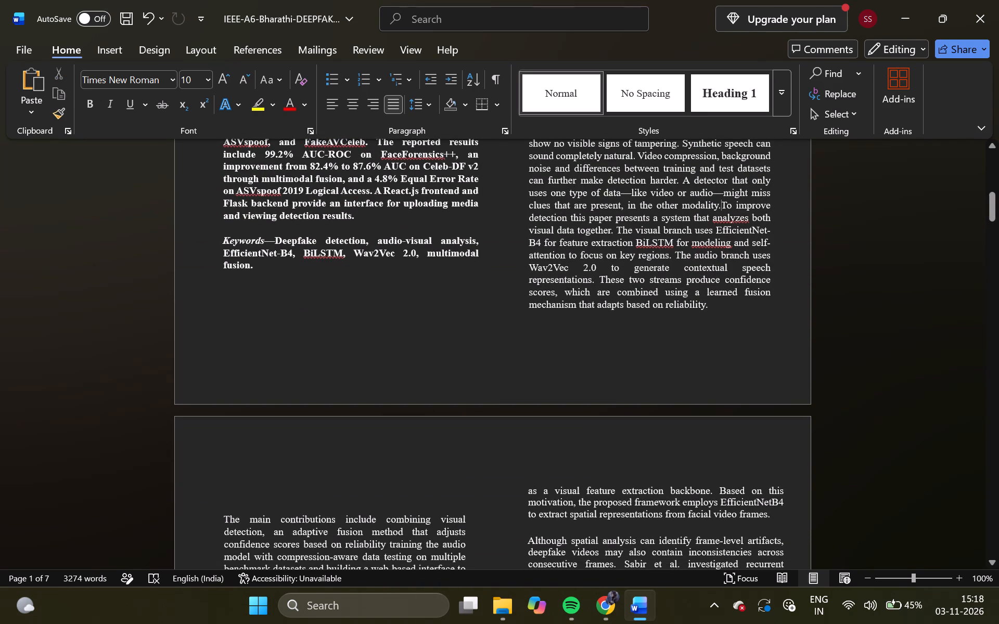
{"action": "left_click_drag", "start_coordinate": [724, 306], "coordinate": [275, 480]}
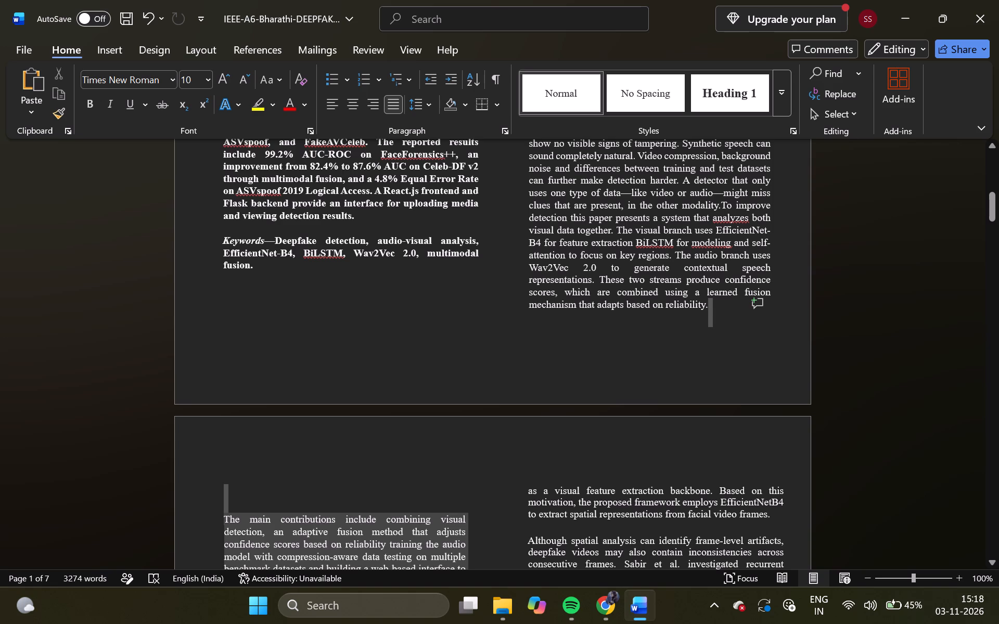
{"action": "left_click_drag", "start_coordinate": [275, 480], "coordinate": [274, 479]}
{"action": "key", "text": "BackSpace"}
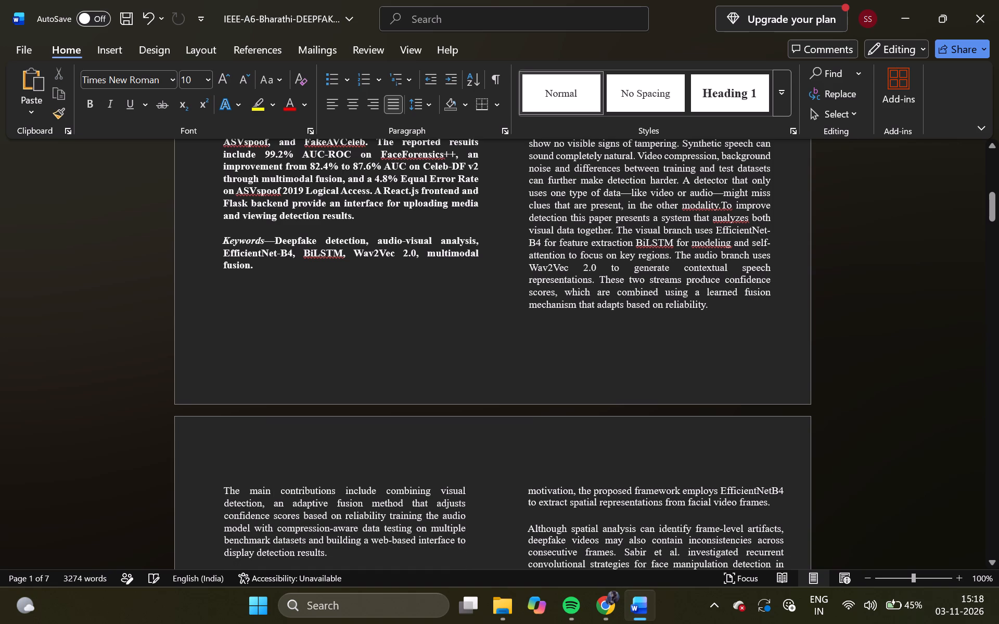
Join the "The main contributions" paragraph onto the end of the merged Introduction paragraph.
{"action": "left_click", "coordinate": [239, 477]}
{"action": "left_click", "coordinate": [226, 476]}
{"action": "left_click", "coordinate": [714, 304]}
{"action": "left_click_drag", "start_coordinate": [714, 304], "coordinate": [723, 336]}
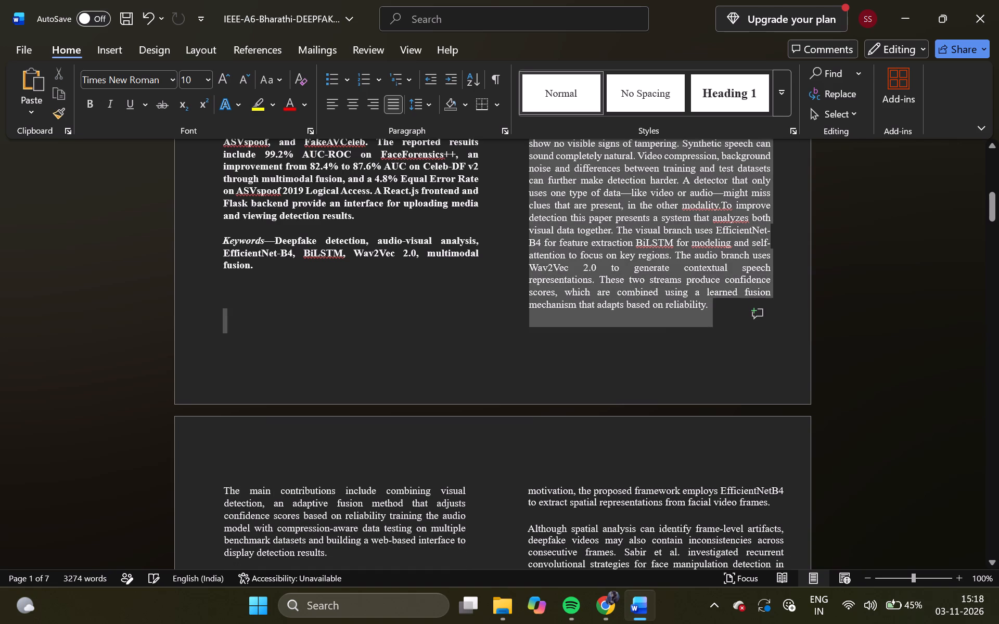
{"action": "left_click_drag", "start_coordinate": [723, 336], "coordinate": [734, 326]}
{"action": "left_click_drag", "start_coordinate": [734, 326], "coordinate": [226, 348]}
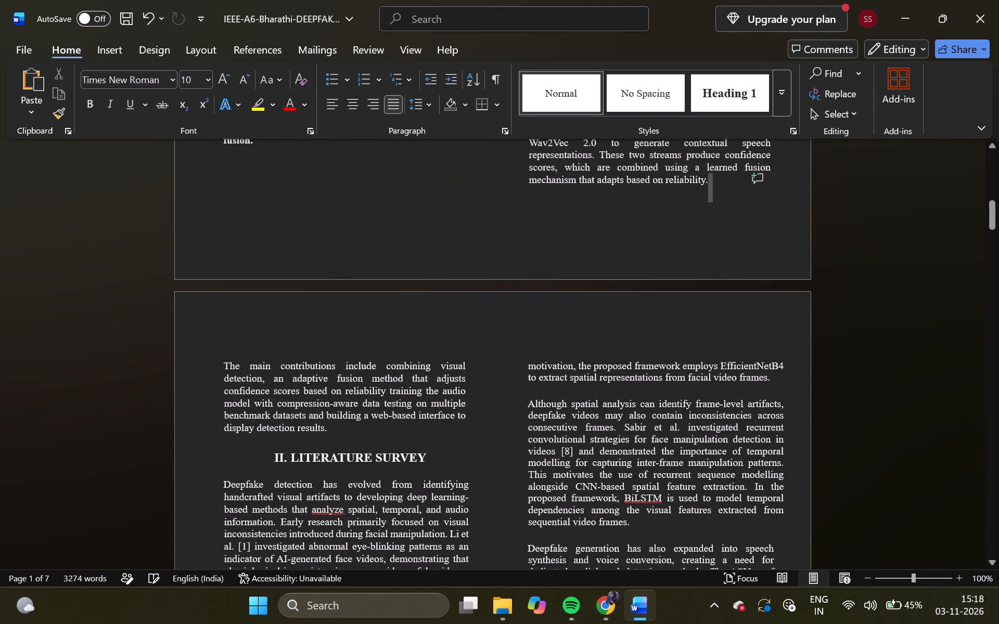
{"action": "left_click_drag", "start_coordinate": [226, 348], "coordinate": [216, 350]}
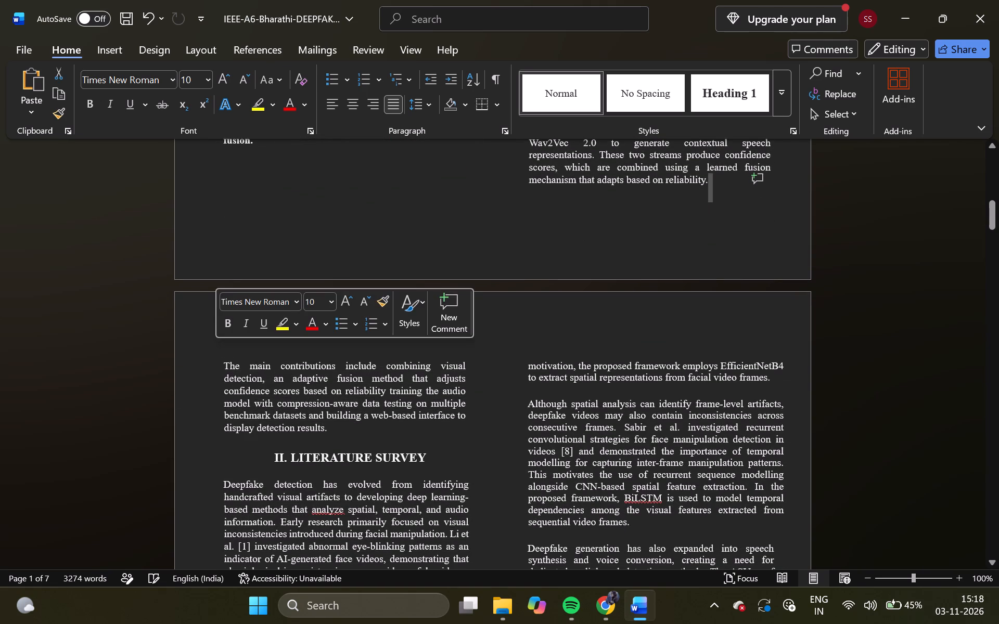
{"action": "key", "text": "BackSpace"}
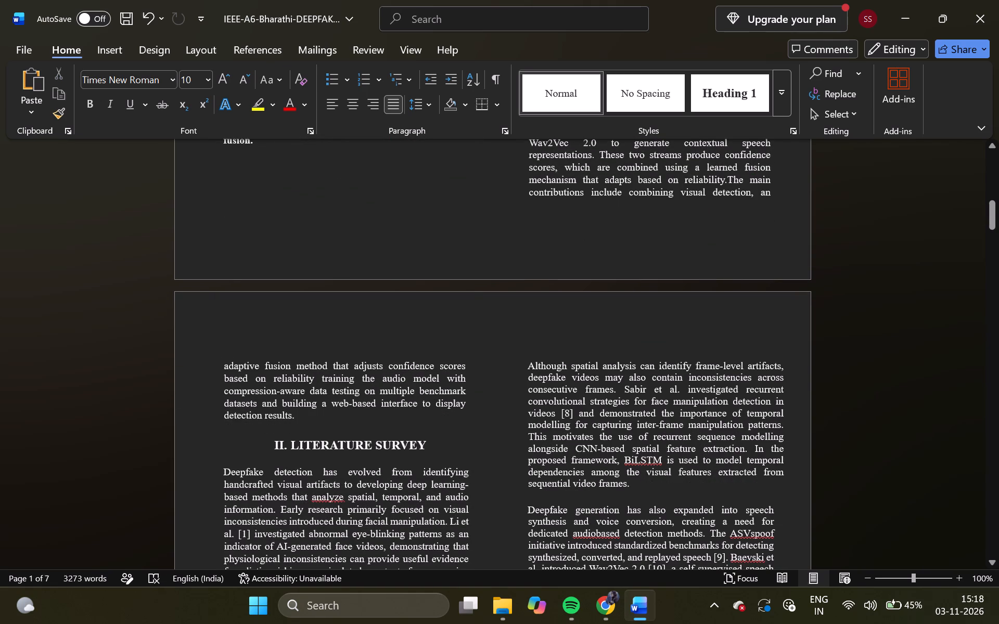
{"action": "scroll", "coordinate": [369, 424], "scroll_direction": "down", "scroll_amount": 1}
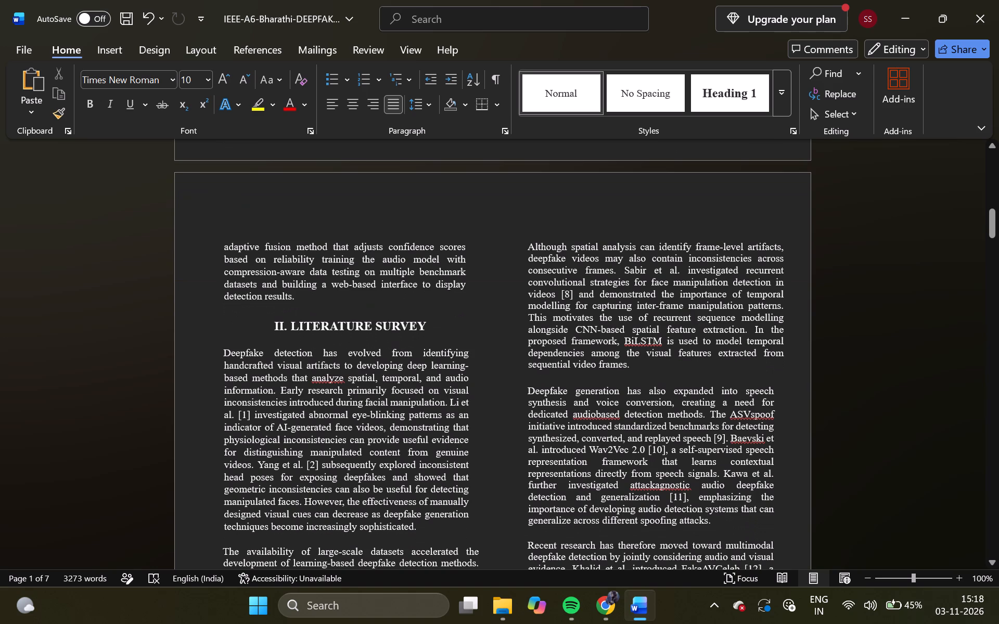
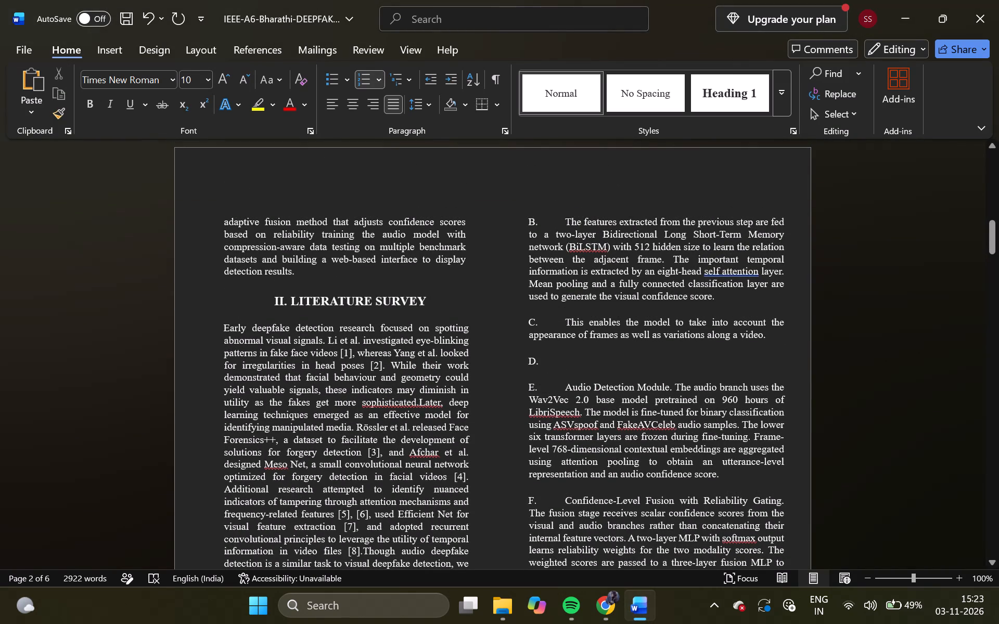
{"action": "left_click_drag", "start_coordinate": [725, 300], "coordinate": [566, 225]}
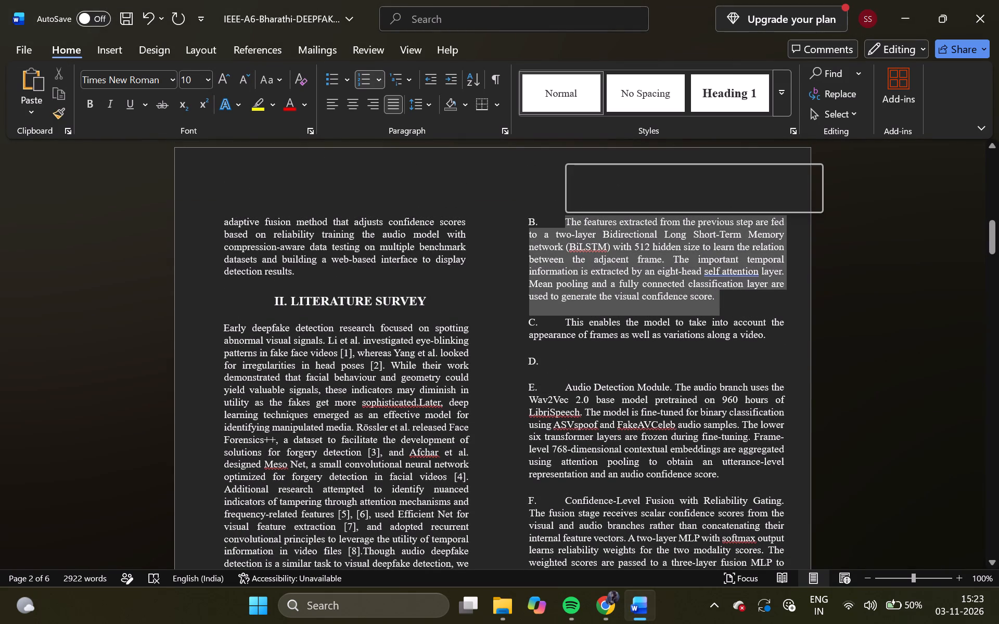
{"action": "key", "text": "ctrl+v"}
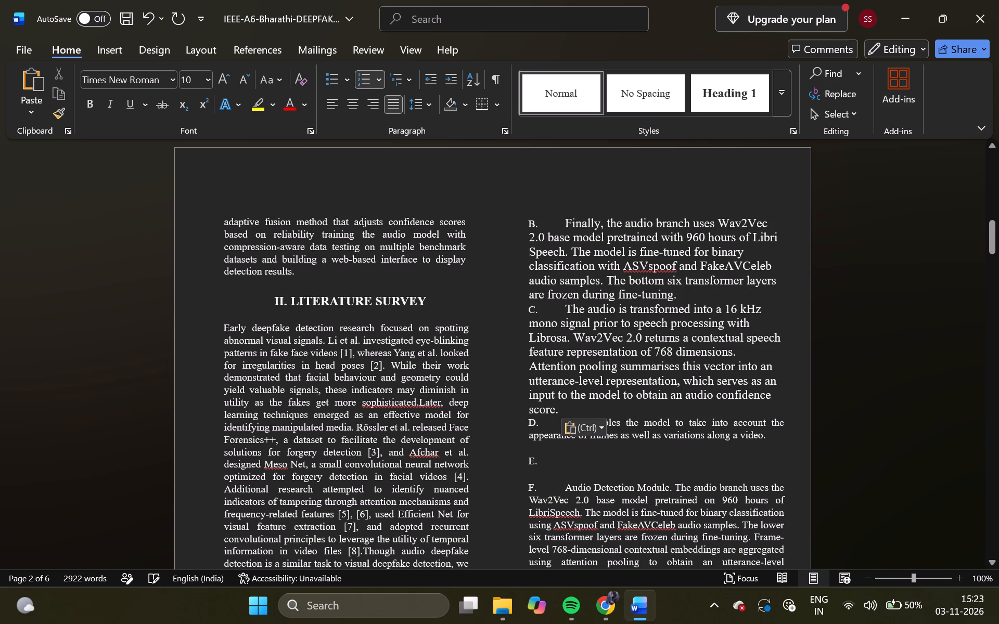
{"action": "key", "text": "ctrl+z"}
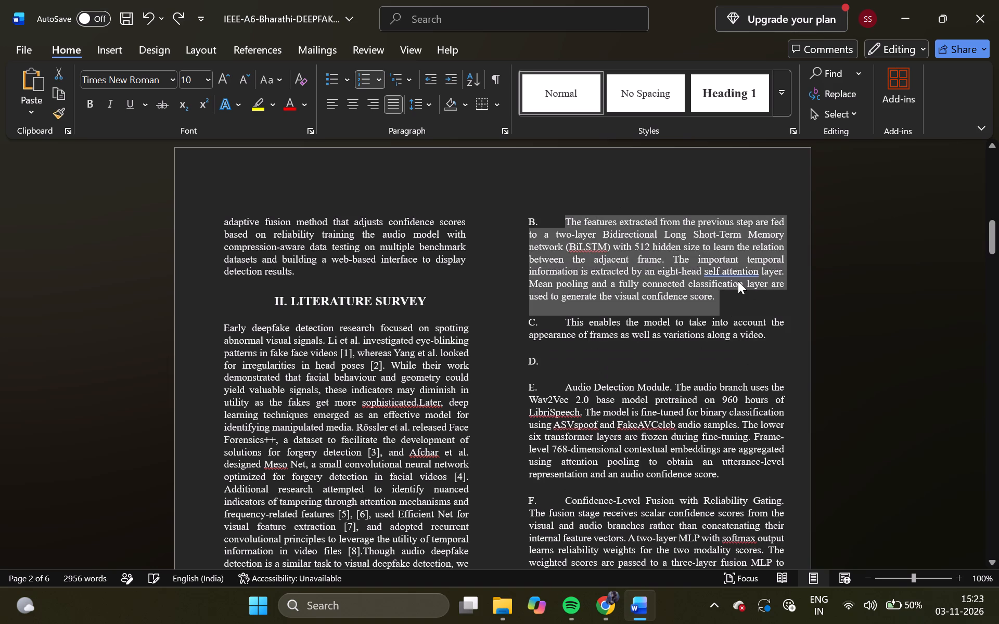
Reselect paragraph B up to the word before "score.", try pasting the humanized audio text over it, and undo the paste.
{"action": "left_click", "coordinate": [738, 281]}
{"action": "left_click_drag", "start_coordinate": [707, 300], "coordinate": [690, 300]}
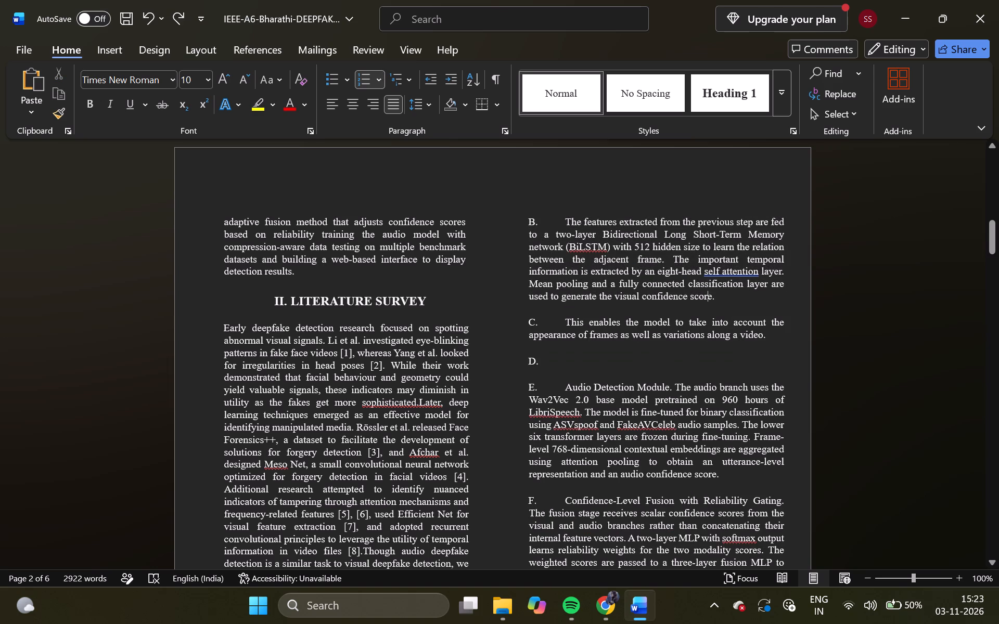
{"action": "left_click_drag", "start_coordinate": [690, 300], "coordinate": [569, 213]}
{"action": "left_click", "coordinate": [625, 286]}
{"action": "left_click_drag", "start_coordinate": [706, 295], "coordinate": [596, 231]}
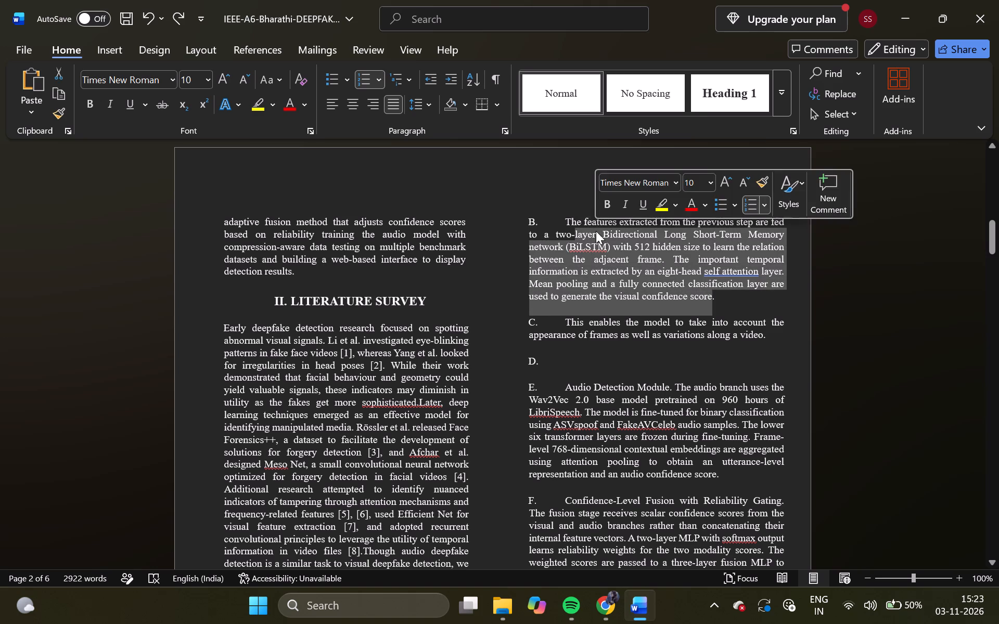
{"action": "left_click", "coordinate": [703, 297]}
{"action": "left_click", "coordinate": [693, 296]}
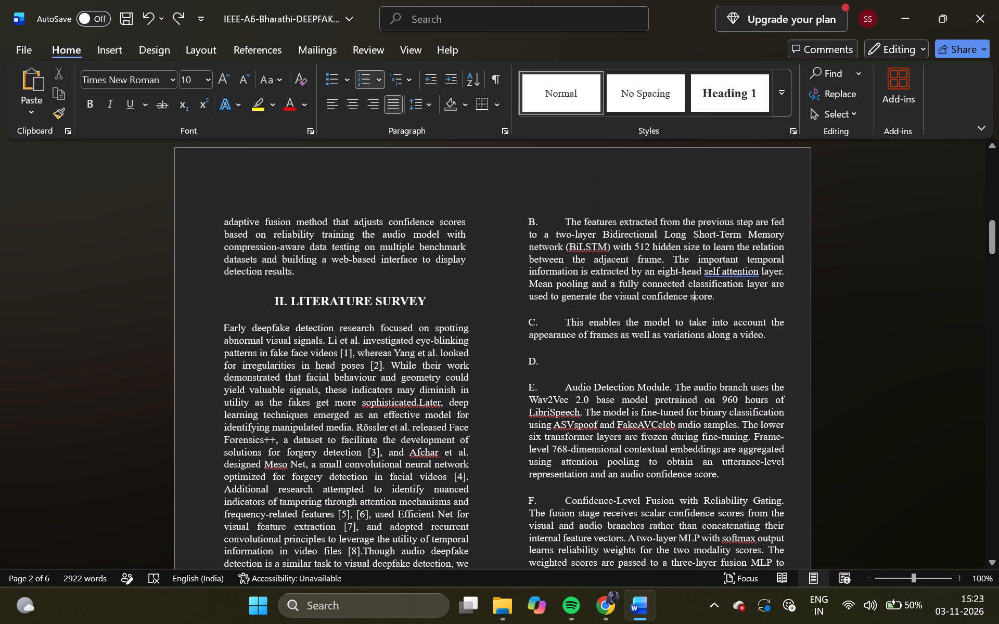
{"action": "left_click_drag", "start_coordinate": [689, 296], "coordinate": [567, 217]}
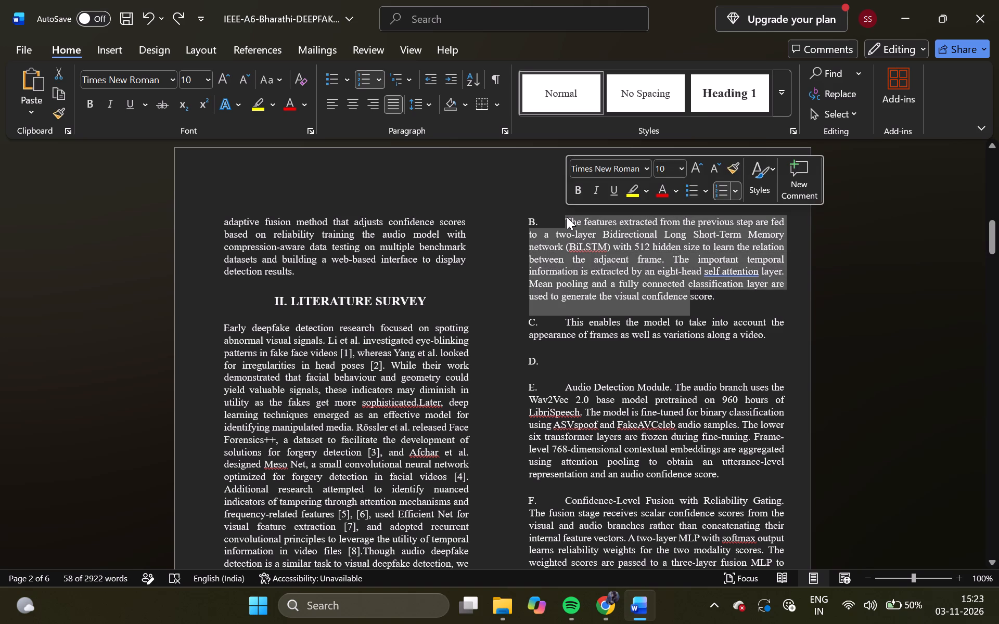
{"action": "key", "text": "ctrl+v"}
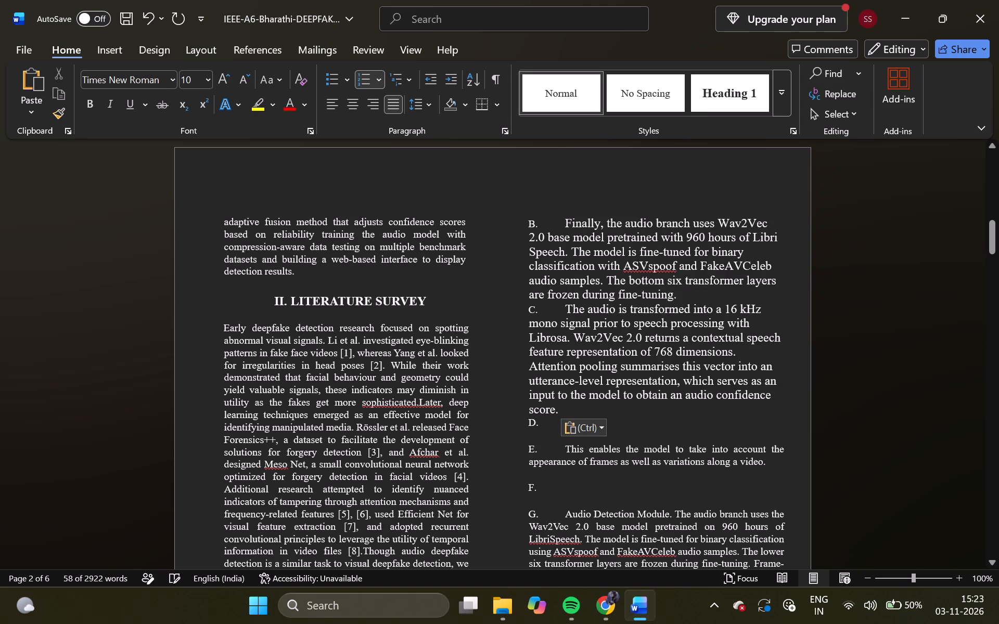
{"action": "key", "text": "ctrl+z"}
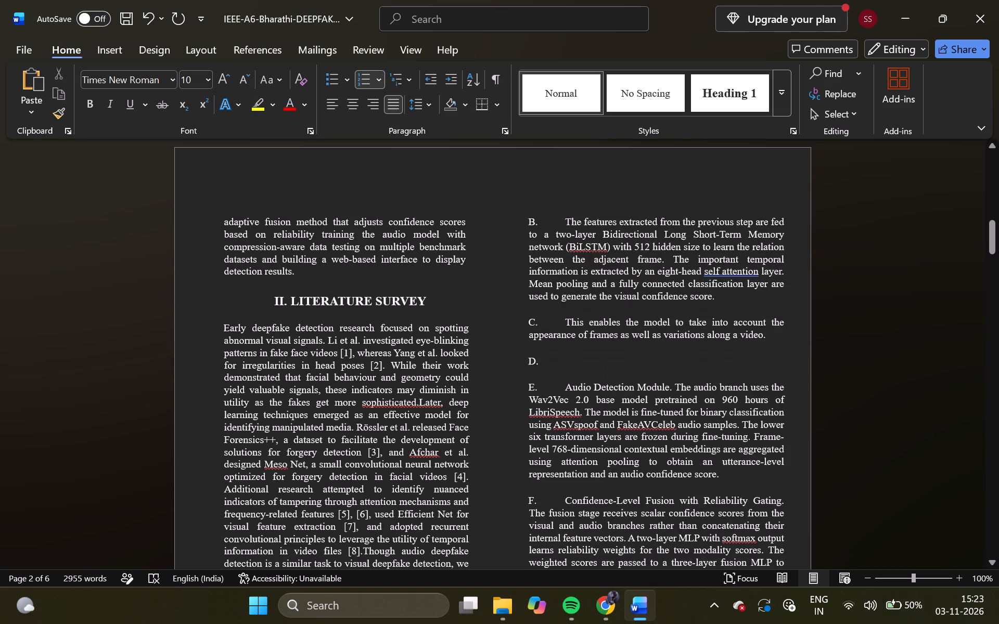
Replace paragraph B's text from "features extracted" to "visual confidence" with the humanized audio text and delete the leftover leading "The".
{"action": "left_click", "coordinate": [675, 298]}
{"action": "left_click_drag", "start_coordinate": [588, 226], "coordinate": [687, 279]}
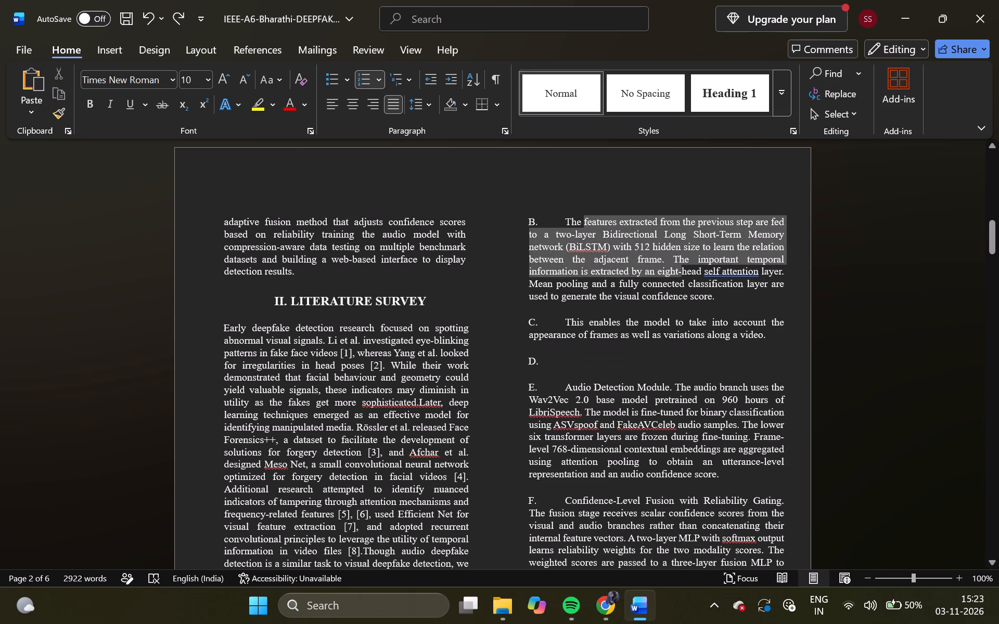
{"action": "left_click_drag", "start_coordinate": [687, 279], "coordinate": [688, 294]}
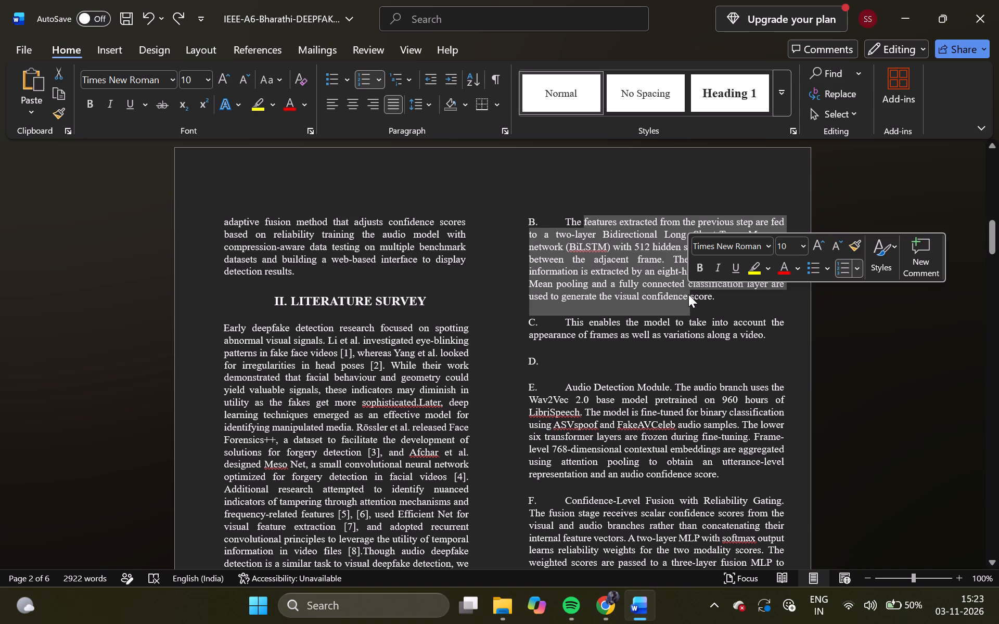
{"action": "key", "text": "ctrl+v"}
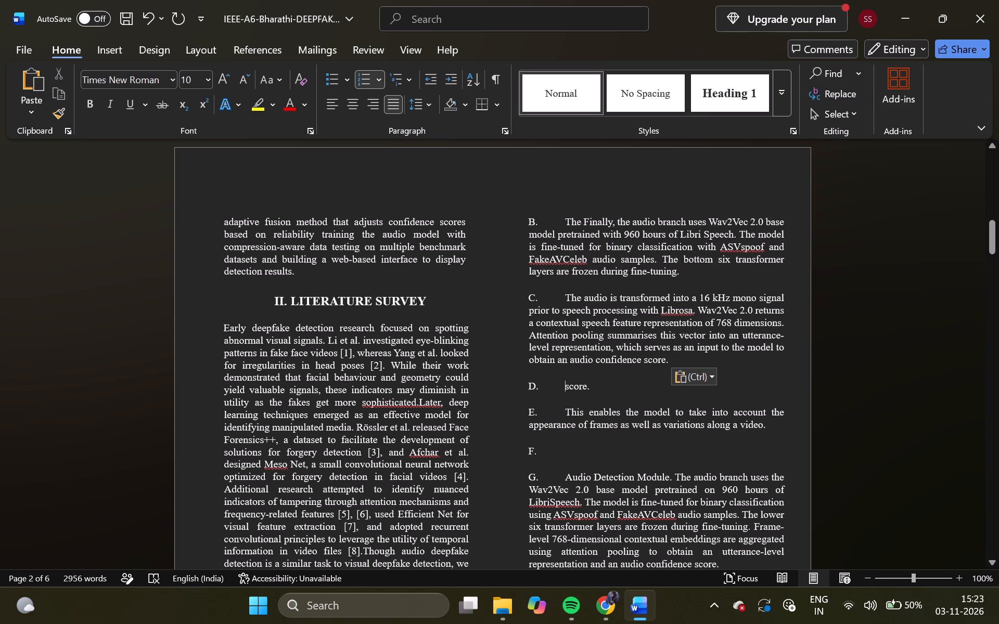
{"action": "left_click", "coordinate": [585, 222]}
{"action": "key", "text": "BackSpace"}
{"action": "key", "text": "BackSpace"}
{"action": "key", "text": "BackSpace"}
{"action": "key", "text": "BackSpace"}
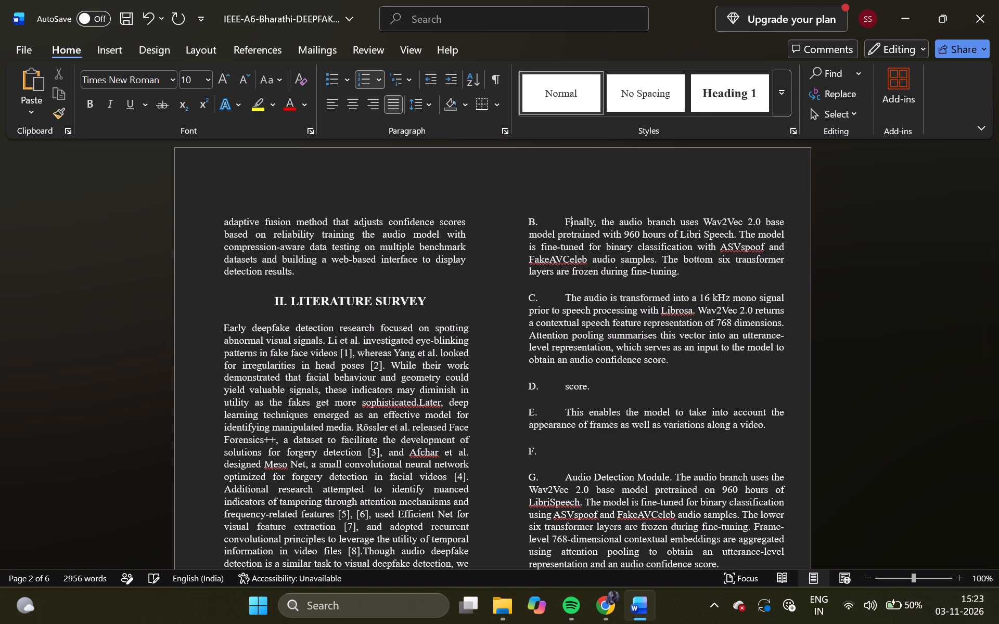
Insert the heading "Audio detection model : " before "Finally," at the start of paragraph B.
{"action": "left_click", "coordinate": [620, 605]}
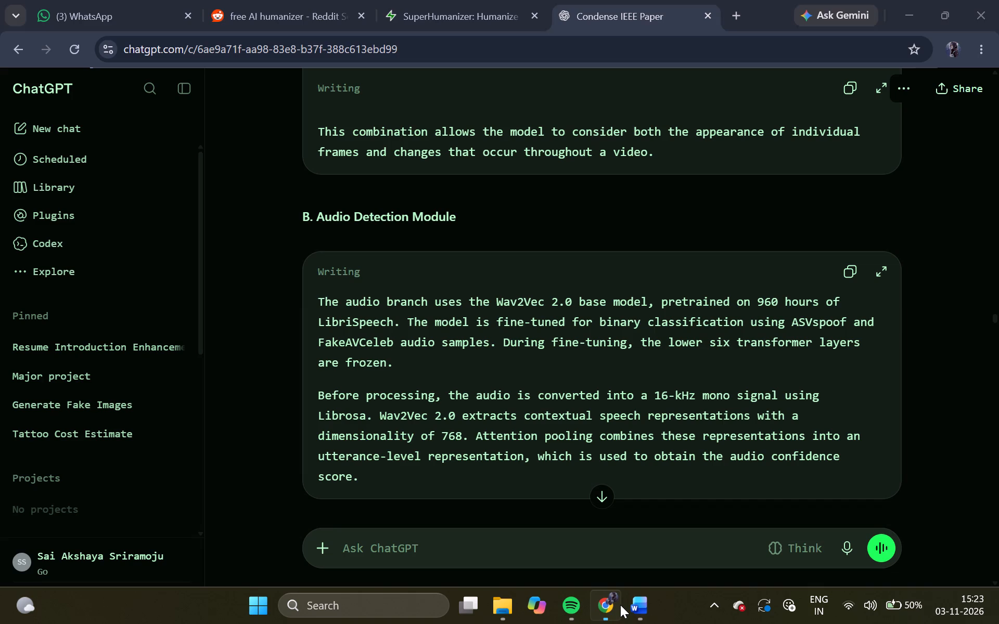
{"action": "left_click", "coordinate": [643, 613]}
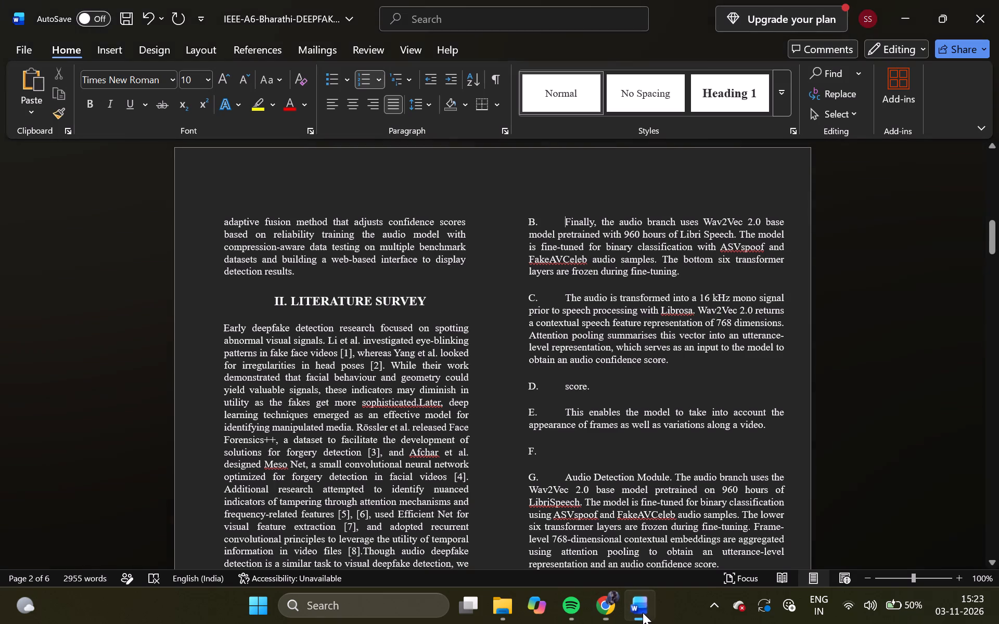
{"action": "type", "text": "Ay"}
{"action": "key", "text": "BackSpace"}
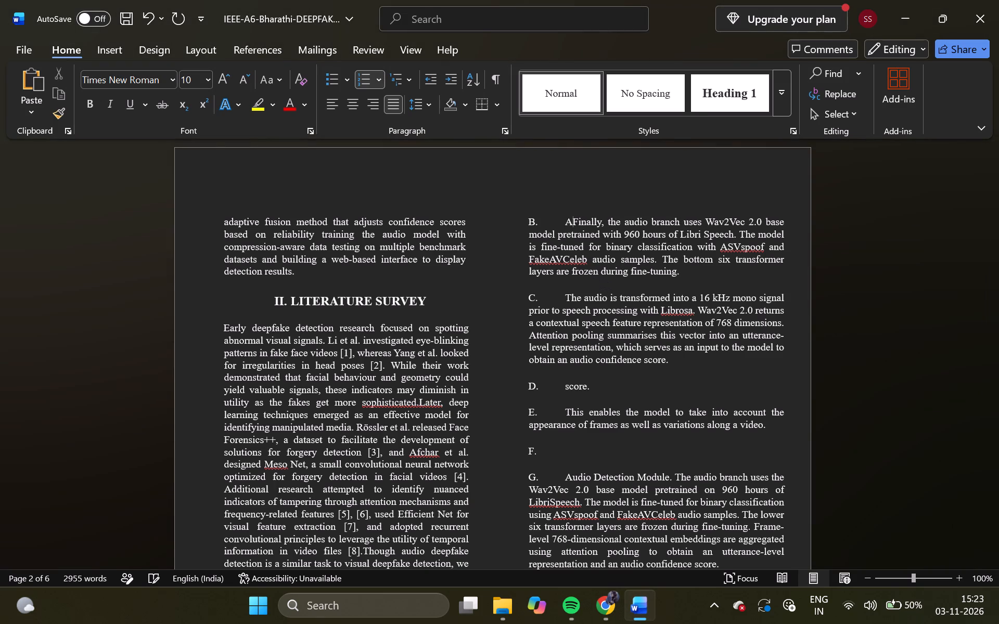
{"action": "key", "text": "BackSpace"}
{"action": "key", "text": "Left"}
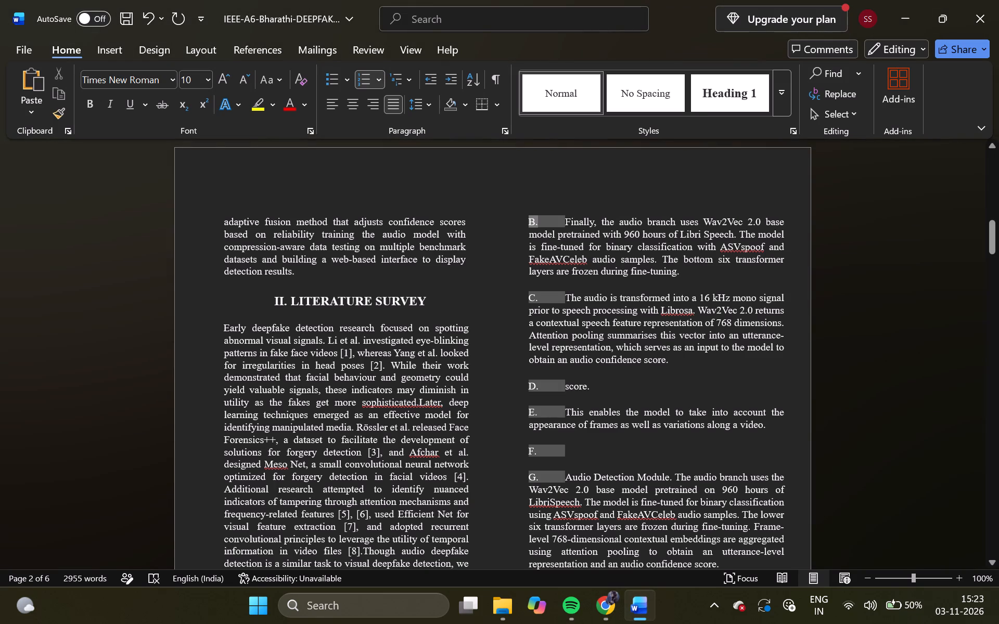
{"action": "key", "text": "Right"}
{"action": "type", "text": "AUd"}
{"action": "key", "text": "BackSpace"}
{"action": "key", "text": "BackSpace"}
{"action": "type", "text": "udio detection model"}
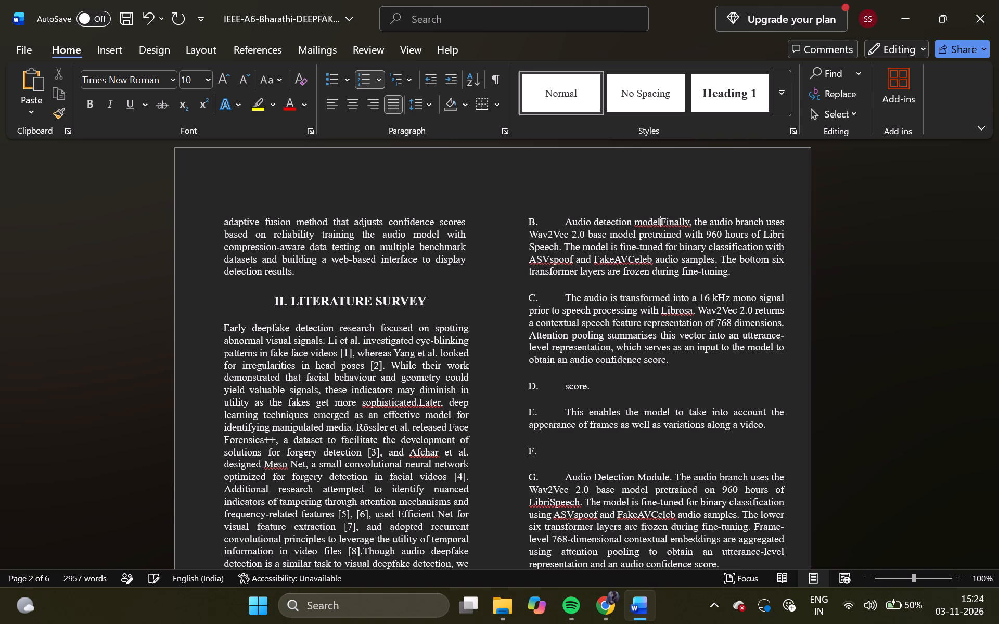
{"action": "key", "text": "space"}
{"action": "key", "text": "shift+colon"}
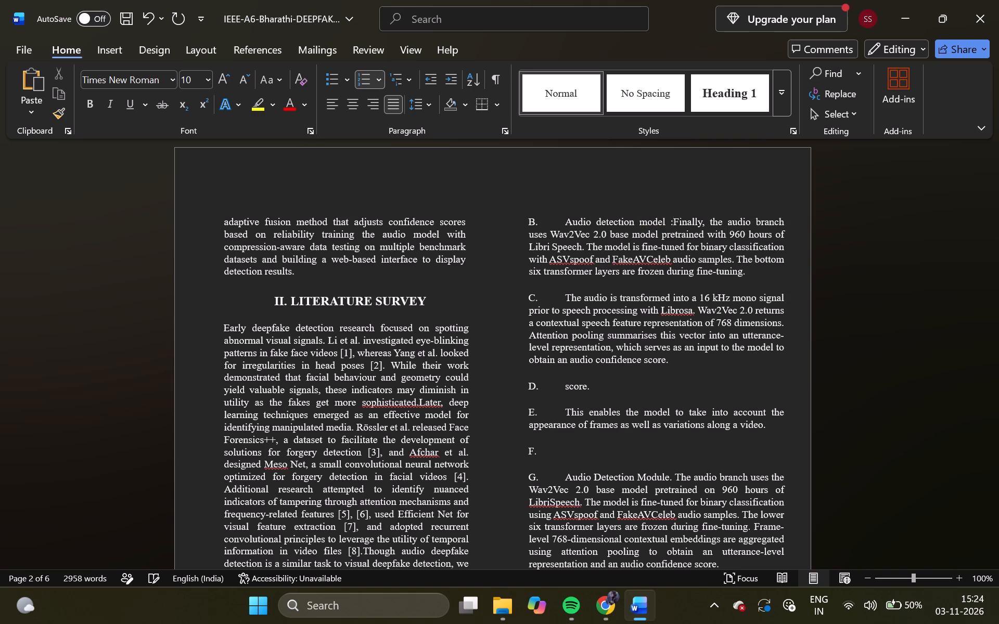
{"action": "key", "text": "space"}
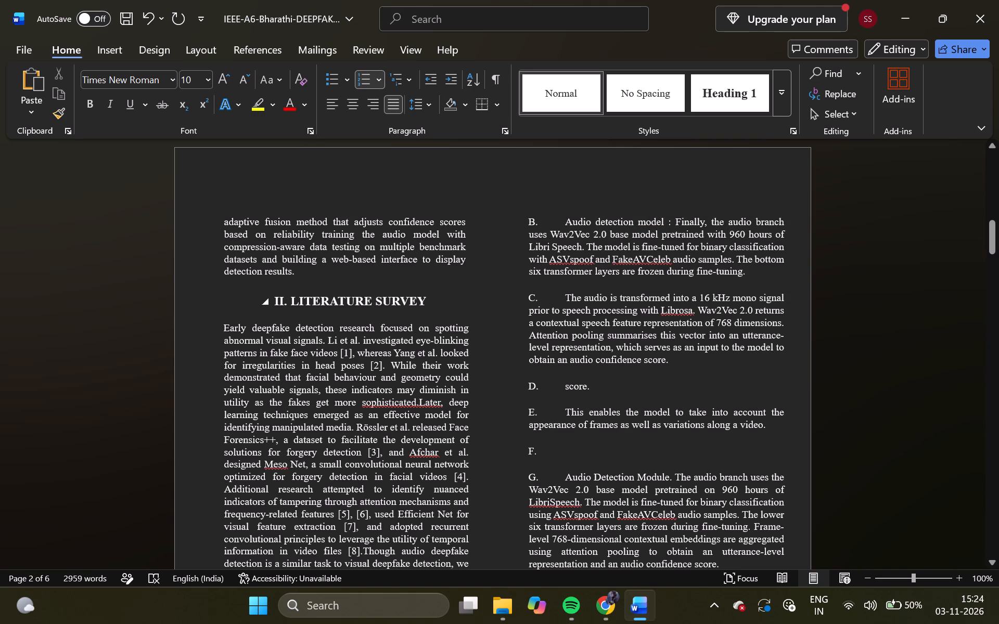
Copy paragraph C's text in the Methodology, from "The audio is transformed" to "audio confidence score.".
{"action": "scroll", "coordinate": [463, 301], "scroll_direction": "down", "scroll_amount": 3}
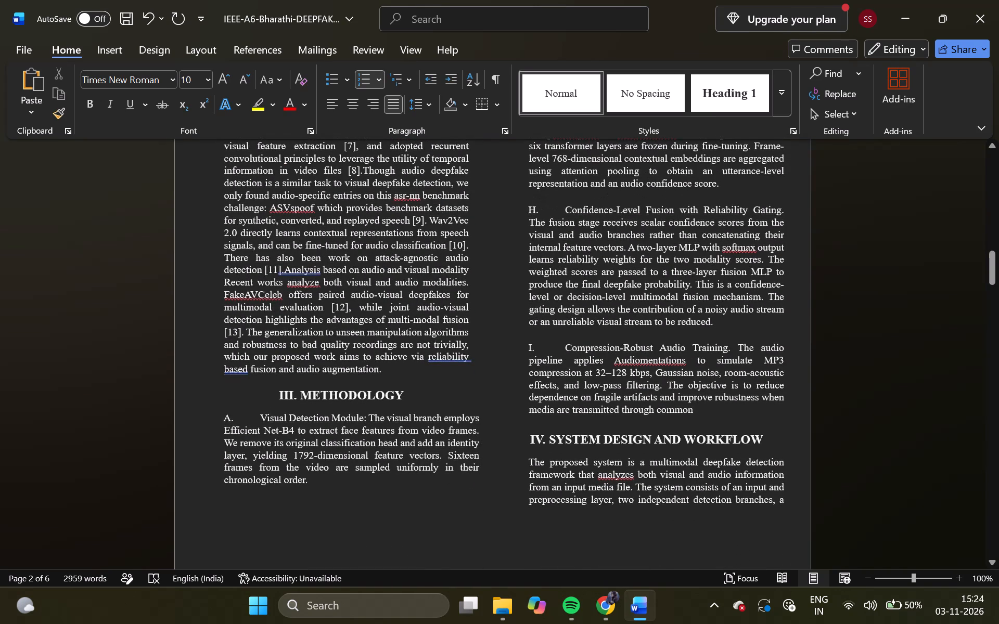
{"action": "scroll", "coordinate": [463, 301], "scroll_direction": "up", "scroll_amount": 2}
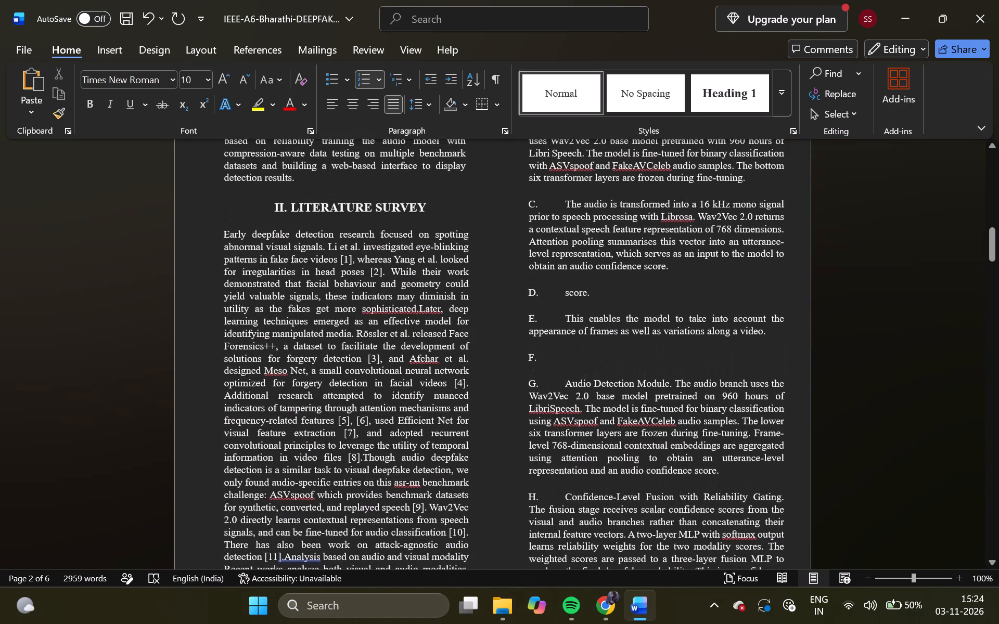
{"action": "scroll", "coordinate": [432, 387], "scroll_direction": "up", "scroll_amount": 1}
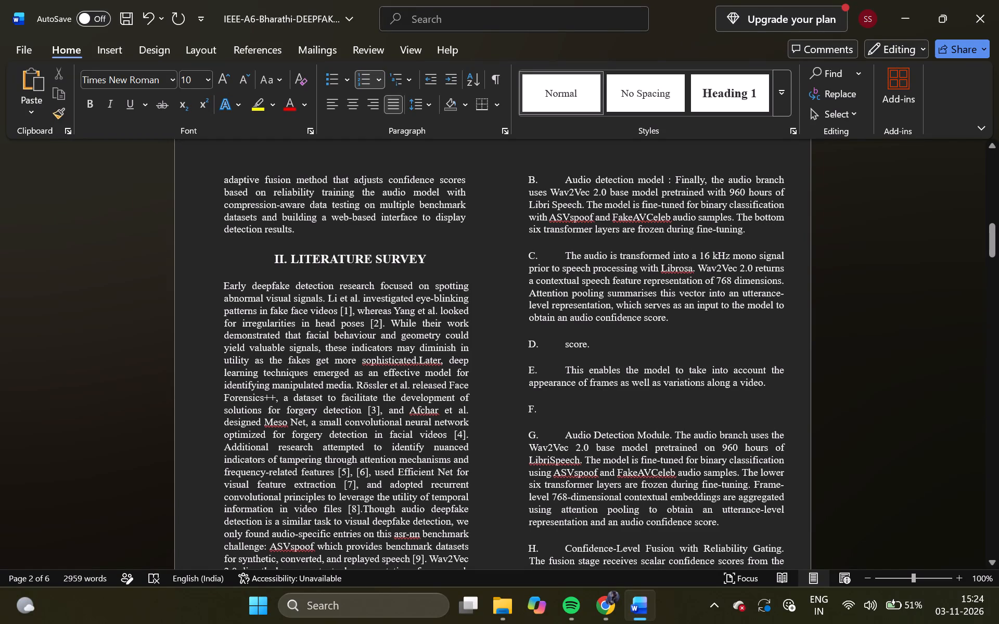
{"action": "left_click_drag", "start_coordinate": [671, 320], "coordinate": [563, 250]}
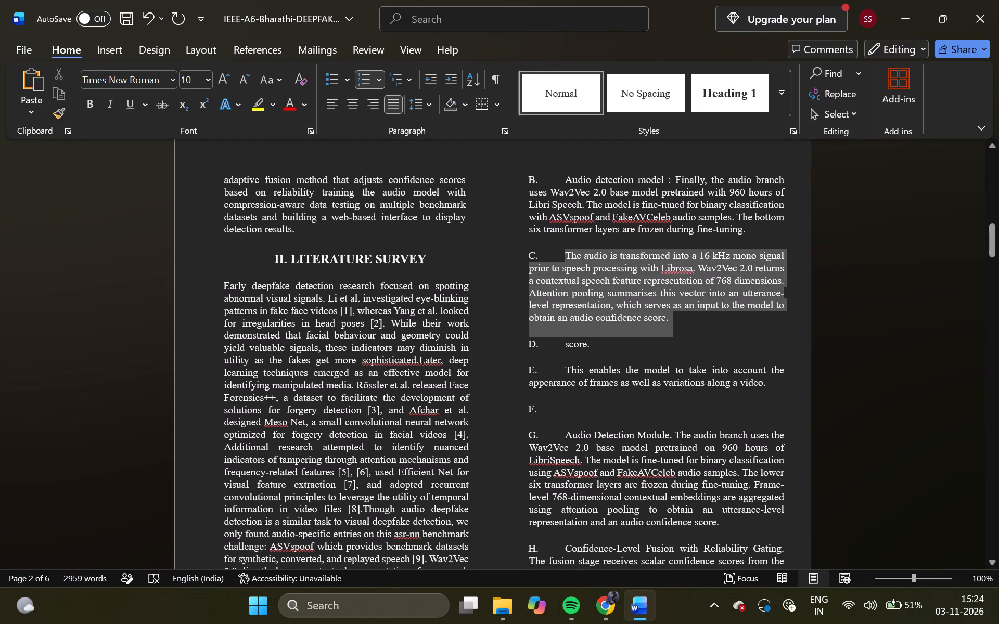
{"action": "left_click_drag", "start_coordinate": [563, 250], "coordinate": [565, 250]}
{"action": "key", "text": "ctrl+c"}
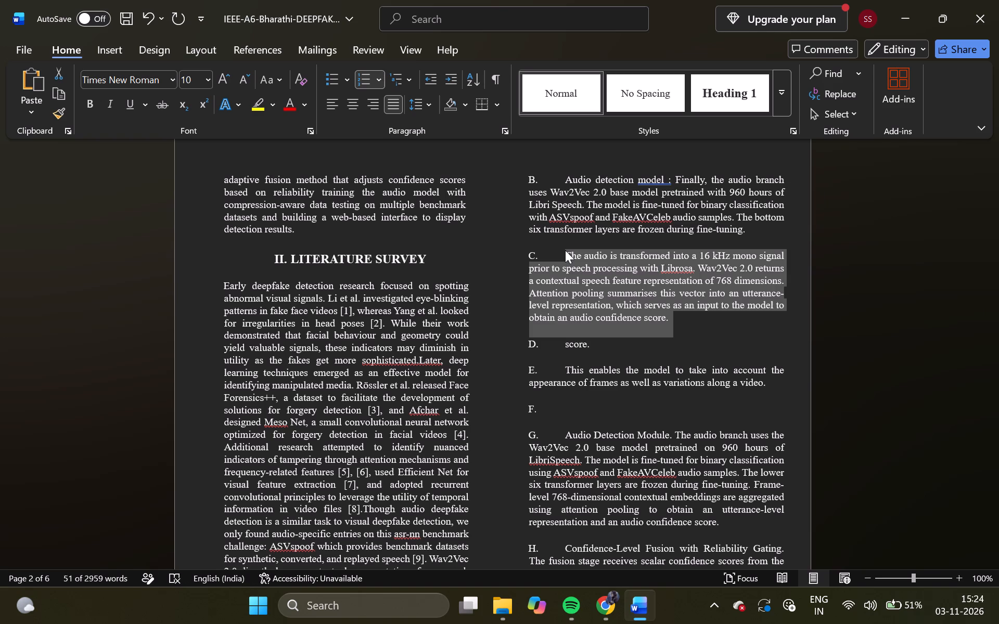
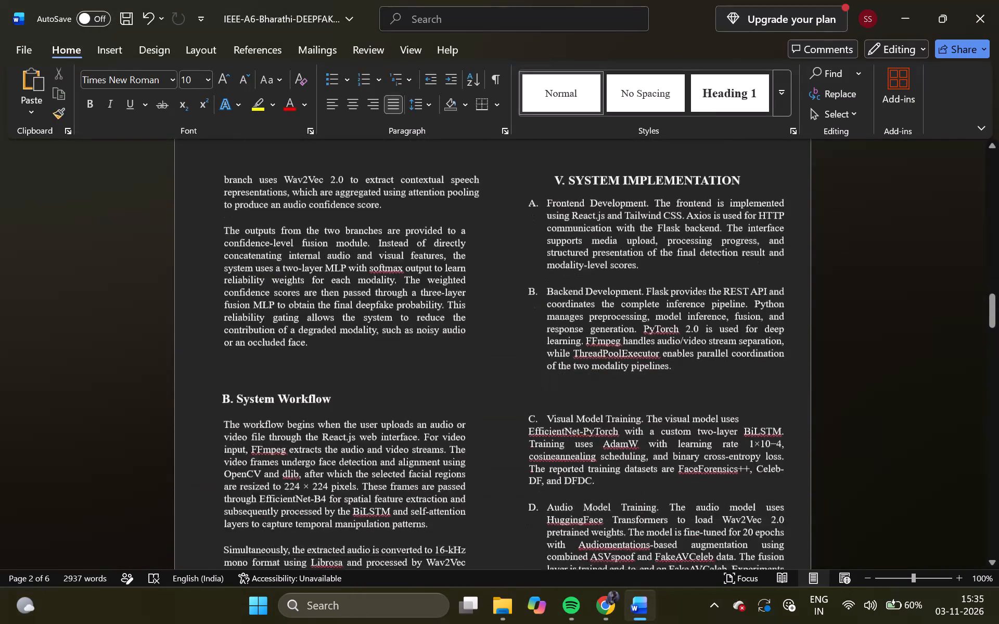
{"action": "scroll", "coordinate": [436, 307], "scroll_direction": "down", "scroll_amount": 1}
{"action": "scroll", "coordinate": [436, 307], "scroll_direction": "up", "scroll_amount": 3}
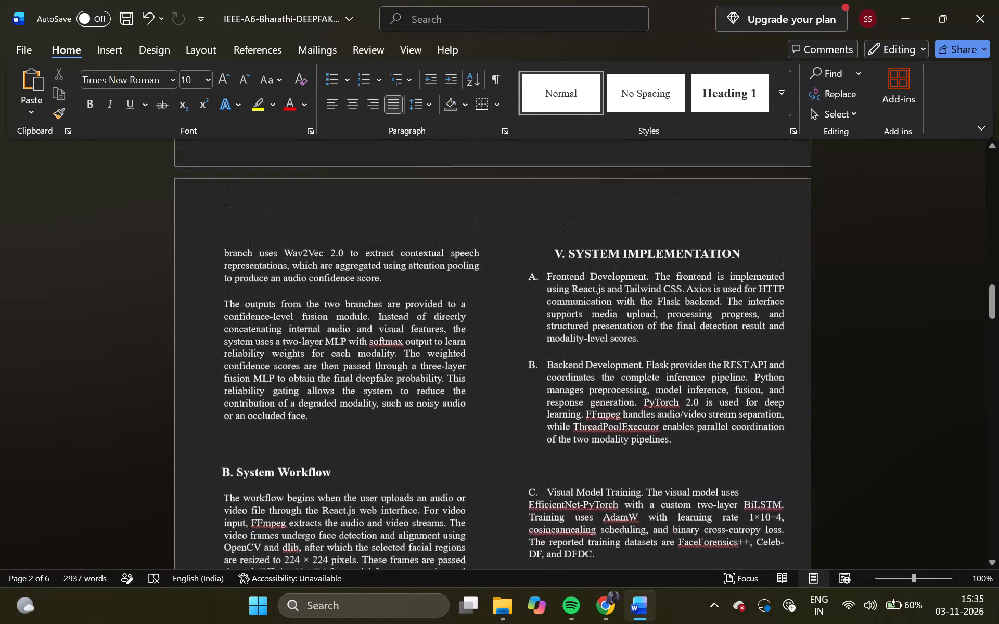
{"action": "scroll", "coordinate": [436, 307], "scroll_direction": "up", "scroll_amount": 3}
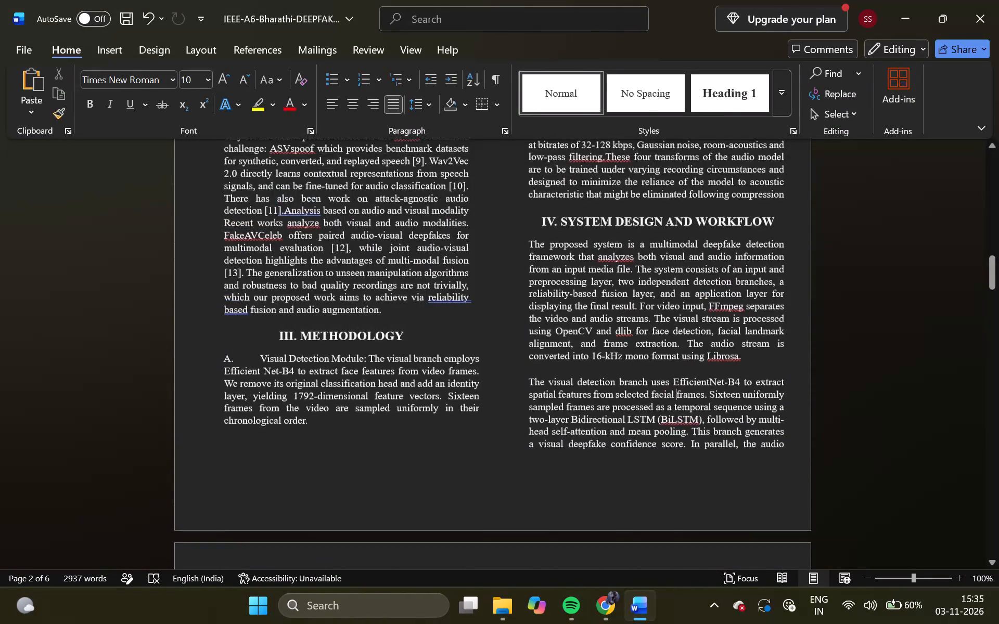
{"action": "scroll", "coordinate": [436, 307], "scroll_direction": "down", "scroll_amount": 1}
{"action": "scroll", "coordinate": [436, 307], "scroll_direction": "up", "scroll_amount": 1}
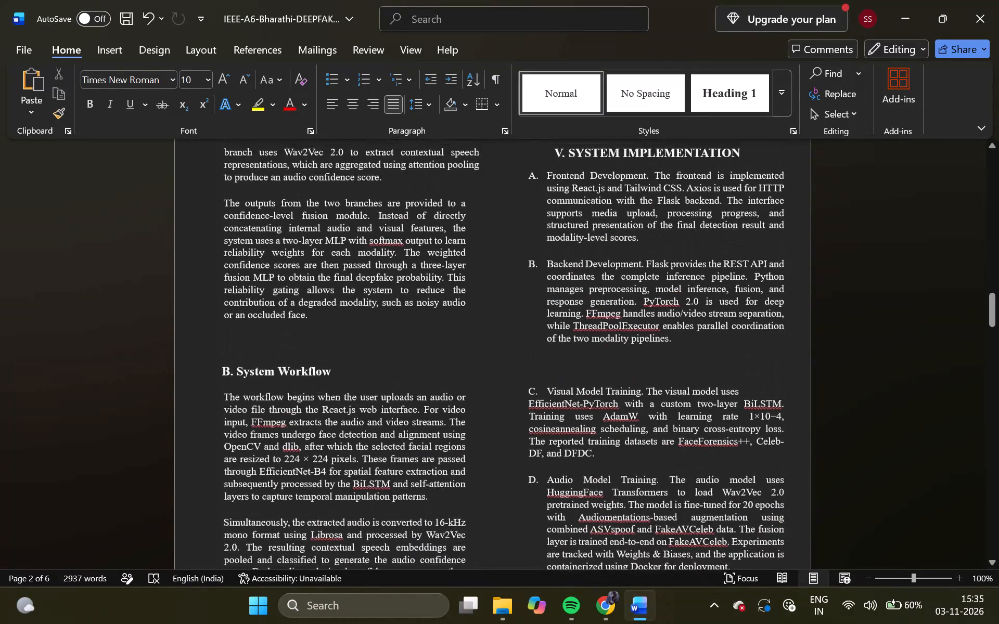
{"action": "scroll", "coordinate": [436, 307], "scroll_direction": "up", "scroll_amount": 1}
{"action": "scroll", "coordinate": [436, 307], "scroll_direction": "down", "scroll_amount": 2}
{"action": "right_click", "coordinate": [436, 307]}
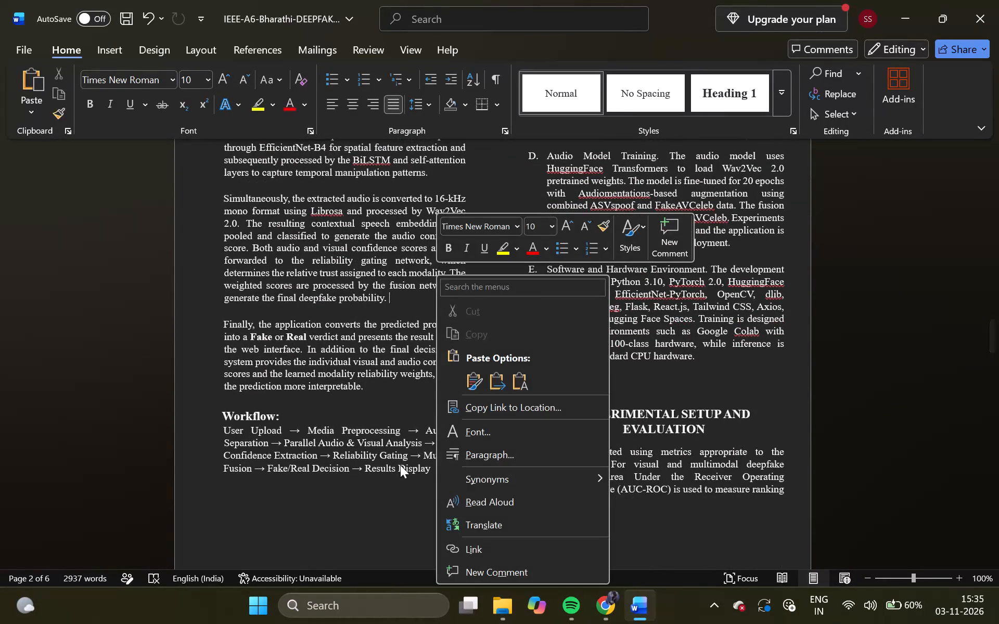
{"action": "scroll", "coordinate": [414, 465], "scroll_direction": "up", "scroll_amount": 4}
{"action": "scroll", "coordinate": [414, 465], "scroll_direction": "down", "scroll_amount": 1}
{"action": "left_click", "coordinate": [414, 465]}
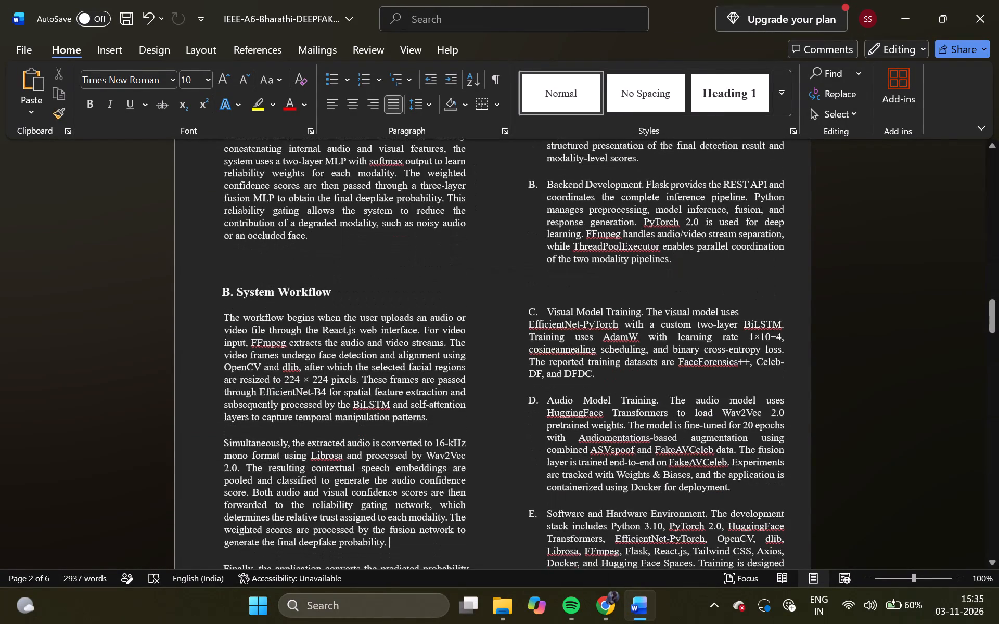
Replace the body text under IV. System Design and Workflow, through the Workflow list, with the copied humanized System Workflow text.
{"action": "scroll", "coordinate": [414, 465], "scroll_direction": "down", "scroll_amount": 1}
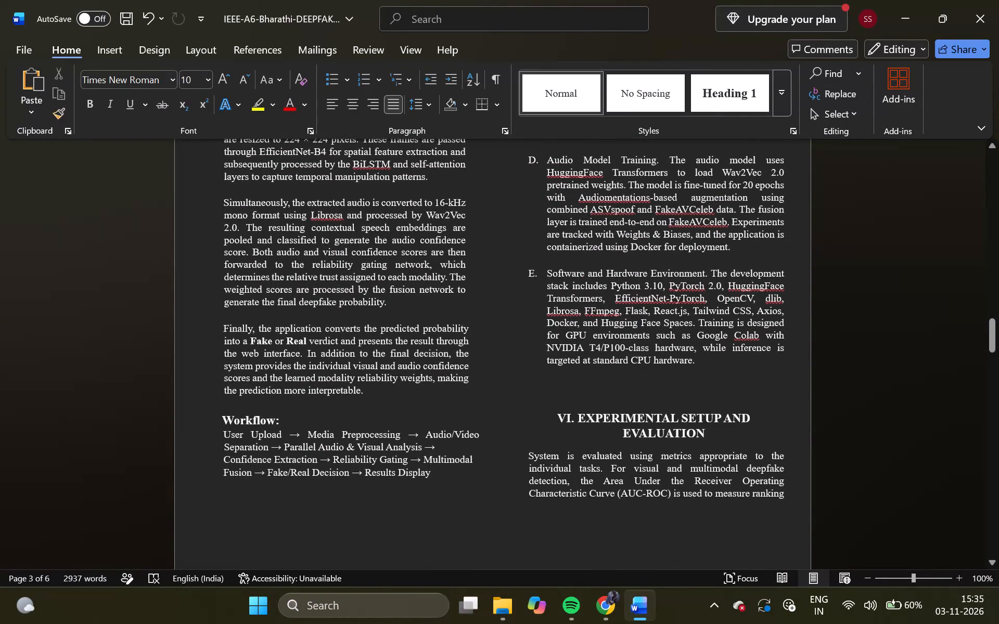
{"action": "left_click_drag", "start_coordinate": [397, 473], "coordinate": [222, 394]}
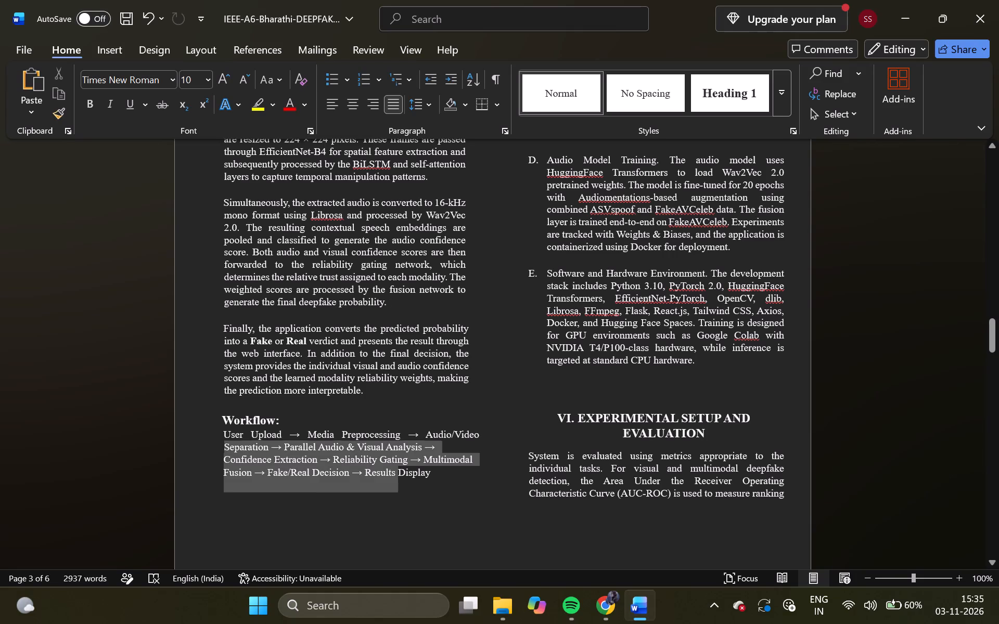
{"action": "left_click_drag", "start_coordinate": [222, 394], "coordinate": [227, 225]}
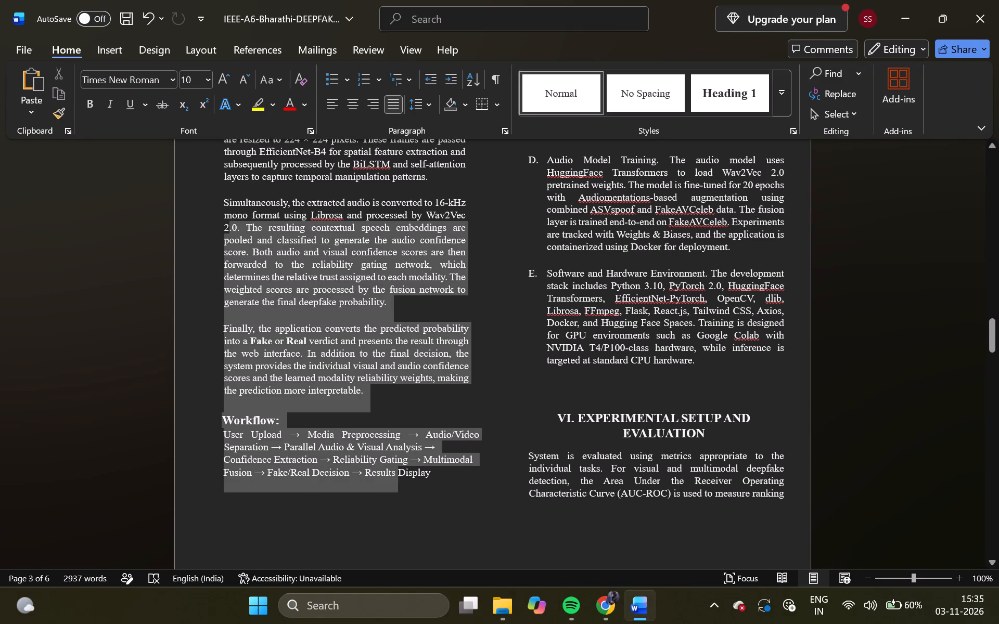
{"action": "left_click_drag", "start_coordinate": [227, 225], "coordinate": [226, 173]}
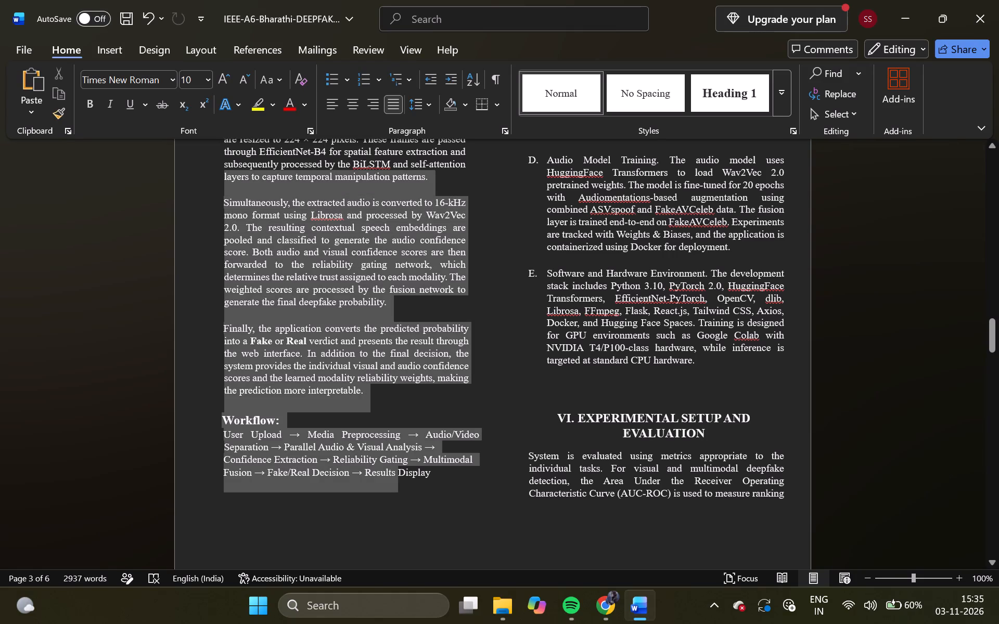
{"action": "left_click_drag", "start_coordinate": [226, 173], "coordinate": [494, 598]}
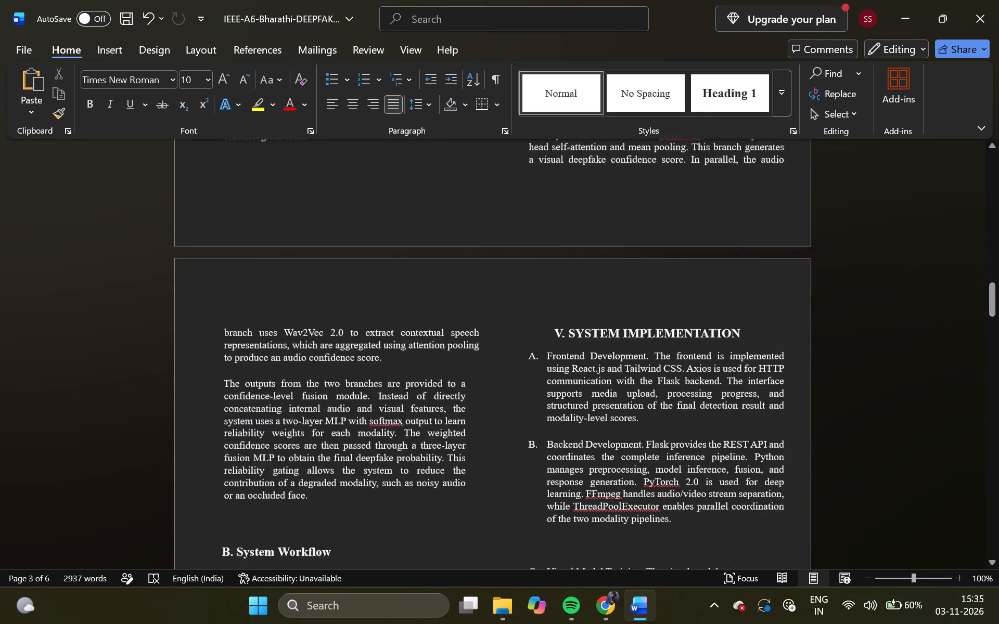
{"action": "left_click_drag", "start_coordinate": [494, 598], "coordinate": [604, 309]}
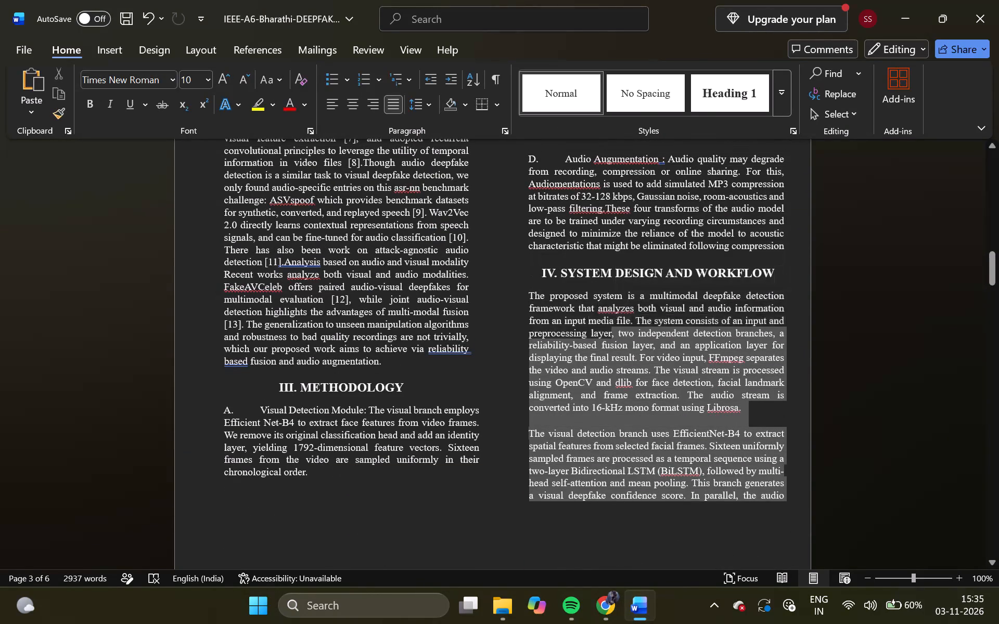
{"action": "left_click_drag", "start_coordinate": [604, 309], "coordinate": [565, 295]}
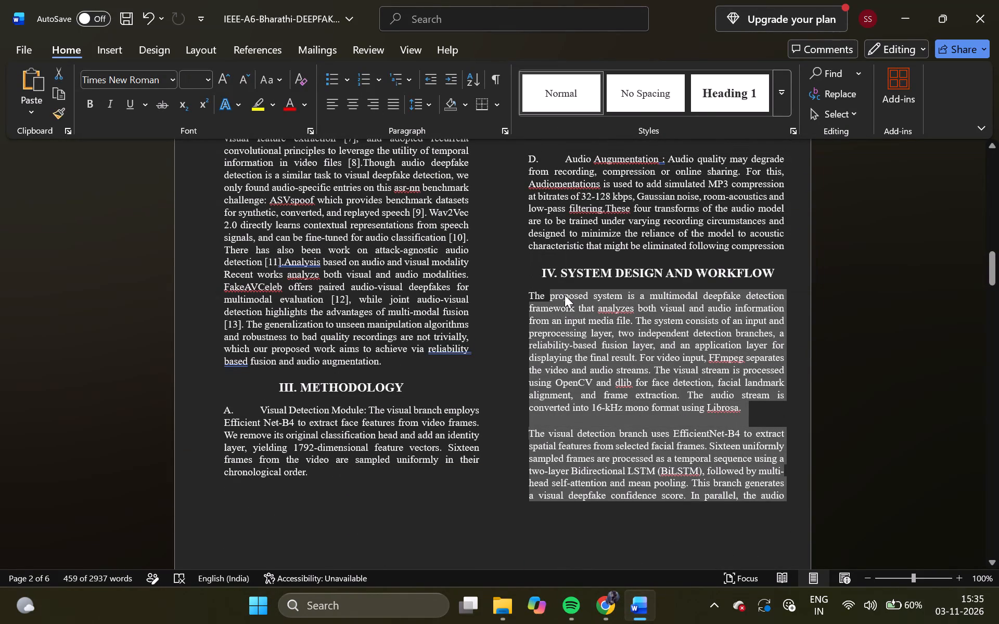
{"action": "key", "text": "ctrl+v"}
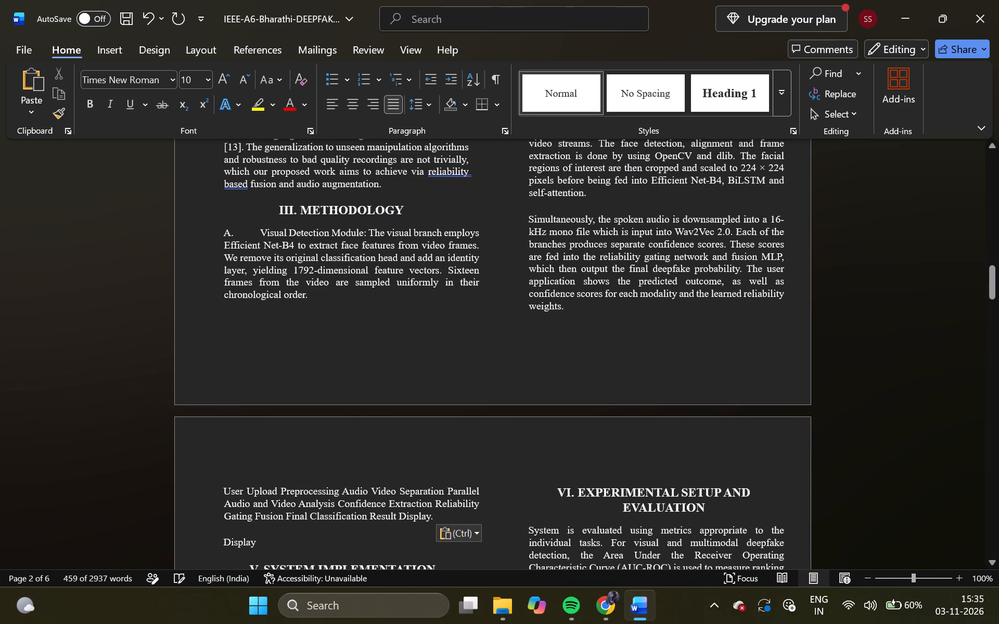
Delete the leftover extra "The" at the start of the first paragraph under the Section IV heading.
{"action": "scroll", "coordinate": [565, 295], "scroll_direction": "up", "scroll_amount": 2}
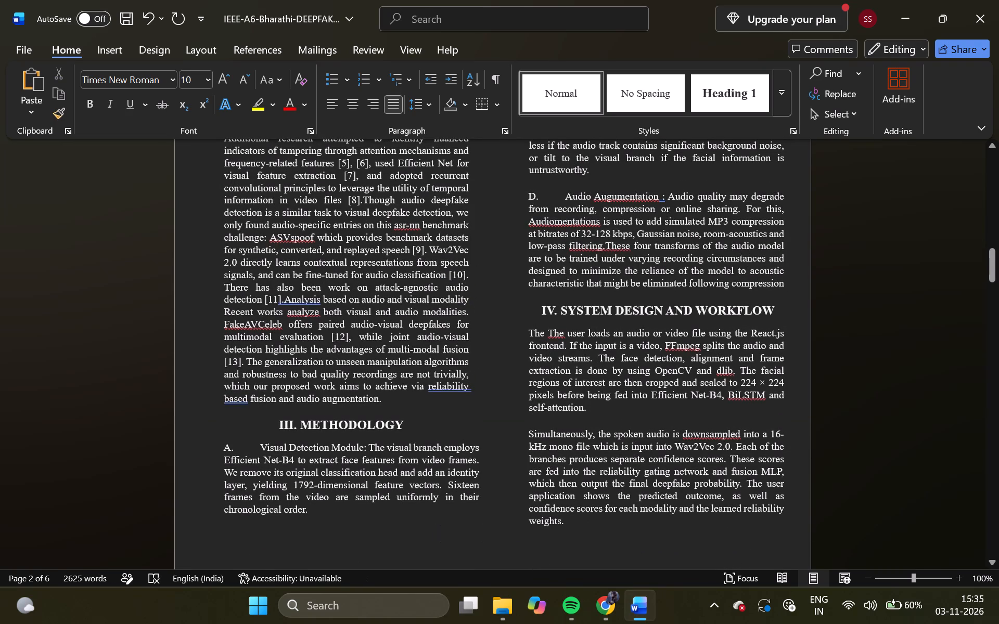
{"action": "left_click_drag", "start_coordinate": [548, 334], "coordinate": [508, 332]}
{"action": "key", "text": "BackSpace"}
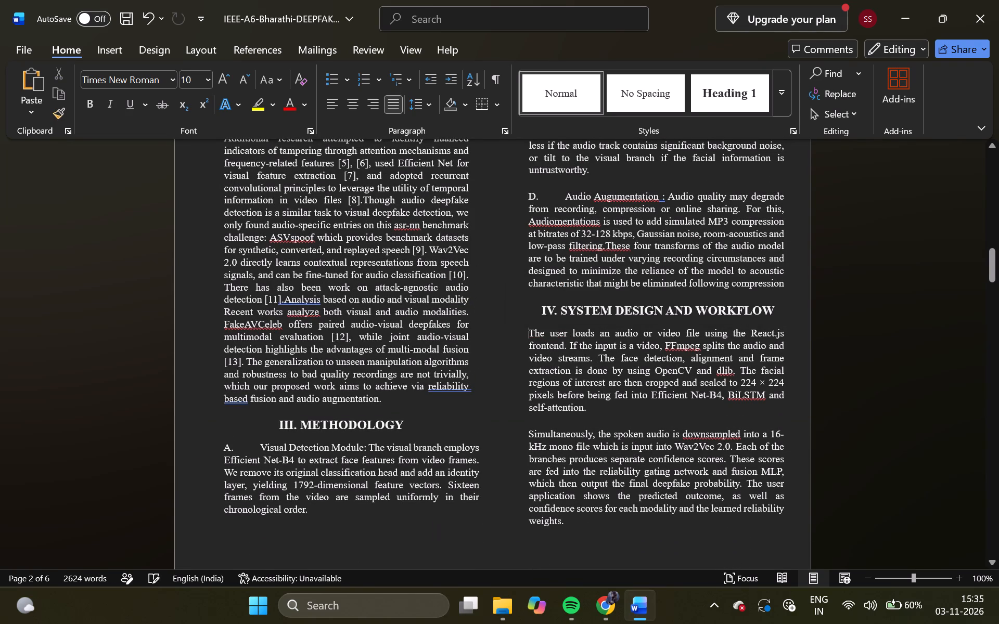
Compare the pasted ending with SuperHumanizer's output and delete the leftover "Display" line above the V. System Implementation heading in Word.
{"action": "scroll", "coordinate": [508, 332], "scroll_direction": "down", "scroll_amount": 2}
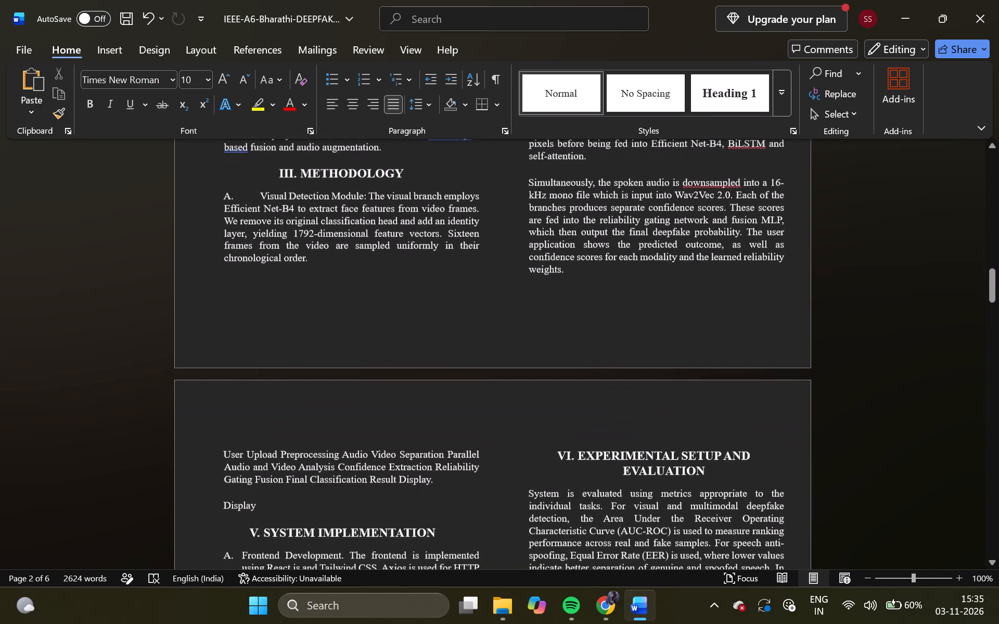
{"action": "left_click", "coordinate": [596, 602]}
{"action": "scroll", "coordinate": [648, 398], "scroll_direction": "down", "scroll_amount": 5}
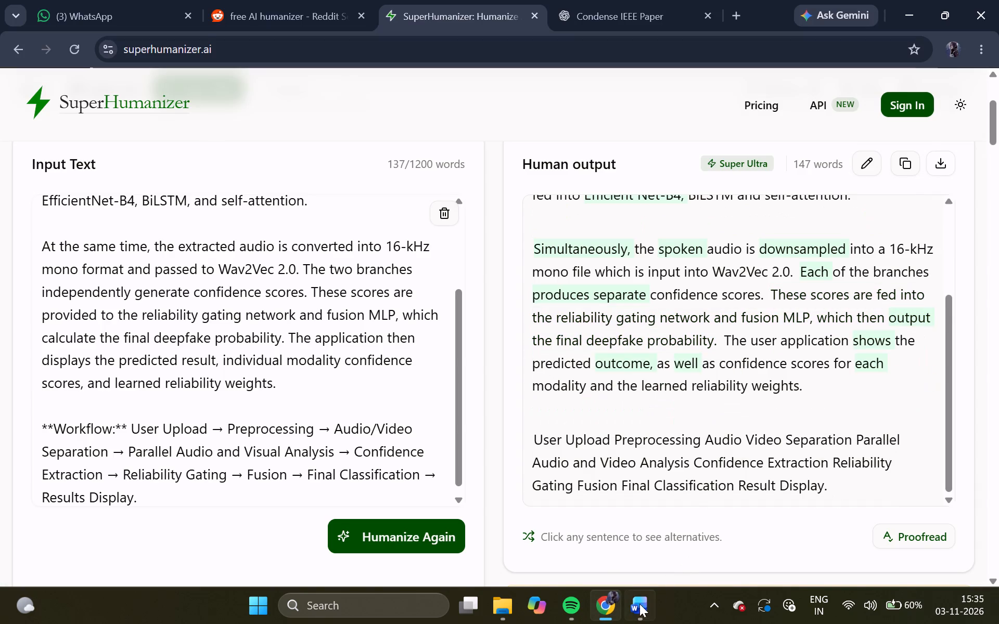
{"action": "left_click", "coordinate": [639, 605]}
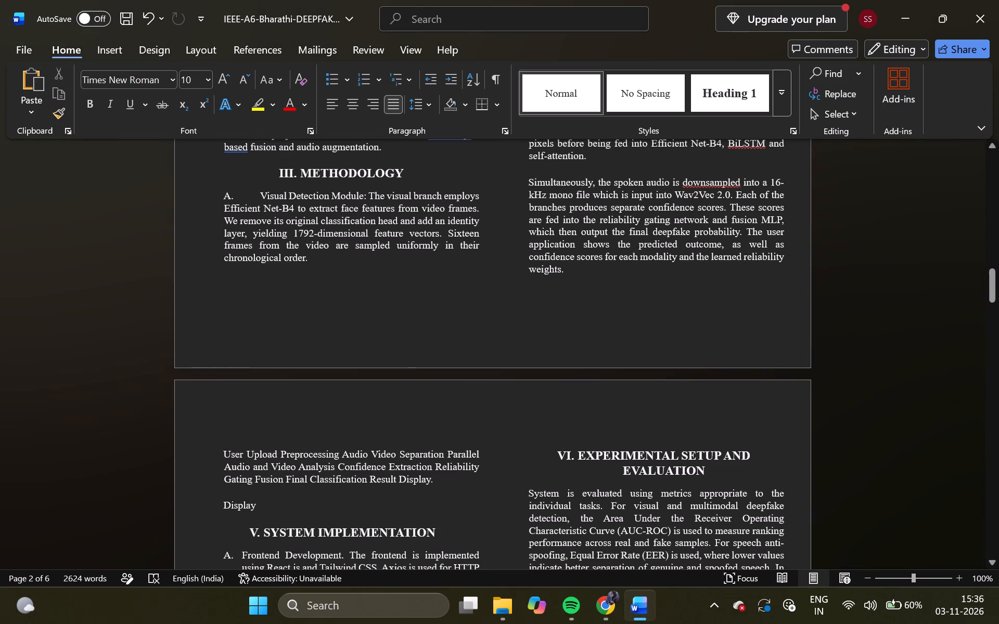
{"action": "left_click_drag", "start_coordinate": [288, 477], "coordinate": [208, 472]}
{"action": "left_click", "coordinate": [260, 478]}
{"action": "left_click", "coordinate": [260, 478]}
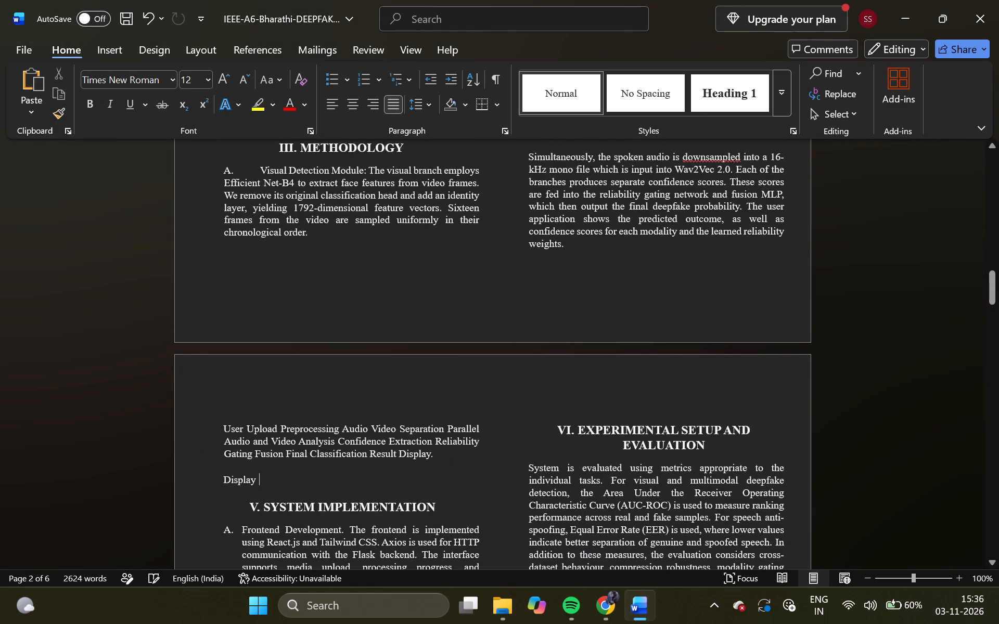
{"action": "left_click_drag", "start_coordinate": [260, 478], "coordinate": [220, 475]}
{"action": "key", "text": "BackSpace"}
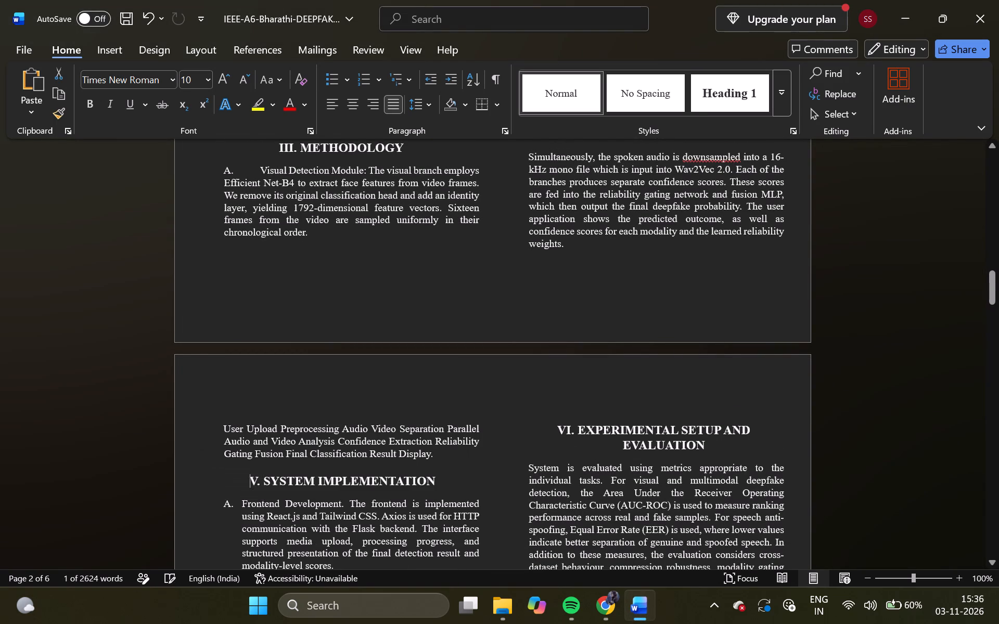
Remove the paragraph break before "Simultaneously" in Section IV, joining that paragraph to the one ending in "self-attention.".
{"action": "scroll", "coordinate": [220, 475], "scroll_direction": "up", "scroll_amount": 1}
{"action": "left_click", "coordinate": [528, 335]}
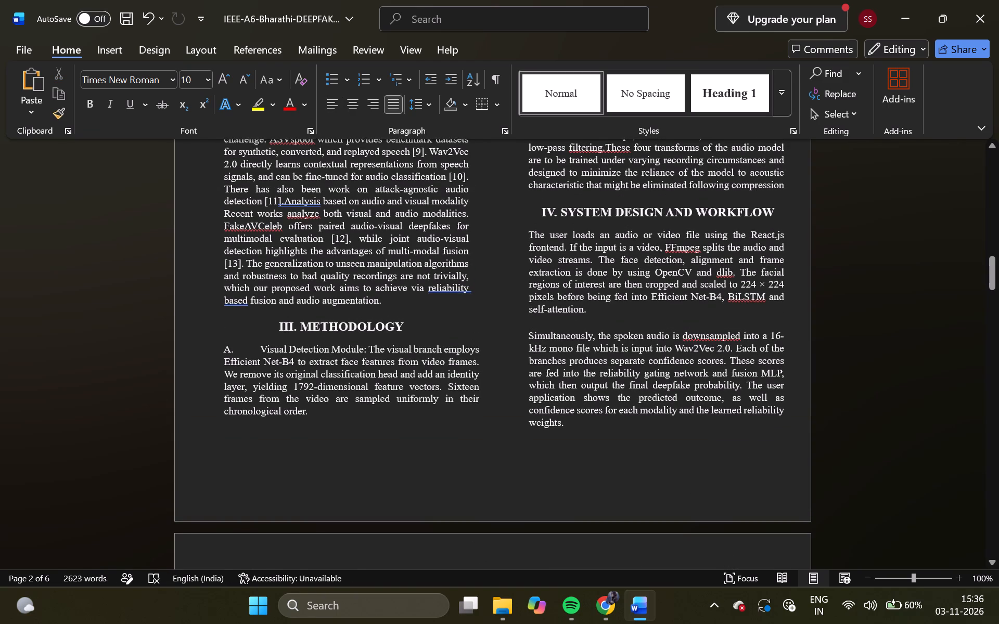
{"action": "left_click_drag", "start_coordinate": [526, 336], "coordinate": [590, 313]}
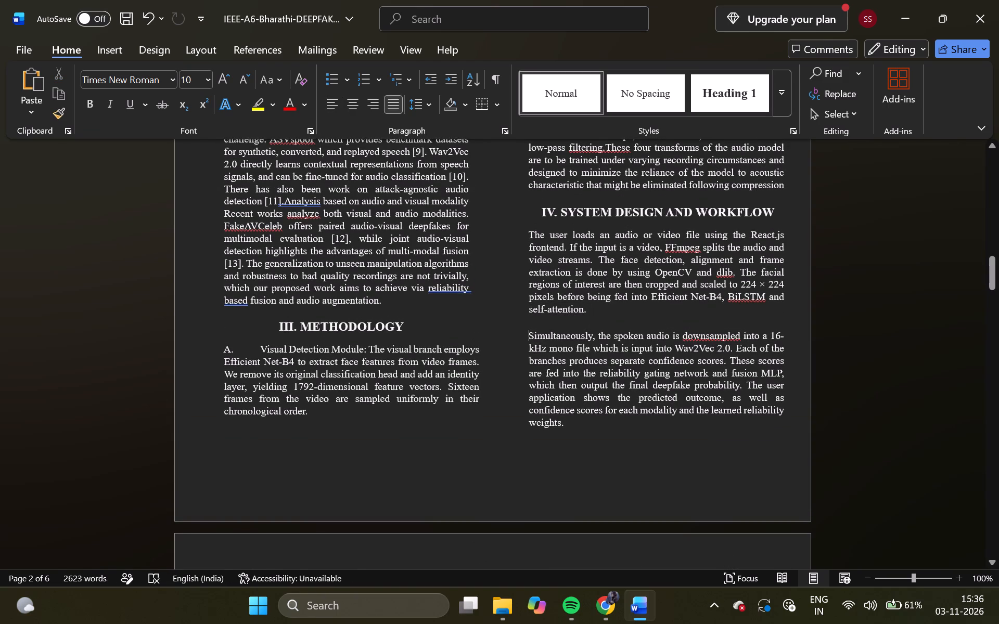
{"action": "left_click_drag", "start_coordinate": [590, 313], "coordinate": [590, 313]}
{"action": "left_click", "coordinate": [590, 313]}
{"action": "left_click_drag", "start_coordinate": [590, 313], "coordinate": [530, 332]}
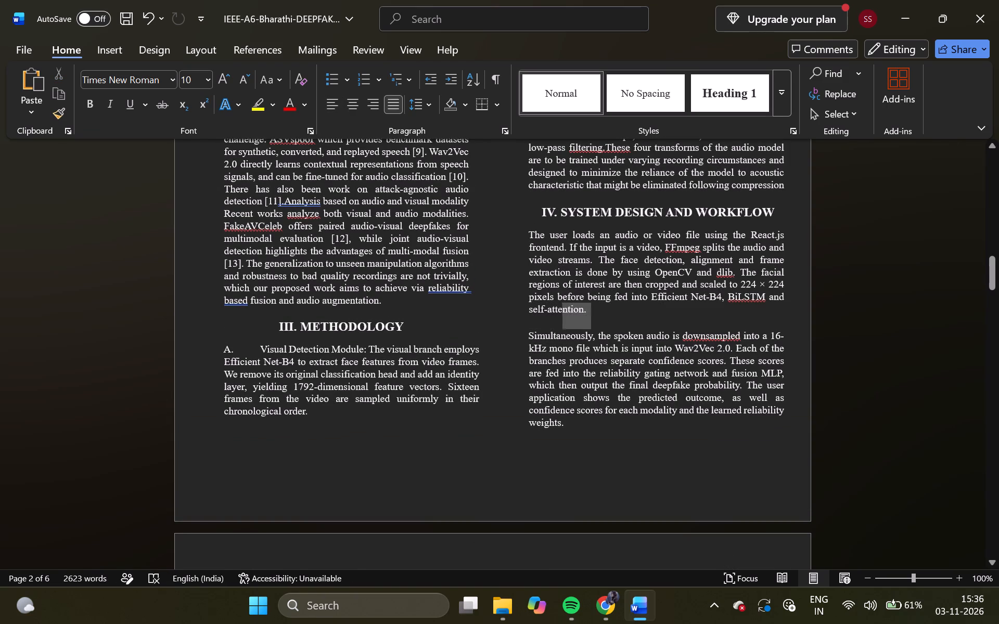
{"action": "left_click_drag", "start_coordinate": [530, 332], "coordinate": [529, 332]}
{"action": "key", "text": "BackSpace"}
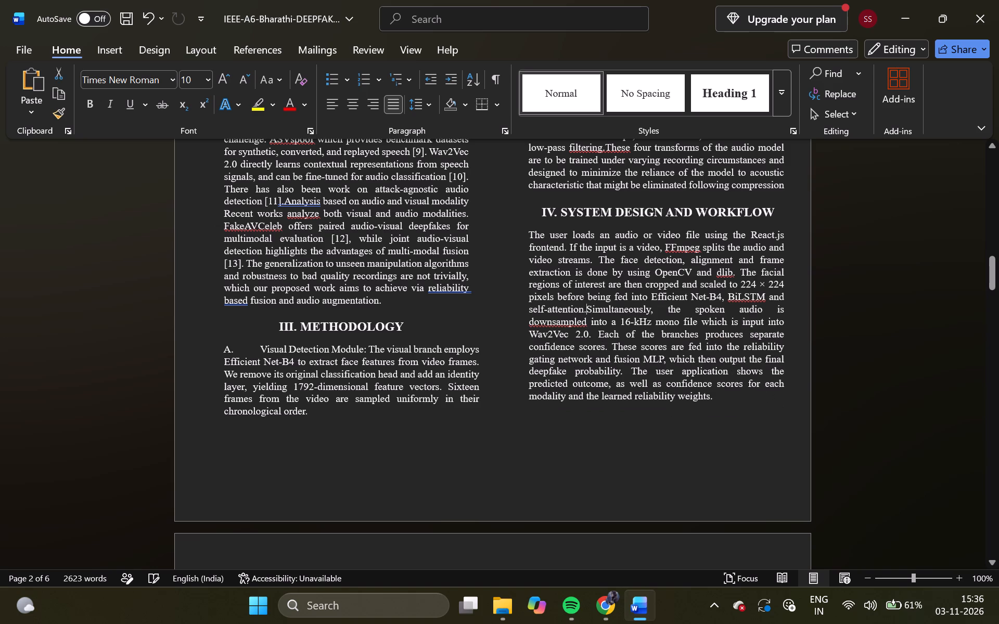
Remove the break after "learned reliability weights." so the "User Upload Preprocessing" text joins the preceding Section IV paragraph.
{"action": "scroll", "coordinate": [718, 360], "scroll_direction": "down", "scroll_amount": 1}
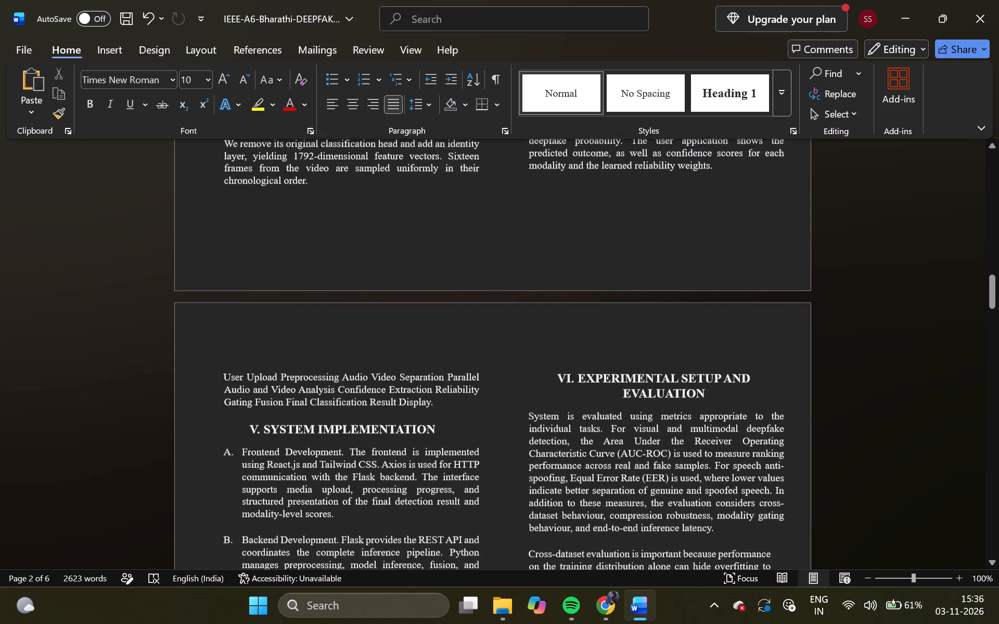
{"action": "scroll", "coordinate": [718, 360], "scroll_direction": "up", "scroll_amount": 1}
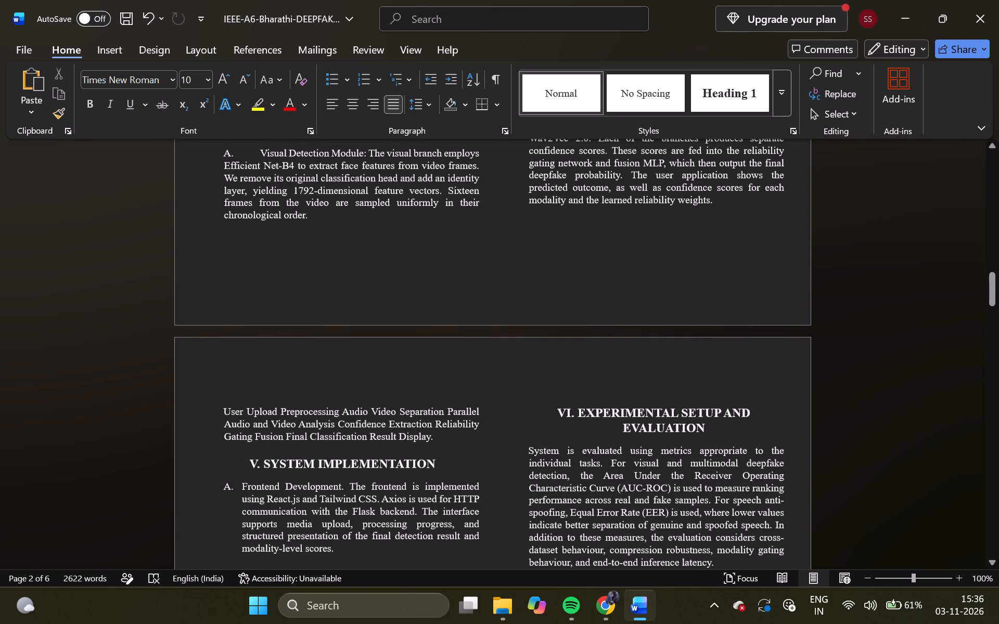
{"action": "left_click_drag", "start_coordinate": [223, 413], "coordinate": [721, 217]}
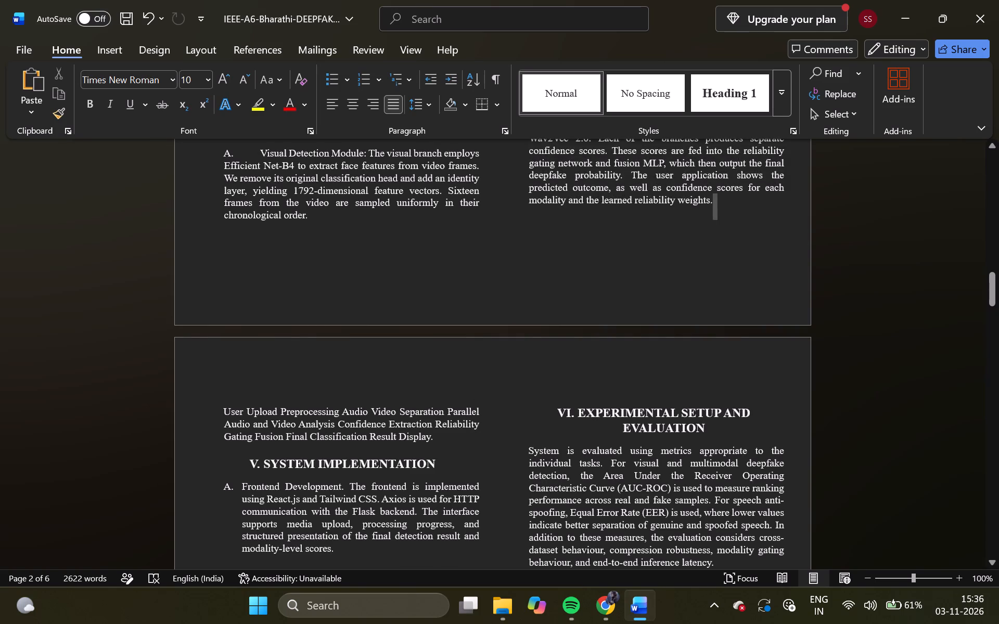
{"action": "left_click_drag", "start_coordinate": [721, 217], "coordinate": [723, 216]}
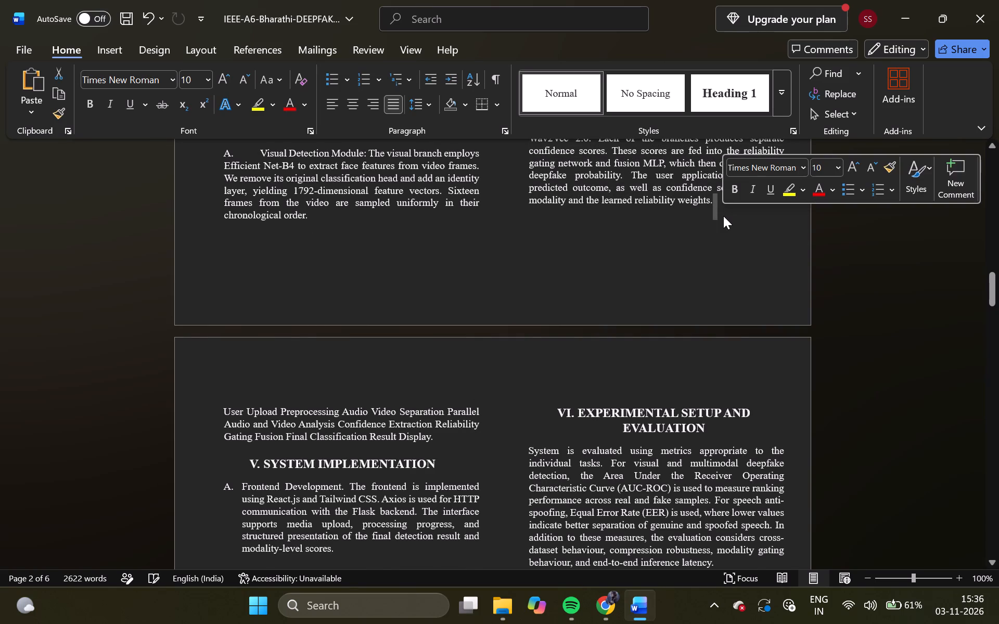
{"action": "key", "text": "BackSpace"}
Look through Section V. System Implementation and the following evaluation text with Table I.
{"action": "scroll", "coordinate": [470, 390], "scroll_direction": "down", "scroll_amount": 1}
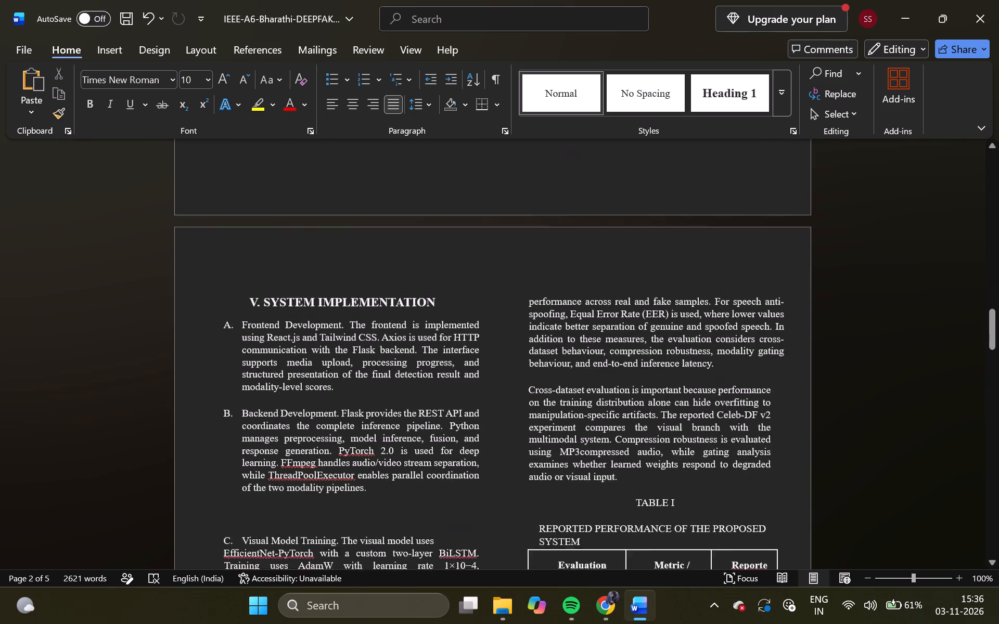
{"action": "scroll", "coordinate": [470, 390], "scroll_direction": "down", "scroll_amount": 2}
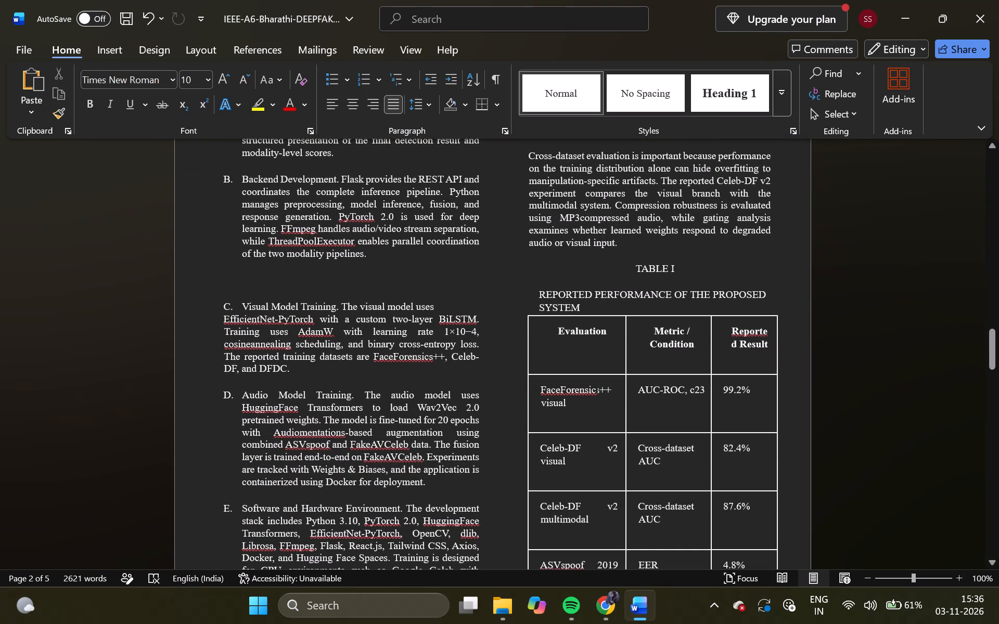
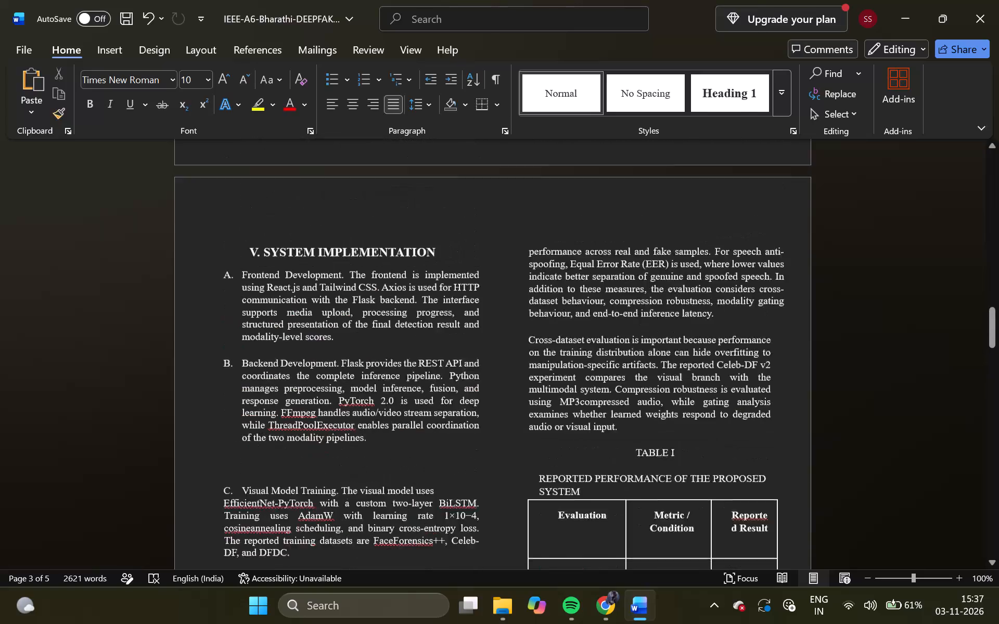
{"action": "scroll", "coordinate": [187, 320], "scroll_direction": "up", "scroll_amount": 1}
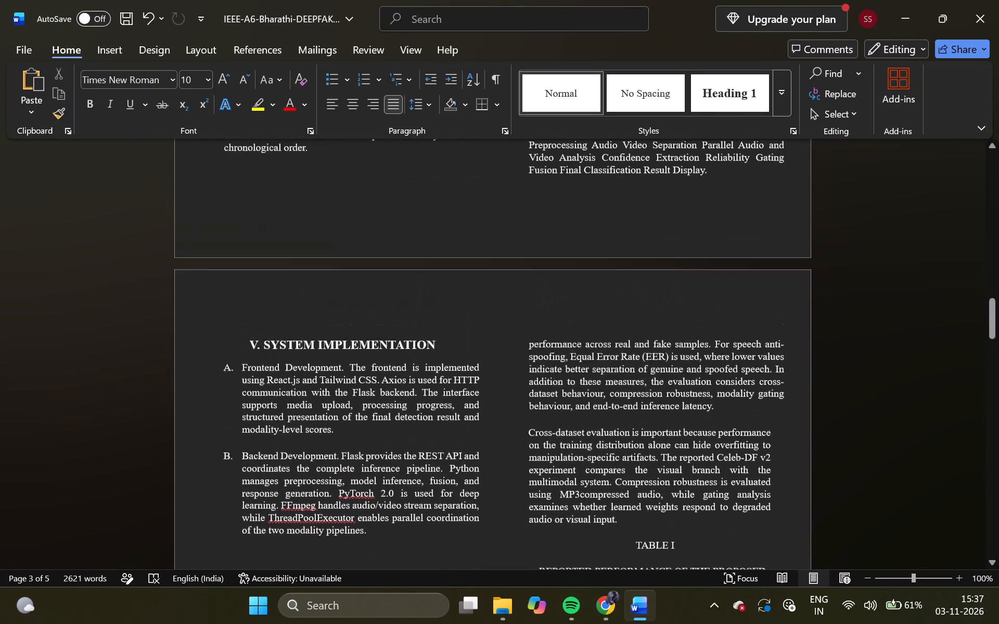
{"action": "scroll", "coordinate": [187, 320], "scroll_direction": "up", "scroll_amount": 1}
{"action": "scroll", "coordinate": [187, 320], "scroll_direction": "down", "scroll_amount": 1}
{"action": "right_click", "coordinate": [187, 320]}
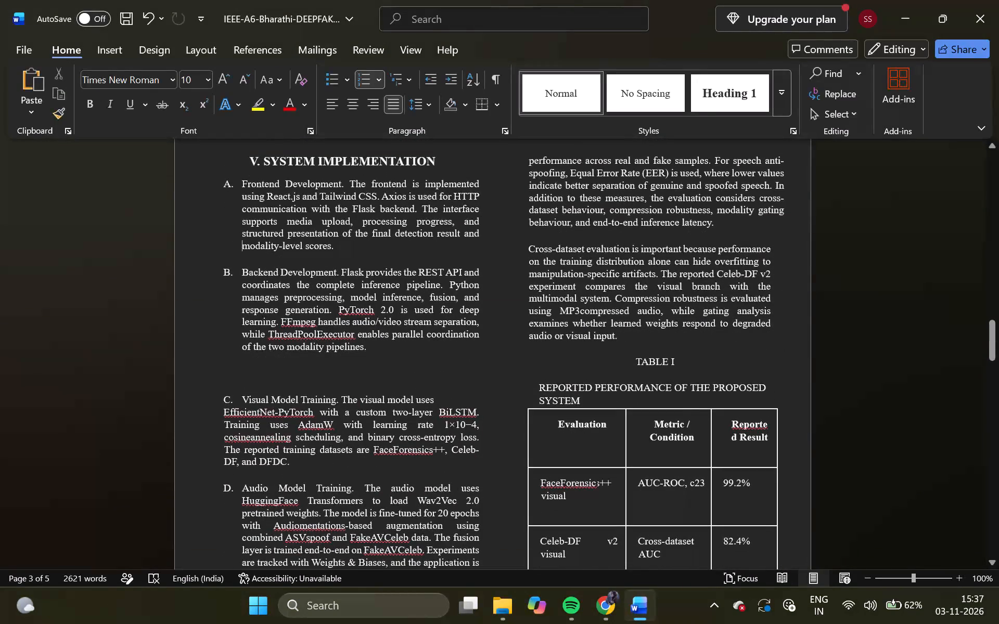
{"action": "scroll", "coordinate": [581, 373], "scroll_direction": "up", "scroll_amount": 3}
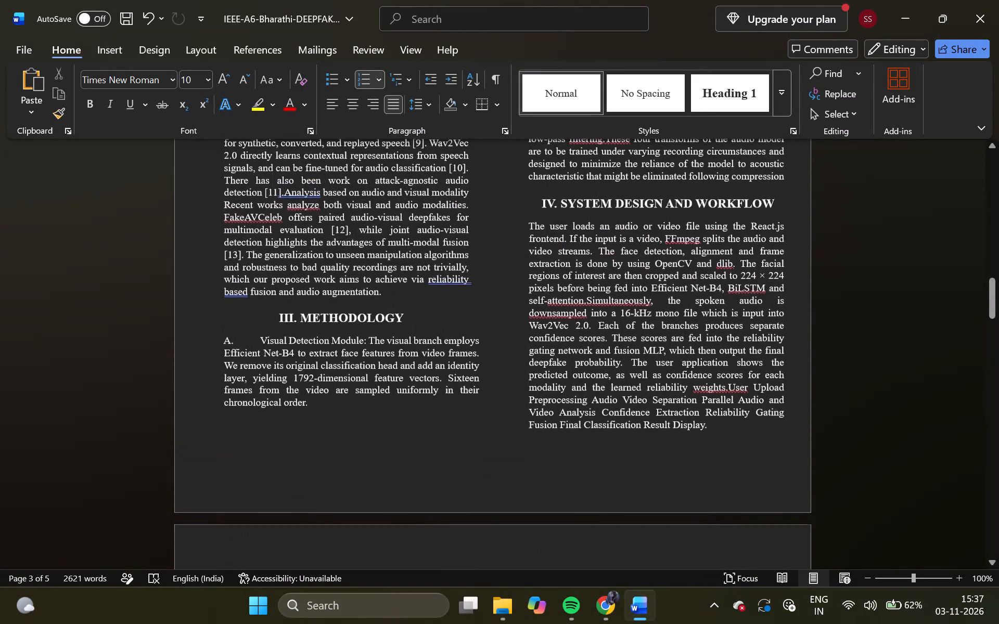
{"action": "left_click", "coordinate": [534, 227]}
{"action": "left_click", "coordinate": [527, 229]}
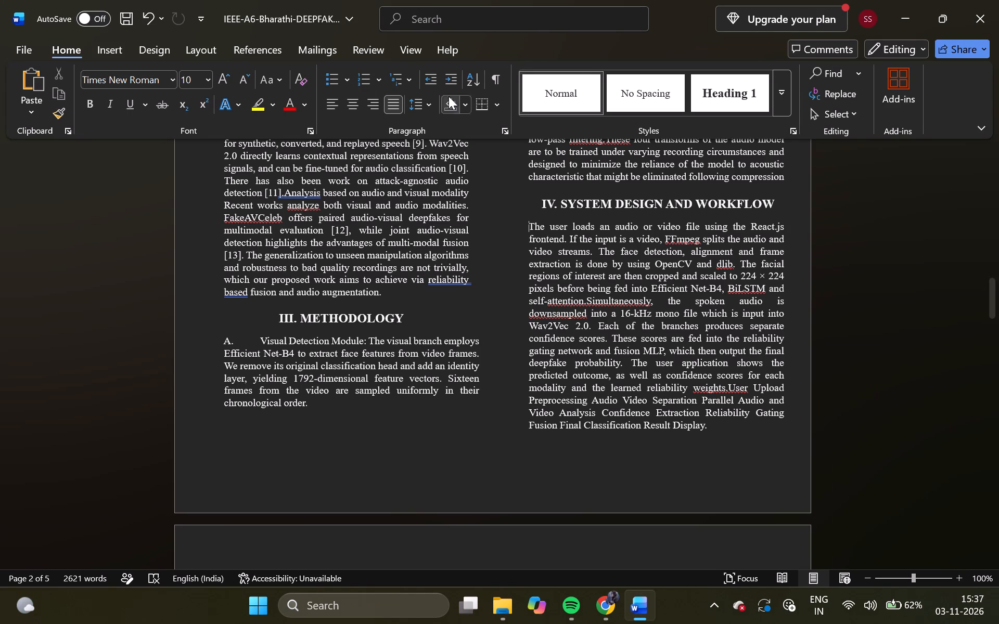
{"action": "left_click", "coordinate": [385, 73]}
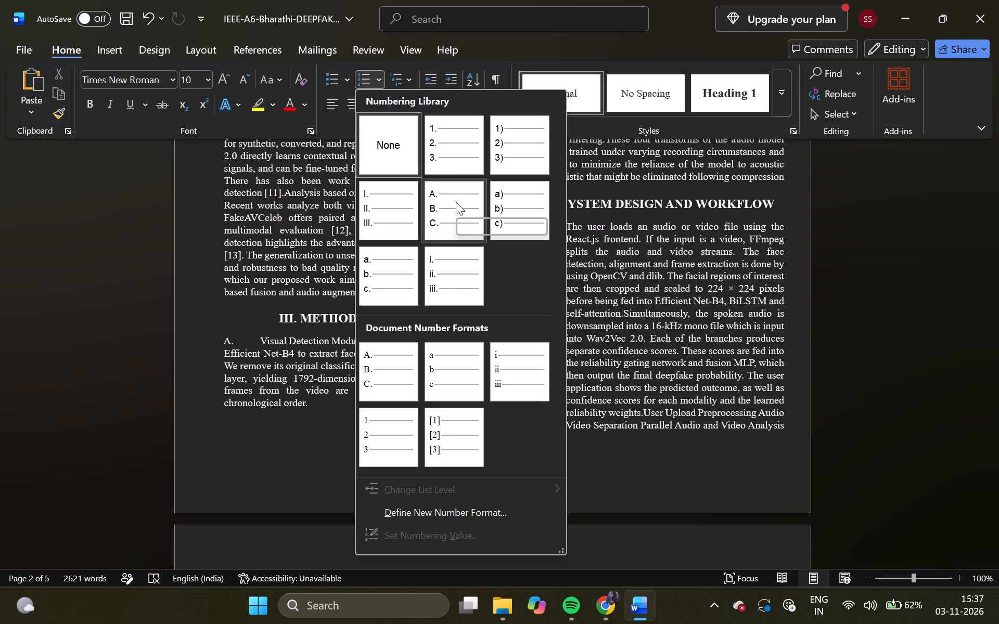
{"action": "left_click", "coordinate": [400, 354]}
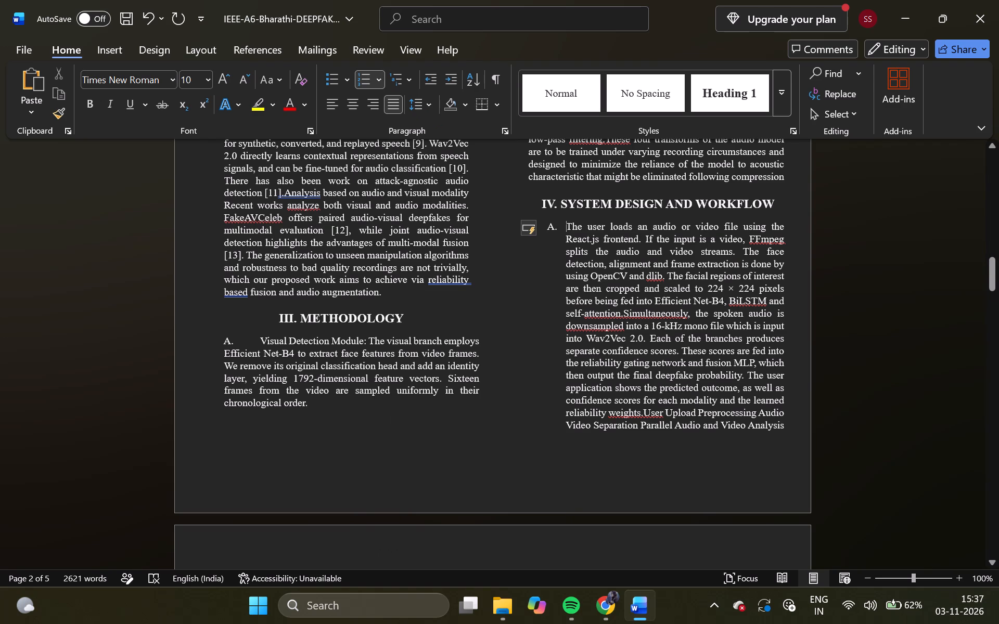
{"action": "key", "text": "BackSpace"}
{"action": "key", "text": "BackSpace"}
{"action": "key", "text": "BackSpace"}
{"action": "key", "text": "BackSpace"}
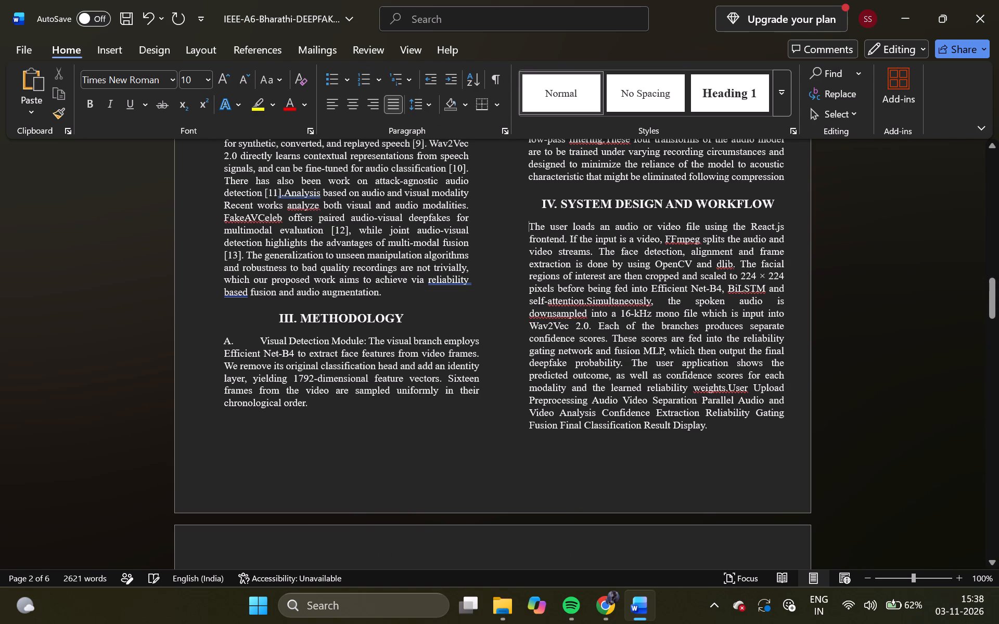
Insert an empty line below the IV. System Design and Workflow heading and apply the A., B., C. numbering format to it.
{"action": "left_click", "coordinate": [785, 204]}
{"action": "key", "text": "Return"}
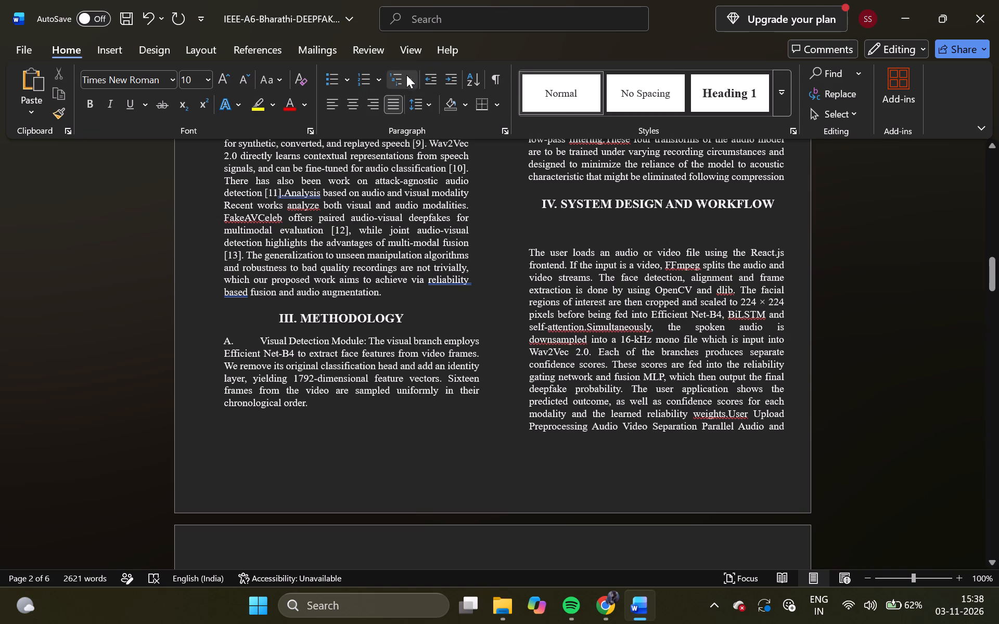
{"action": "left_click", "coordinate": [378, 81]}
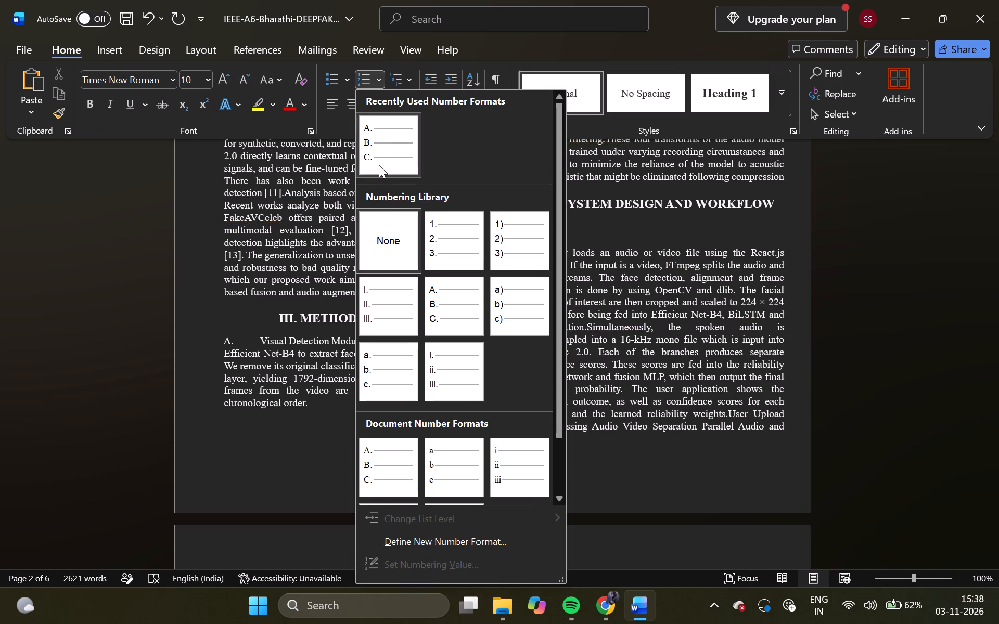
{"action": "left_click", "coordinate": [379, 165]}
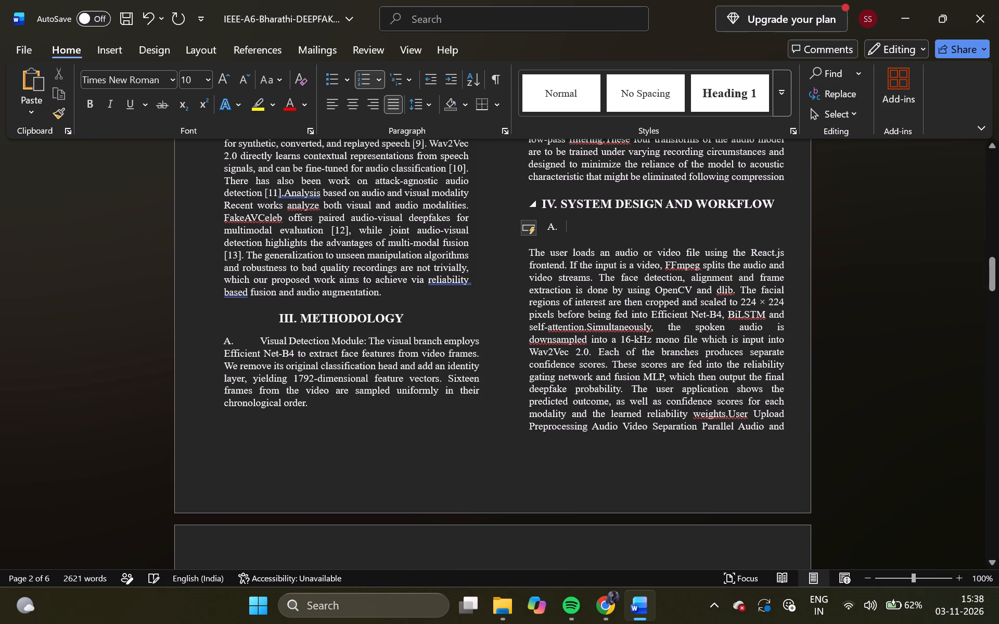
{"action": "left_click", "coordinate": [550, 227]}
{"action": "left_click", "coordinate": [585, 248]}
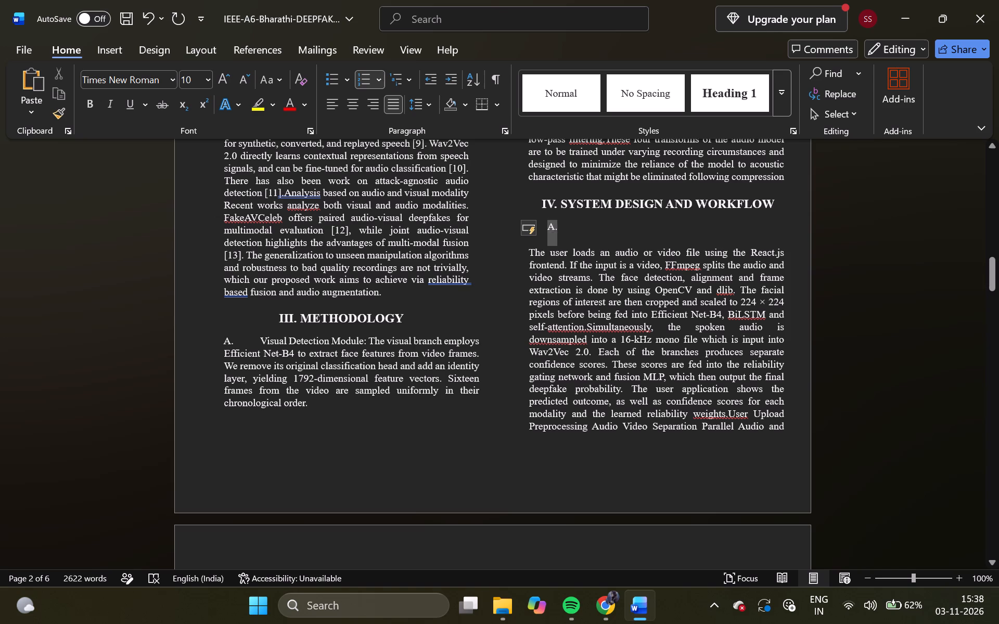
{"action": "left_click", "coordinate": [560, 223]}
{"action": "key", "text": "Left"}
{"action": "key", "text": "Left"}
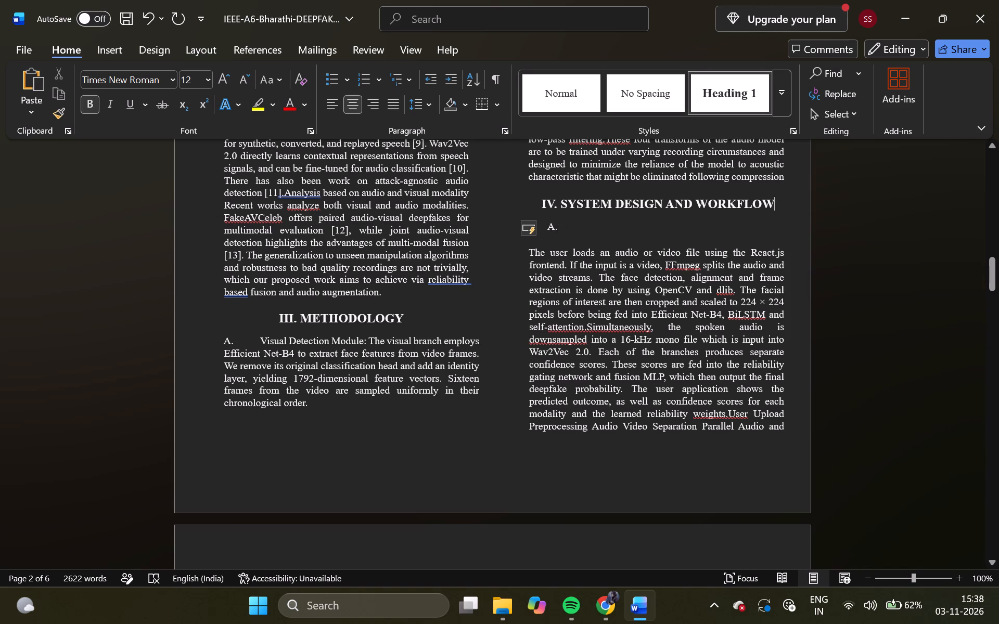
{"action": "key", "text": "Right"}
{"action": "key", "text": "Right"}
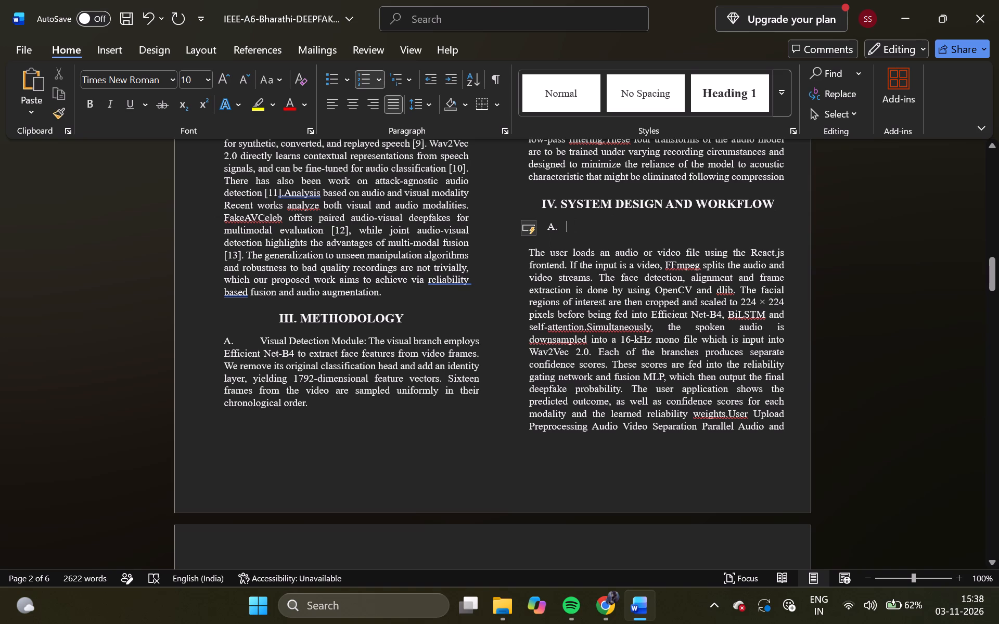
Check the subsection title in ChatGPT and enter "System Interflow" as the text of item A in Word's Section IV.
{"action": "left_click", "coordinate": [596, 608]}
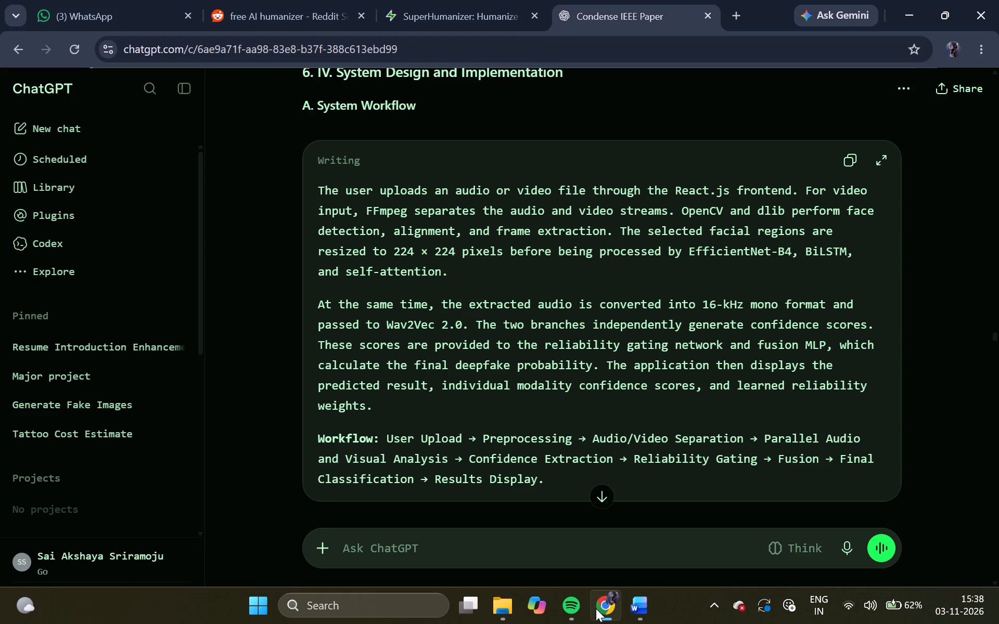
{"action": "scroll", "coordinate": [522, 323], "scroll_direction": "up", "scroll_amount": 1}
{"action": "left_click", "coordinate": [427, 183]}
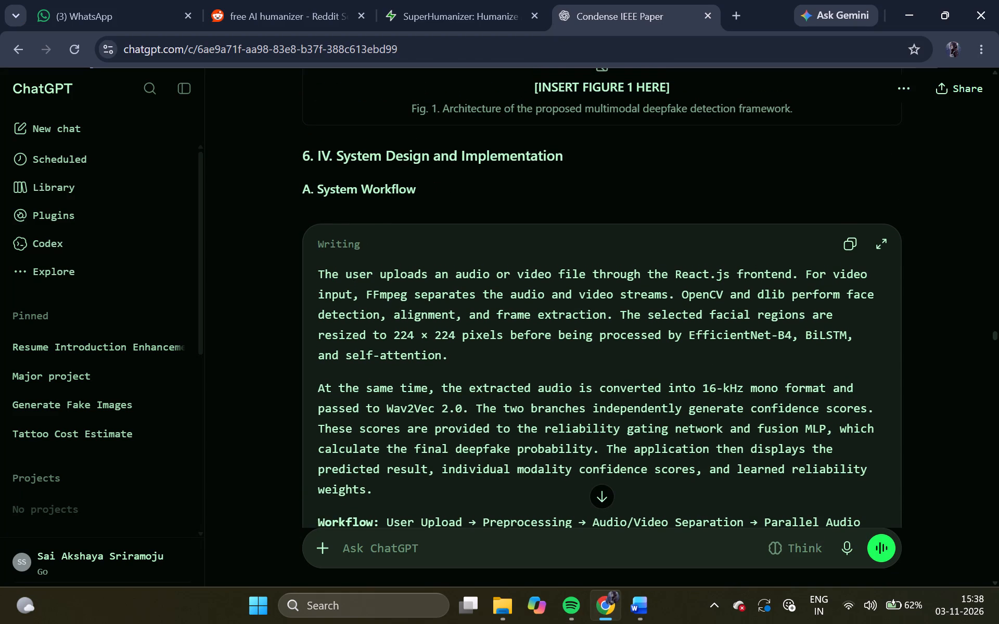
{"action": "left_click", "coordinate": [649, 605]}
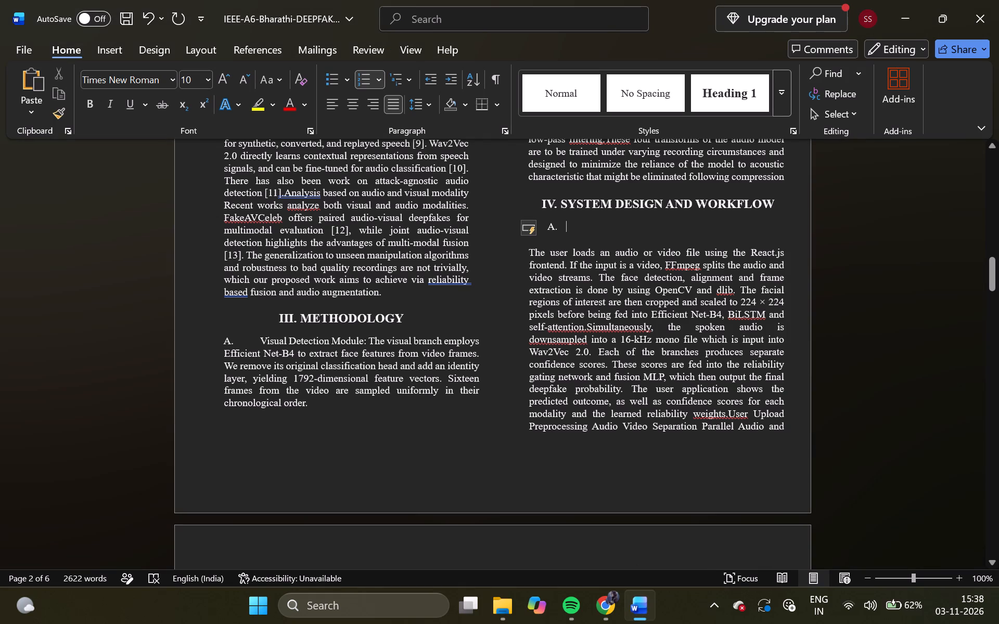
{"action": "type", "text": "System Interflow"}
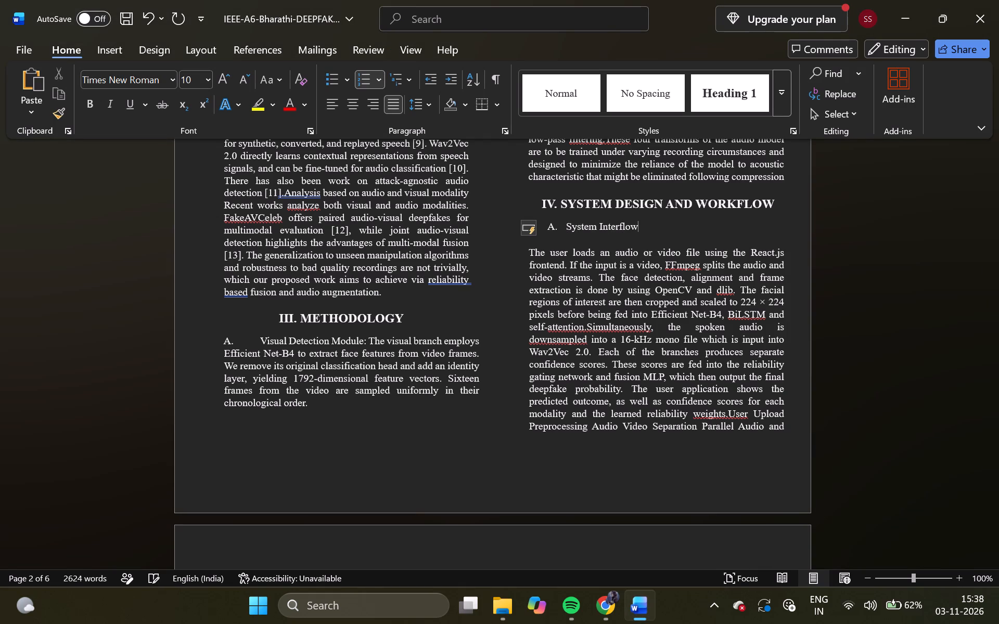
Recheck the title in ChatGPT and replace "Inter" with "Work" in Word so item A reads "System Workflow".
{"action": "left_click", "coordinate": [619, 601]}
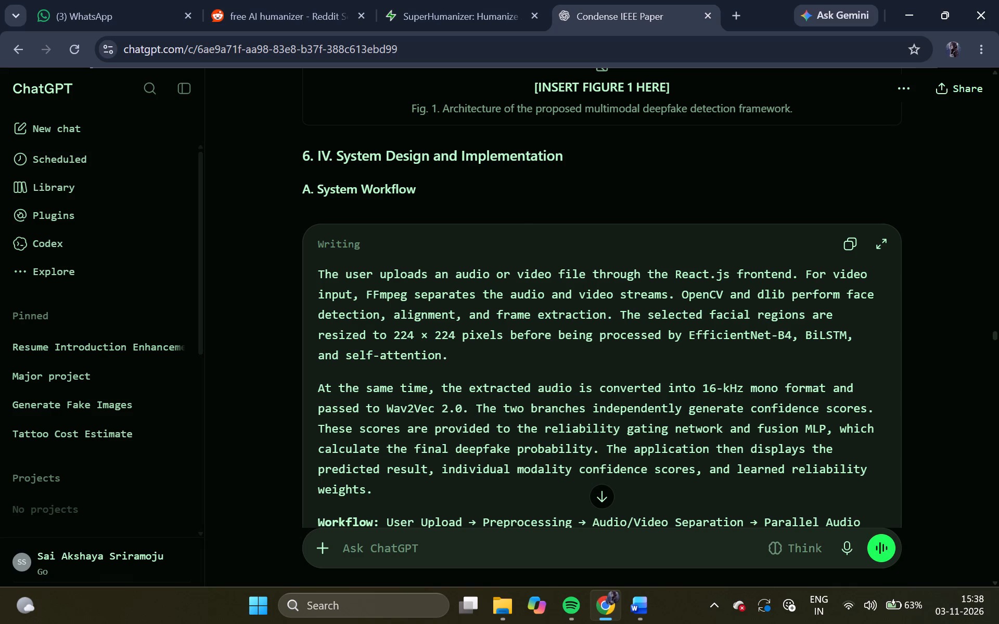
{"action": "left_click", "coordinate": [643, 614]}
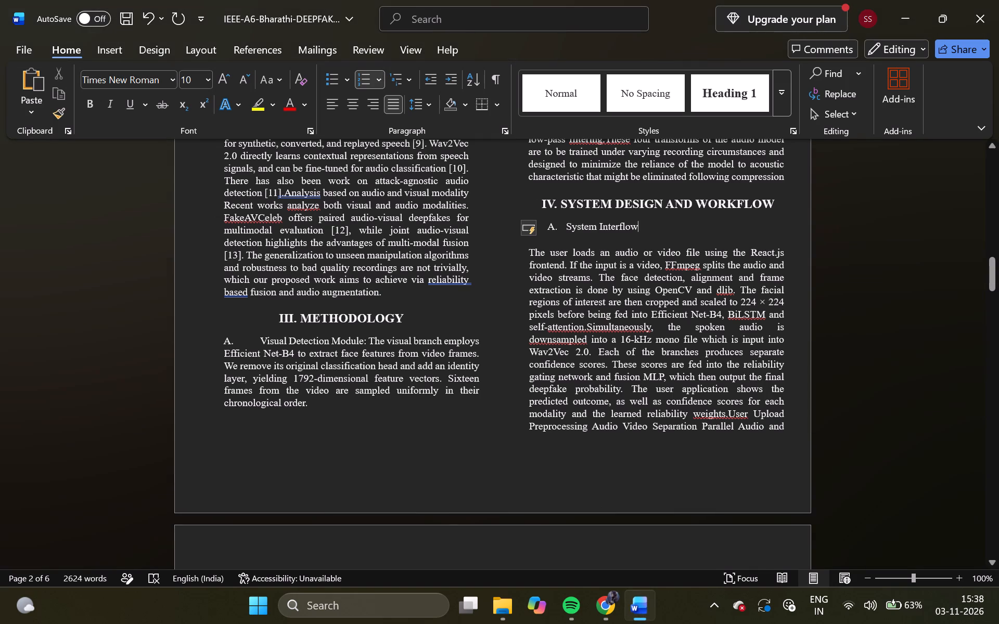
{"action": "left_click", "coordinate": [618, 231]}
{"action": "key", "text": "BackSpace"}
{"action": "key", "text": "BackSpace"}
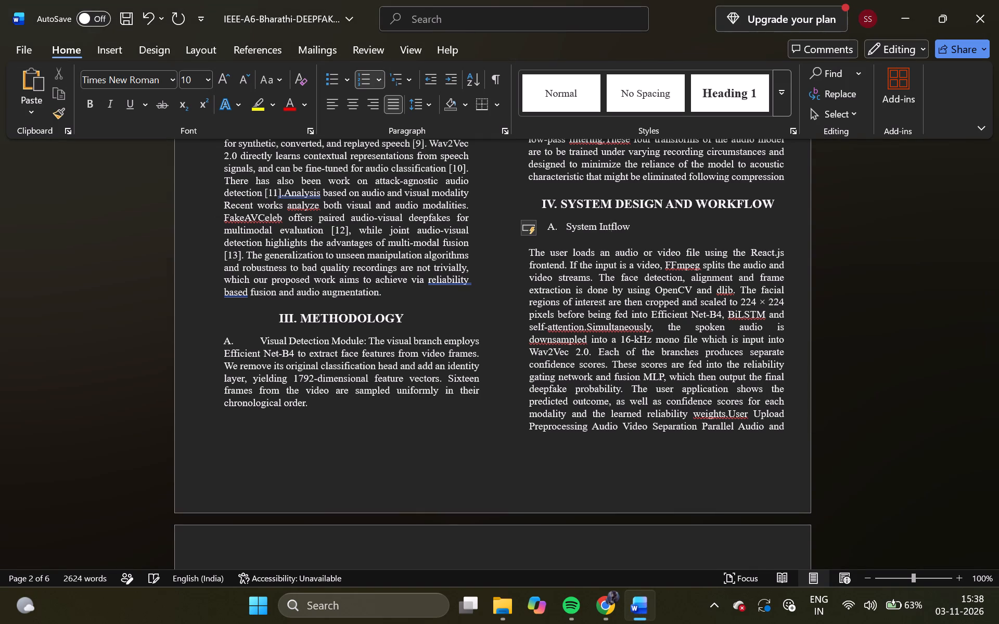
{"action": "key", "text": "BackSpace"}
{"action": "key", "text": "BackSpace"}
{"action": "key", "text": "BackSpace"}
{"action": "type", "text": "Work"}
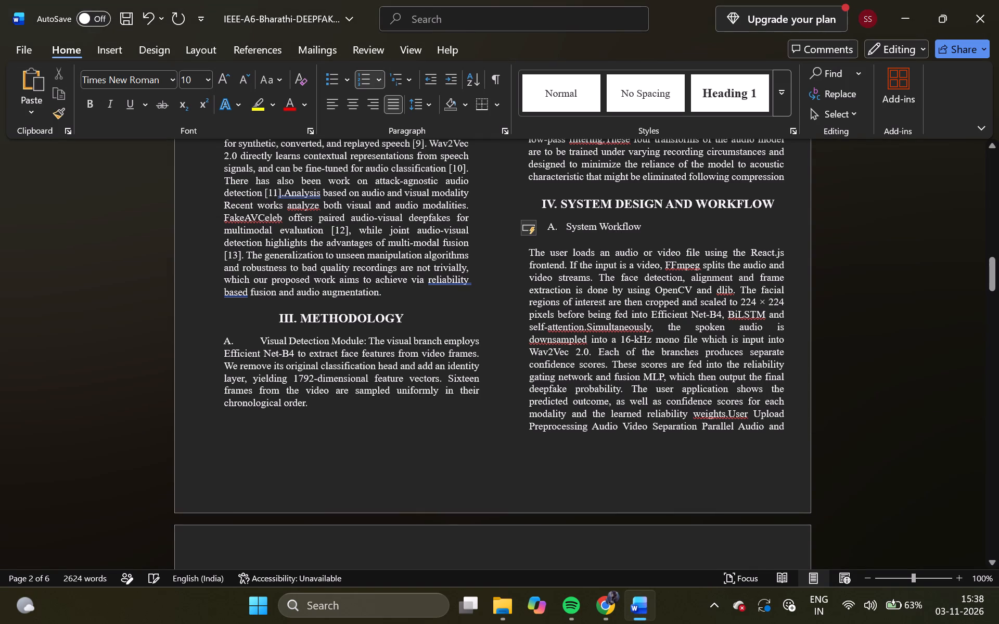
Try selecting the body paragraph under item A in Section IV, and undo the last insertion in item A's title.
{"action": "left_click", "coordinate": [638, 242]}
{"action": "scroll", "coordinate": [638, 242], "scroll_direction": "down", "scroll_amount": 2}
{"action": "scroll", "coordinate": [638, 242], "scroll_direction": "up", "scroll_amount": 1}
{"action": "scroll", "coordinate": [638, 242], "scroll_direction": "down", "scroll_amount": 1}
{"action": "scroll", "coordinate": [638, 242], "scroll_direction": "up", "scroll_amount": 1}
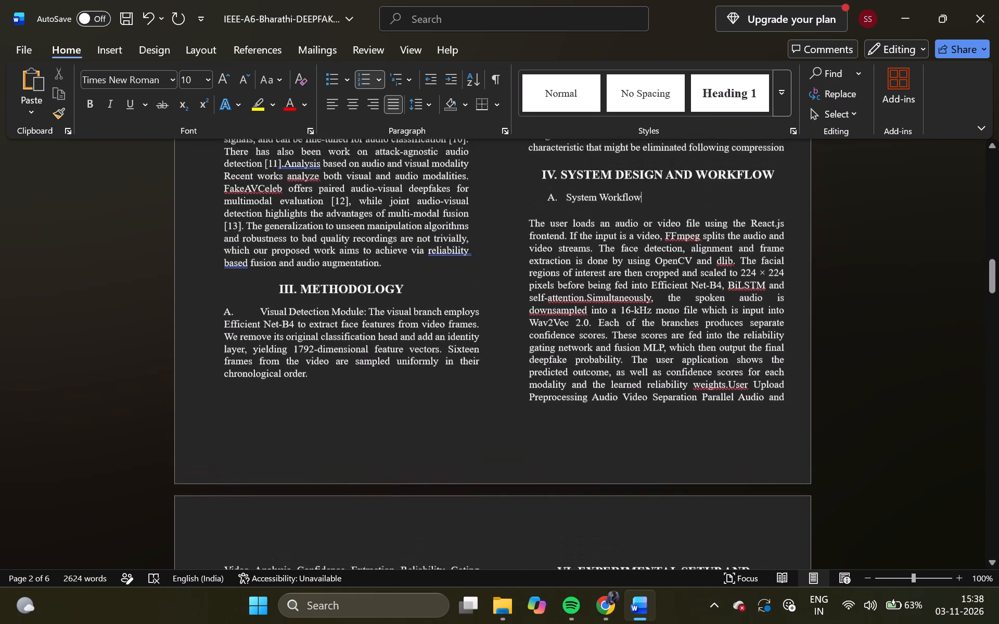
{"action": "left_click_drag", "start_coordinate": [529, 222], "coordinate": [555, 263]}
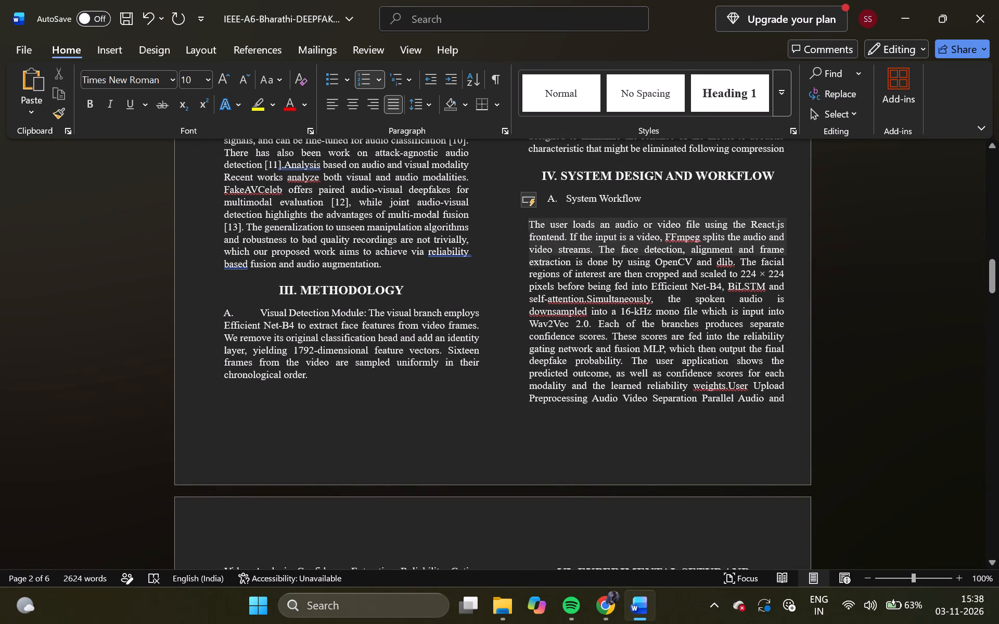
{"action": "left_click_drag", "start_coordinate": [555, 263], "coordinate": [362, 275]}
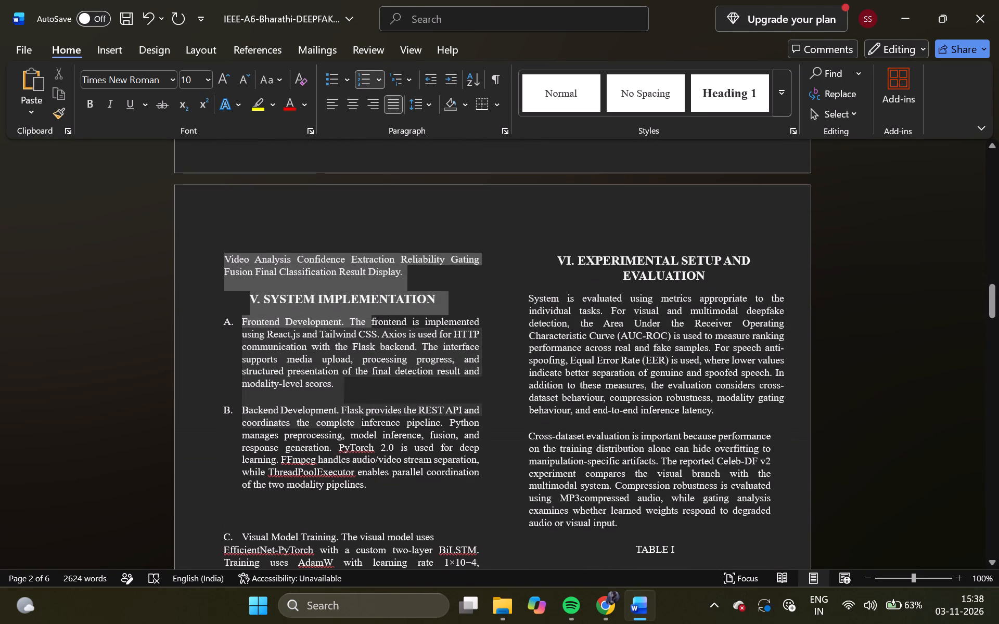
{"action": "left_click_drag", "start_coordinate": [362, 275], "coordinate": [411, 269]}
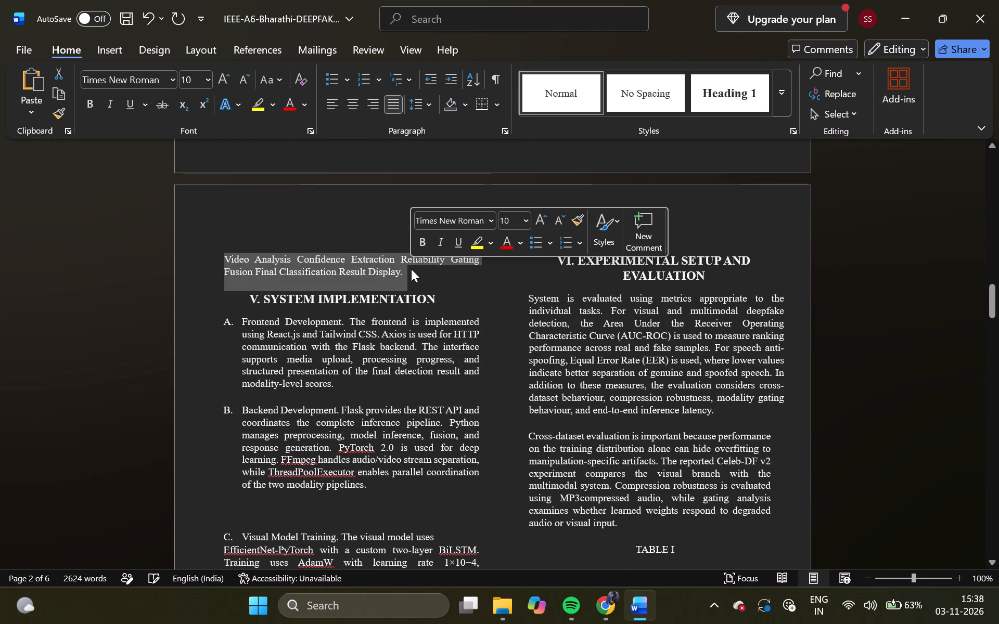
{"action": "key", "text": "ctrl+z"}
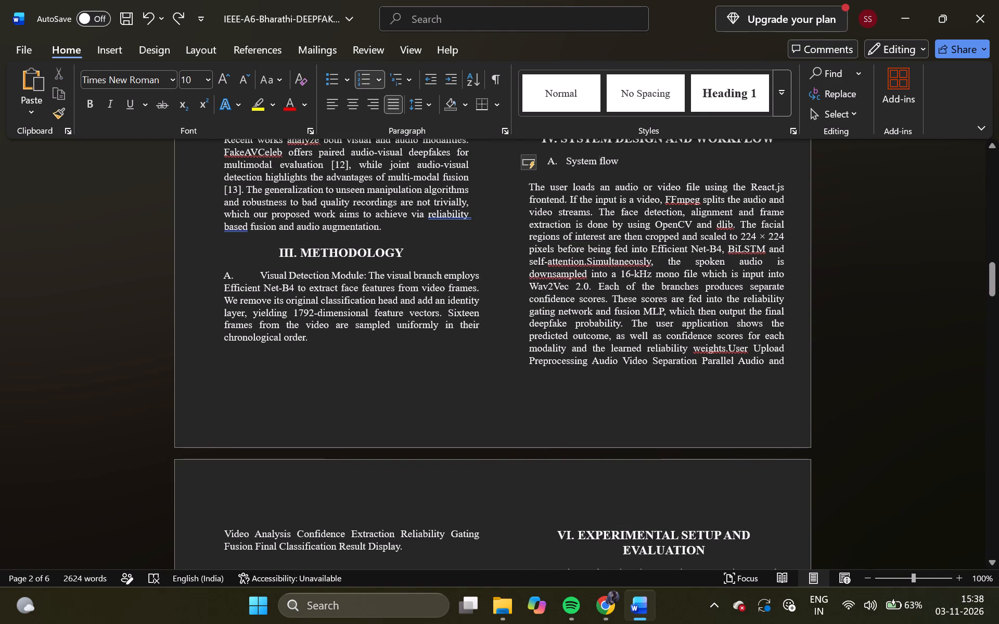
Copy the whole body paragraph of Section IV, from "The user loads" to "Final Classification Result Display.", and delete it.
{"action": "left_click_drag", "start_coordinate": [531, 190], "coordinate": [543, 203]}
{"action": "left_click_drag", "start_coordinate": [543, 203], "coordinate": [411, 522]}
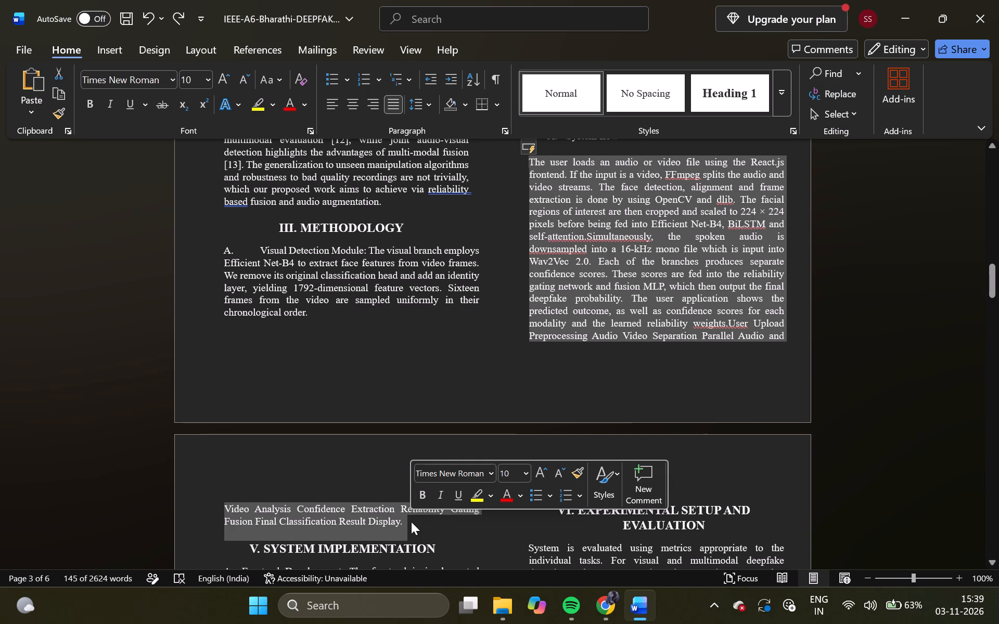
{"action": "key", "text": "ctrl+c"}
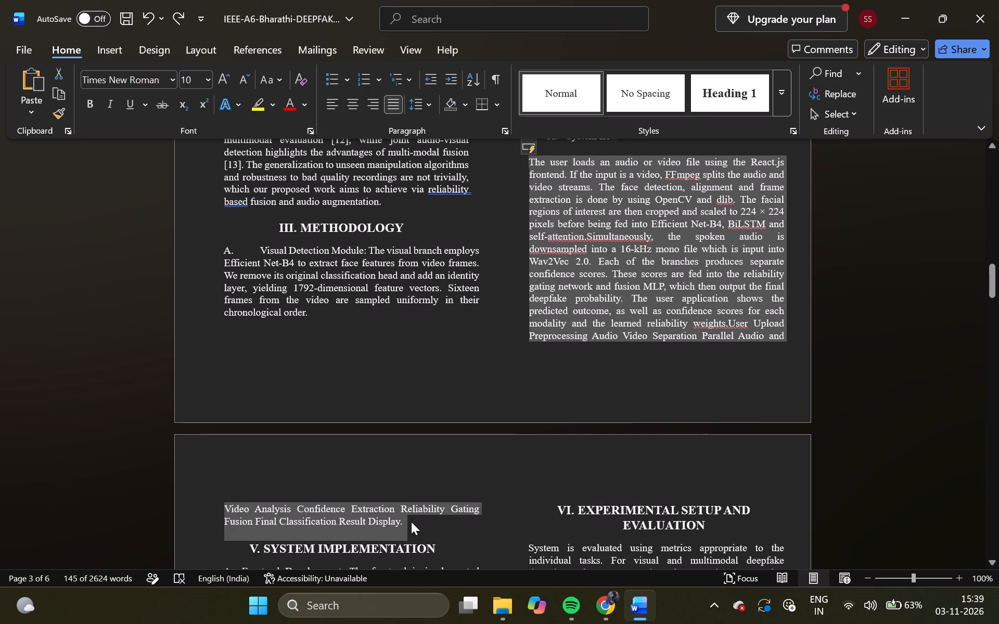
{"action": "key", "text": "BackSpace"}
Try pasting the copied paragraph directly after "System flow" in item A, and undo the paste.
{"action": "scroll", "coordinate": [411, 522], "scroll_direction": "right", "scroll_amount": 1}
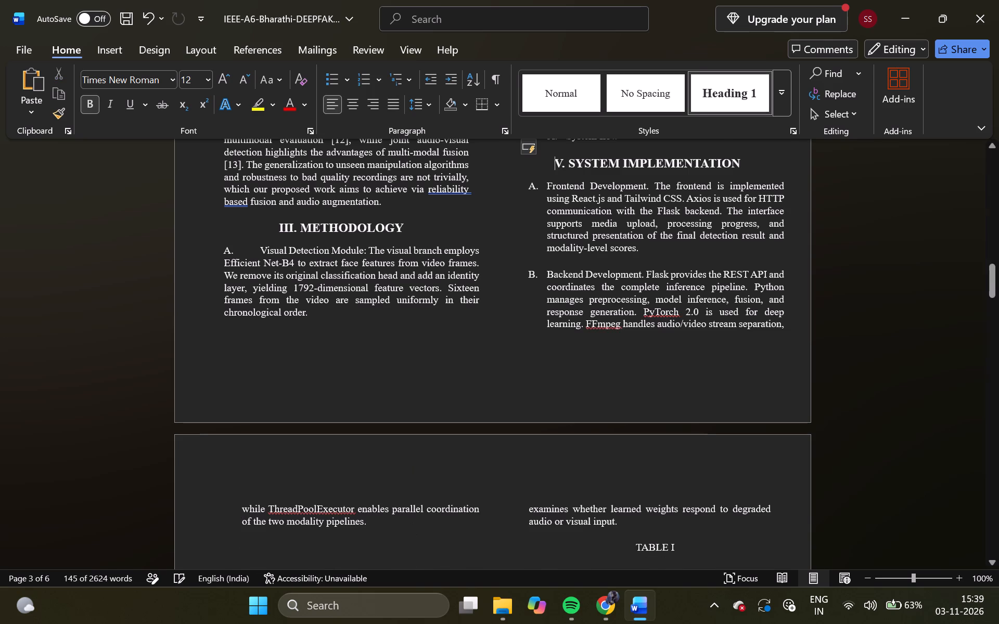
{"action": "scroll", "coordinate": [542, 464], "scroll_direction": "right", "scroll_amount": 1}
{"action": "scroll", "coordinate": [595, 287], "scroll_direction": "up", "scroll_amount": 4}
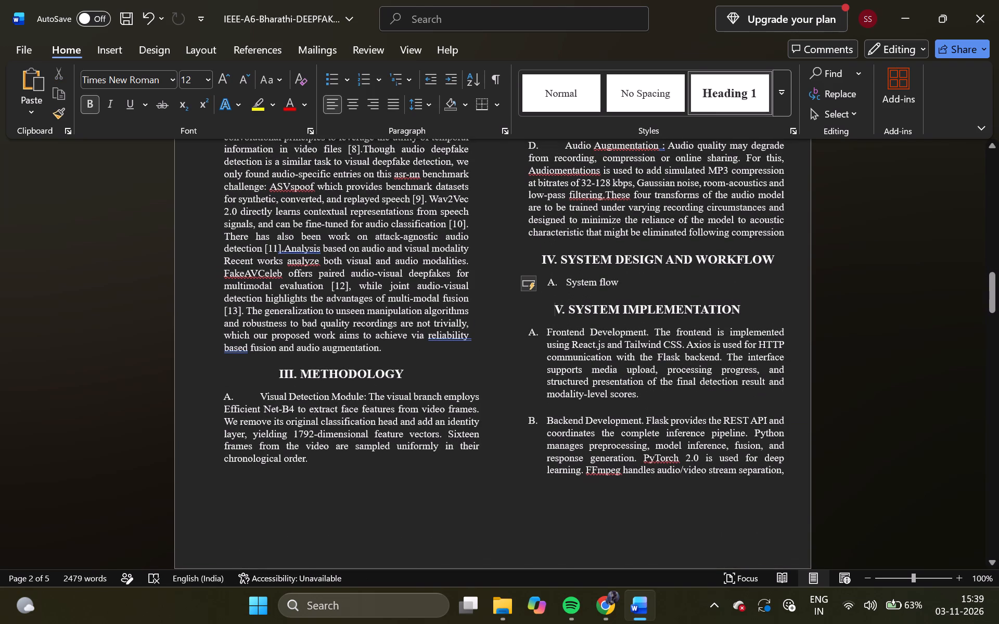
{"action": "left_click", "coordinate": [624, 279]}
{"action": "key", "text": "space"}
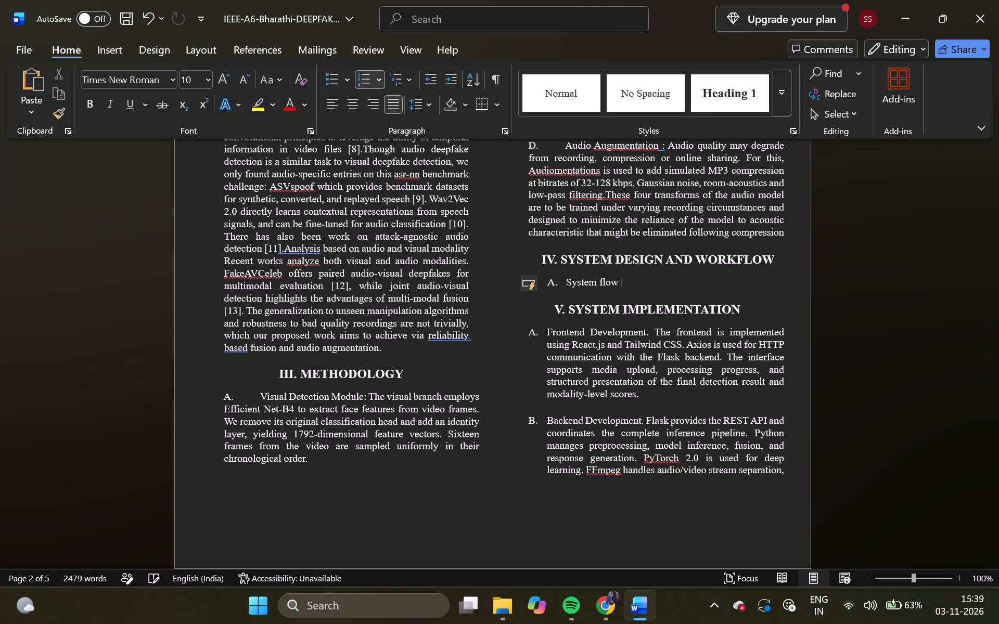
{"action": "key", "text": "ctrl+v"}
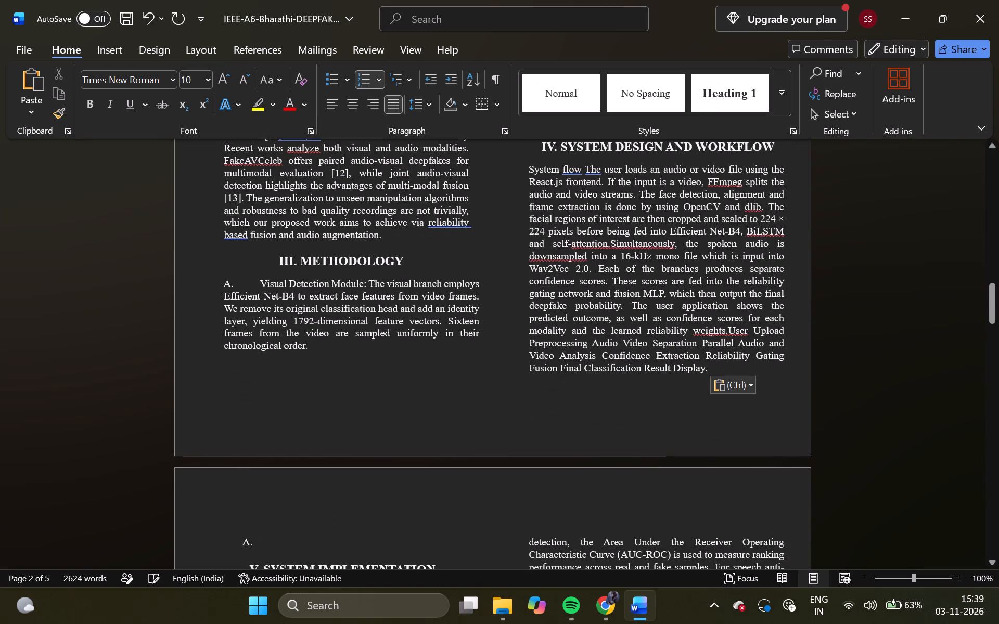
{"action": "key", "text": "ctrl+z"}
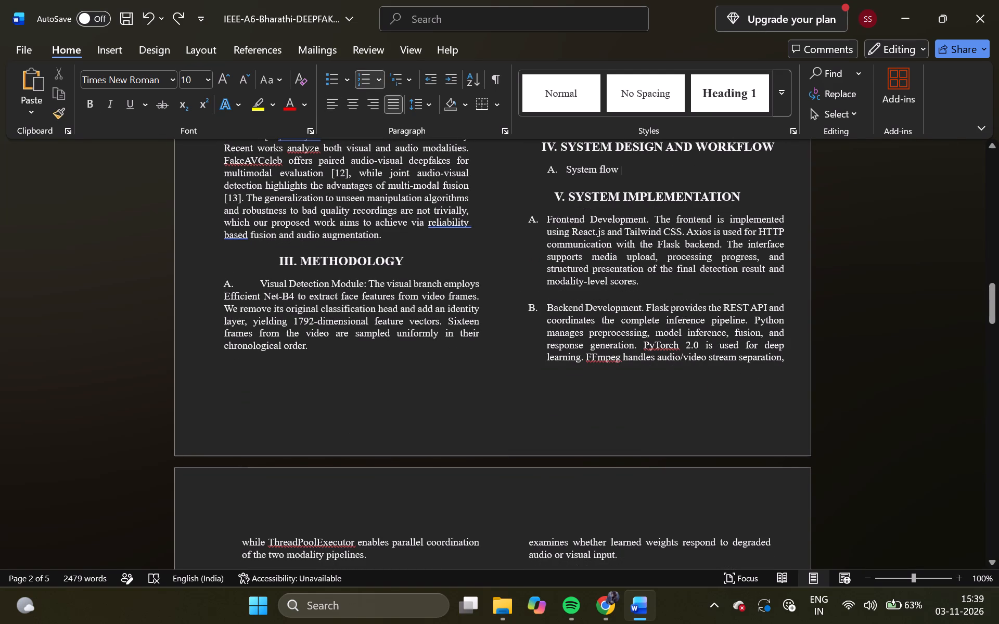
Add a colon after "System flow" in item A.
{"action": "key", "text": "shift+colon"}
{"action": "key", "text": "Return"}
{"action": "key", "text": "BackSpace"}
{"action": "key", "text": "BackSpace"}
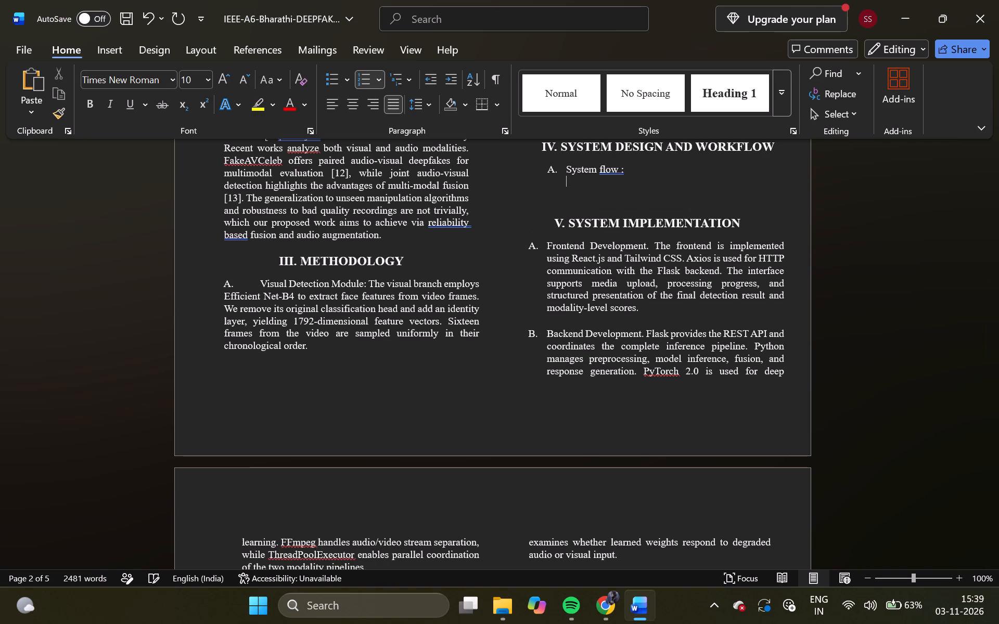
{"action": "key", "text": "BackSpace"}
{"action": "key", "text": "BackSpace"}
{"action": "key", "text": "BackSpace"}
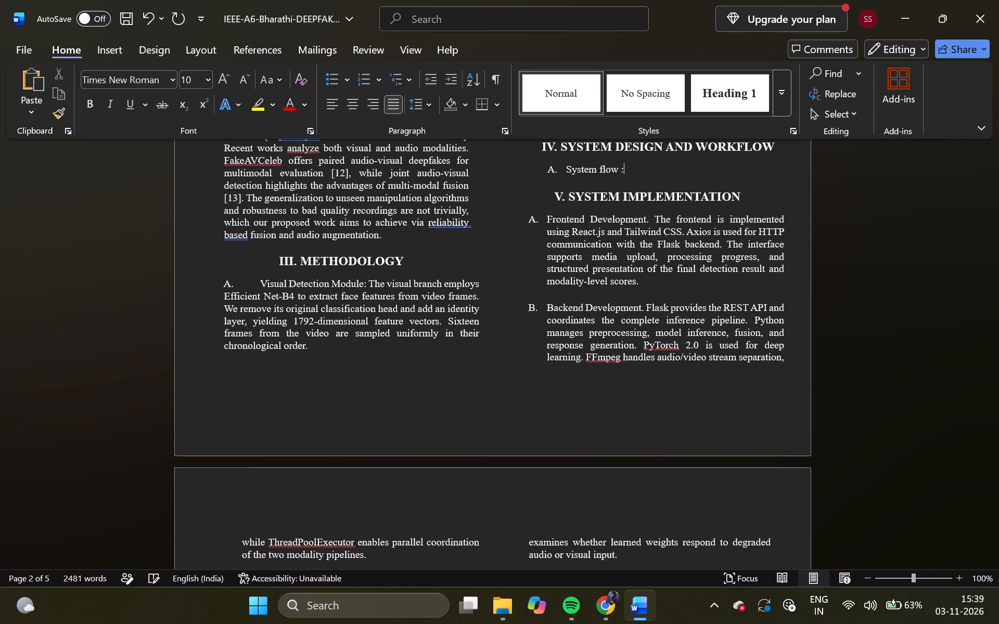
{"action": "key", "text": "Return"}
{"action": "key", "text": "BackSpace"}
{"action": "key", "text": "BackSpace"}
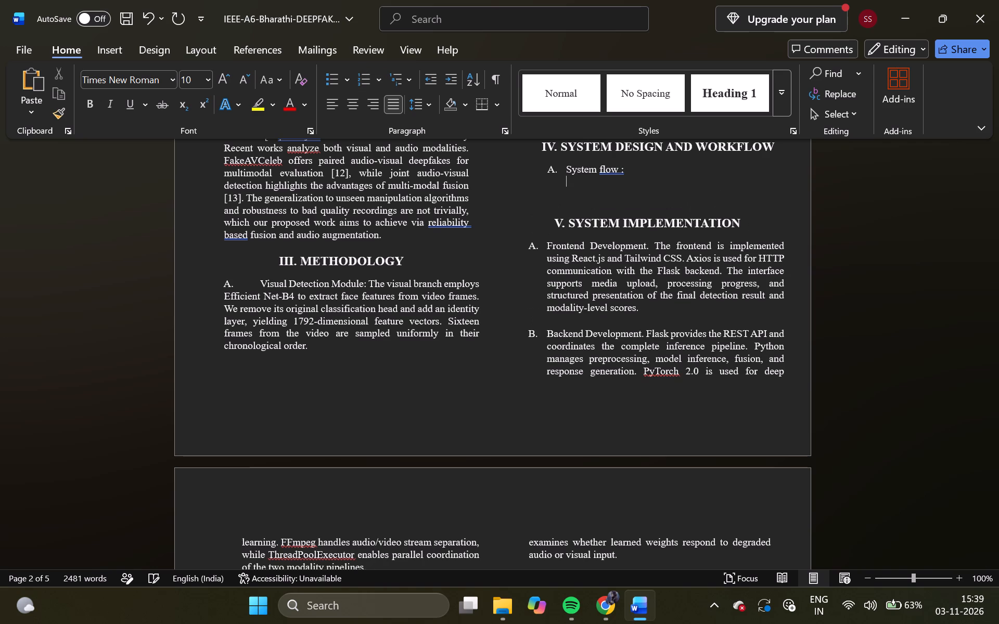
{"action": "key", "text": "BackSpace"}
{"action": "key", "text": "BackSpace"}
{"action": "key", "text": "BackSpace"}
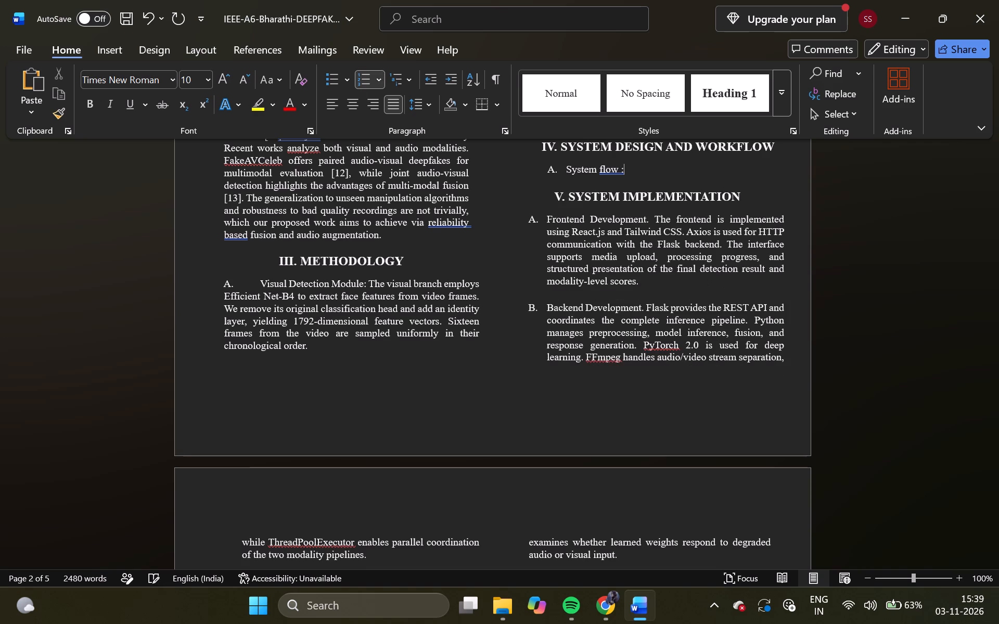
Start an unlettered line below item A and paste the copied workflow paragraph there.
{"action": "key", "text": "Return"}
{"action": "key", "text": "BackSpace"}
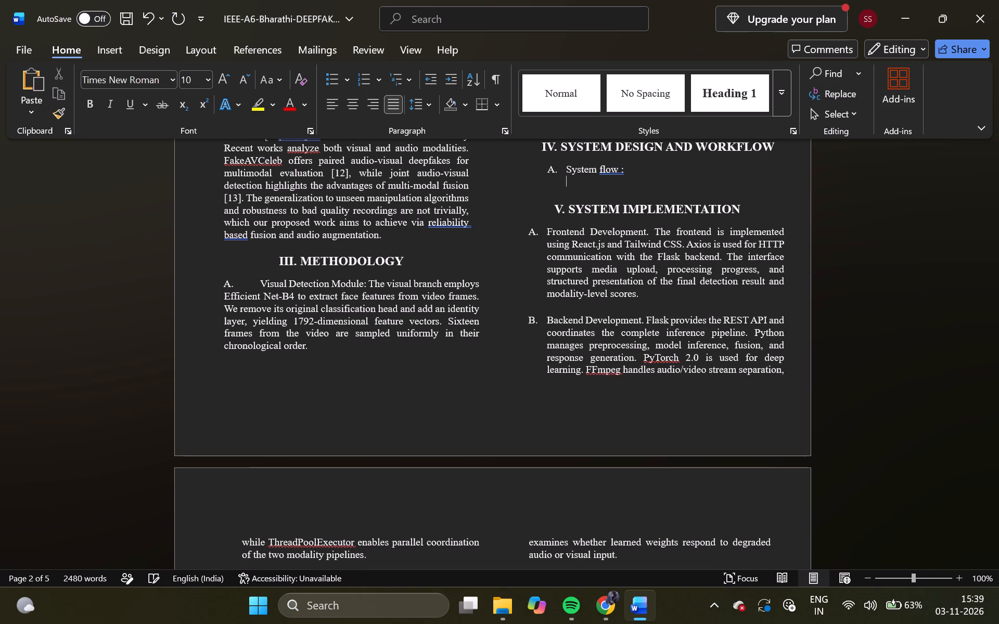
{"action": "key", "text": "ctrl+v"}
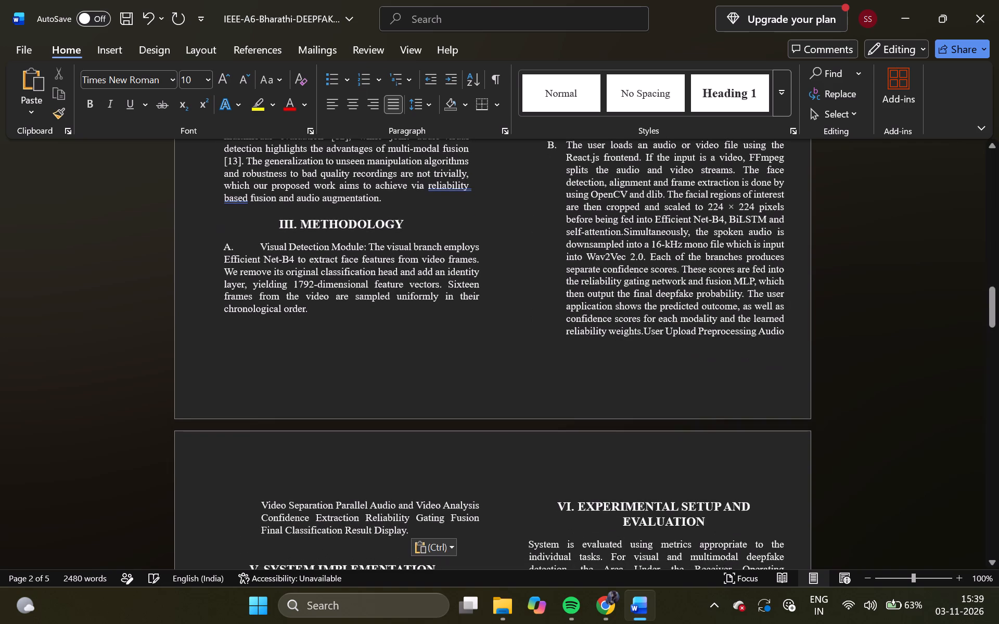
Remove the list letter B and the indentation from the pasted paragraph so it aligns with the column edge.
{"action": "scroll", "coordinate": [638, 172], "scroll_direction": "up", "scroll_amount": 1}
{"action": "left_click", "coordinate": [565, 288]}
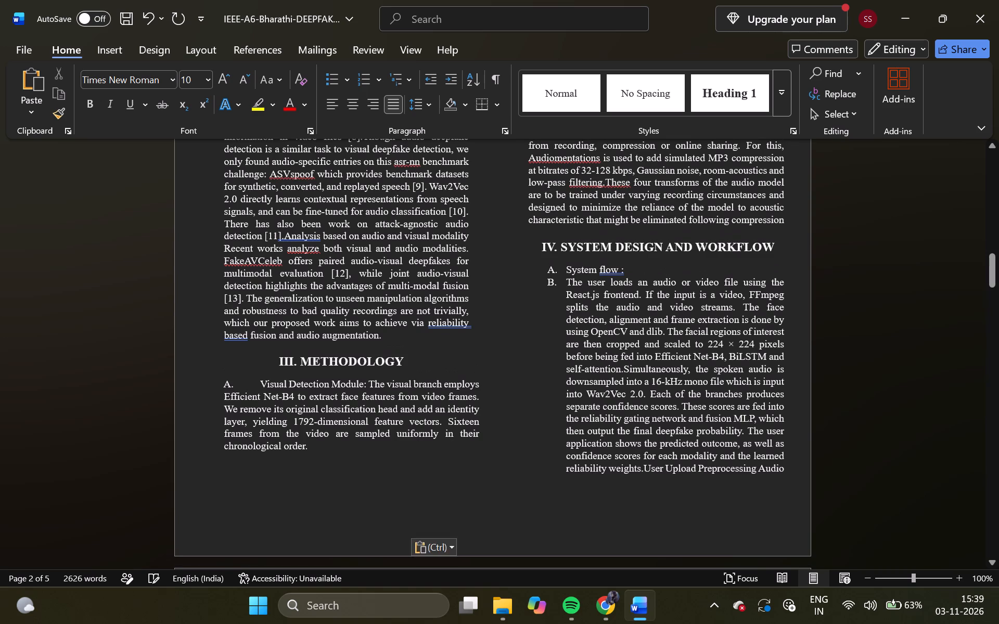
{"action": "left_click", "coordinate": [568, 284]}
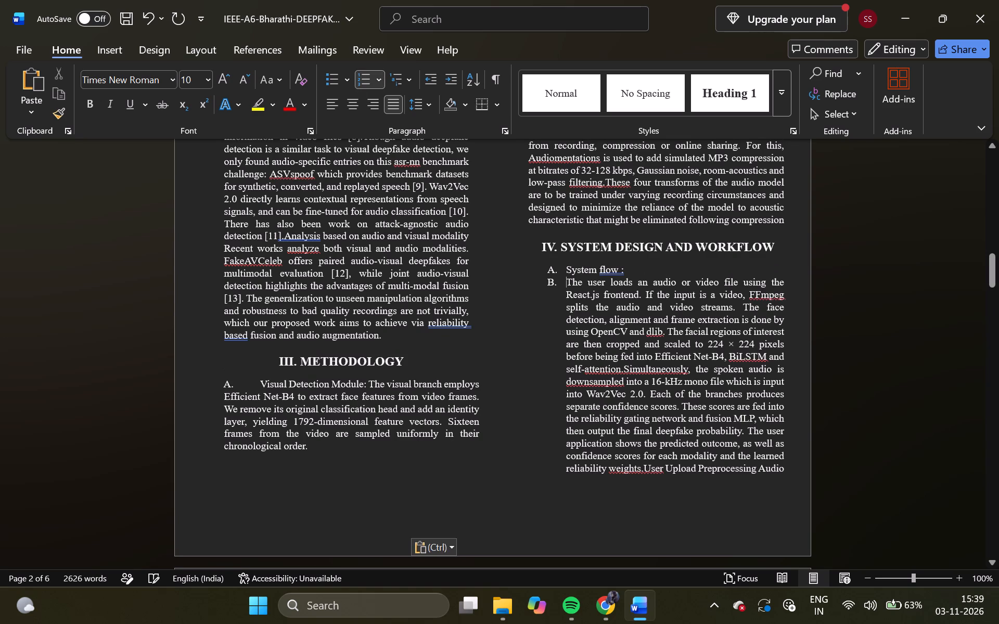
{"action": "key", "text": "BackSpace"}
{"action": "key", "text": "BackSpace"}
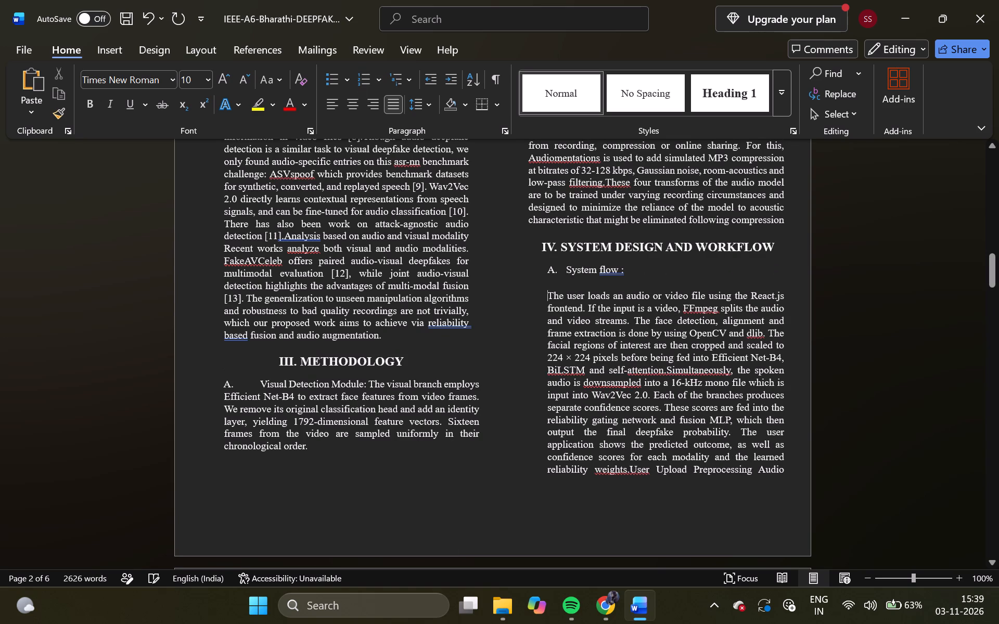
{"action": "key", "text": "BackSpace"}
{"action": "key", "text": "BackSpace"}
{"action": "key", "text": "BackSpace"}
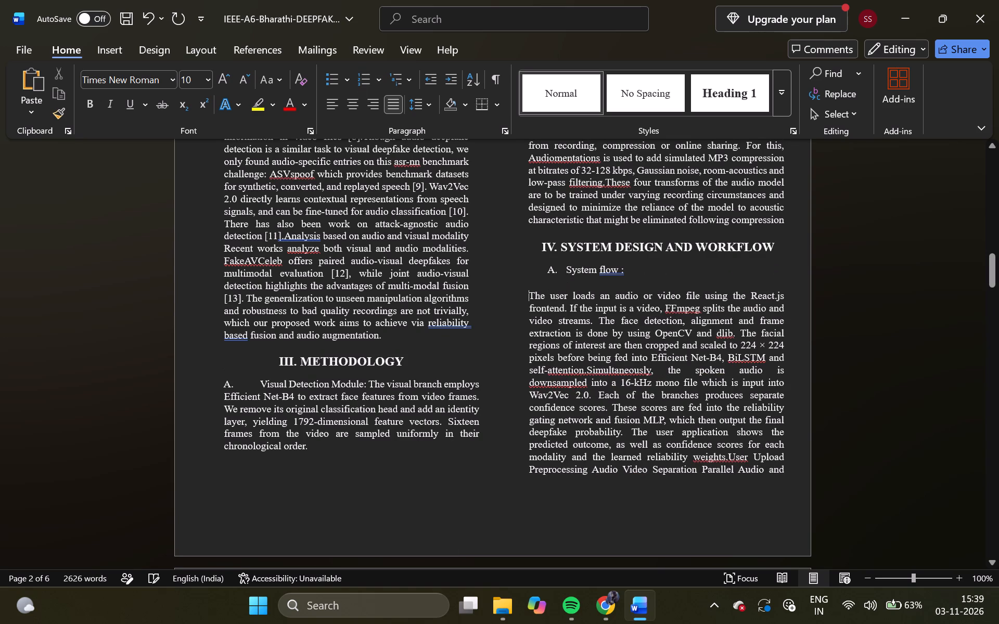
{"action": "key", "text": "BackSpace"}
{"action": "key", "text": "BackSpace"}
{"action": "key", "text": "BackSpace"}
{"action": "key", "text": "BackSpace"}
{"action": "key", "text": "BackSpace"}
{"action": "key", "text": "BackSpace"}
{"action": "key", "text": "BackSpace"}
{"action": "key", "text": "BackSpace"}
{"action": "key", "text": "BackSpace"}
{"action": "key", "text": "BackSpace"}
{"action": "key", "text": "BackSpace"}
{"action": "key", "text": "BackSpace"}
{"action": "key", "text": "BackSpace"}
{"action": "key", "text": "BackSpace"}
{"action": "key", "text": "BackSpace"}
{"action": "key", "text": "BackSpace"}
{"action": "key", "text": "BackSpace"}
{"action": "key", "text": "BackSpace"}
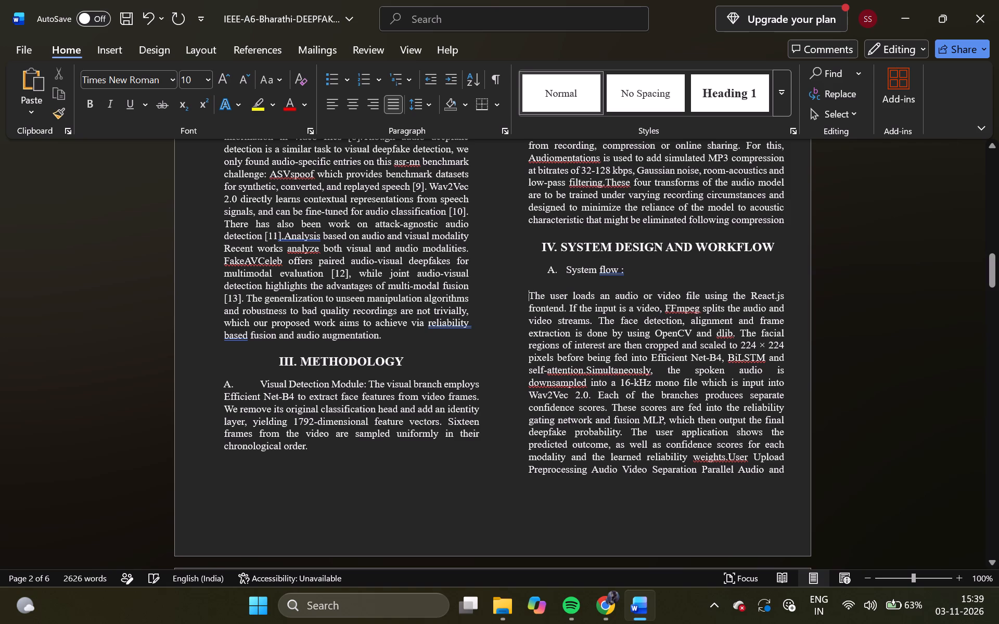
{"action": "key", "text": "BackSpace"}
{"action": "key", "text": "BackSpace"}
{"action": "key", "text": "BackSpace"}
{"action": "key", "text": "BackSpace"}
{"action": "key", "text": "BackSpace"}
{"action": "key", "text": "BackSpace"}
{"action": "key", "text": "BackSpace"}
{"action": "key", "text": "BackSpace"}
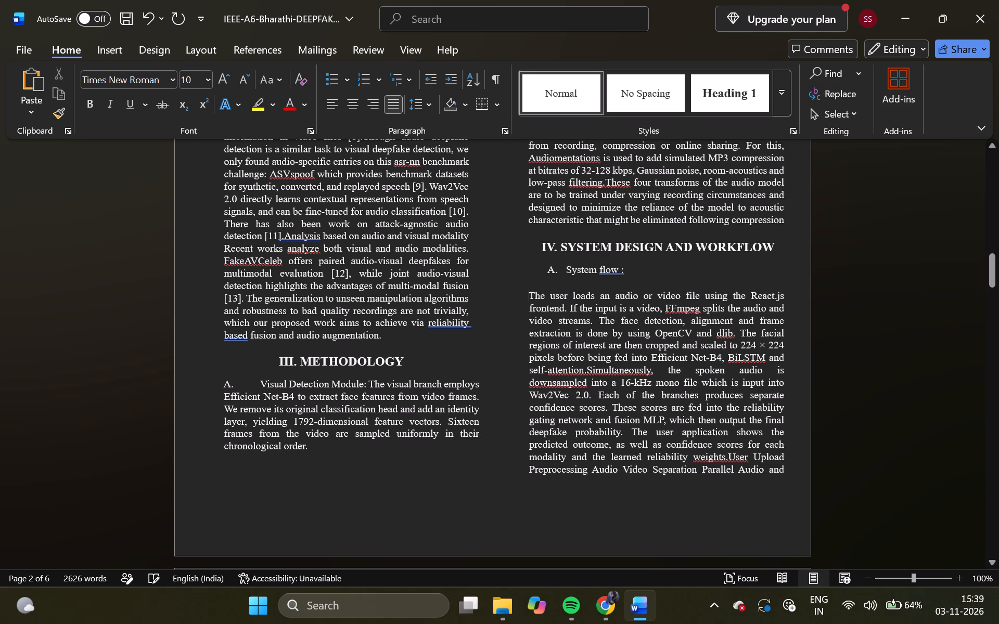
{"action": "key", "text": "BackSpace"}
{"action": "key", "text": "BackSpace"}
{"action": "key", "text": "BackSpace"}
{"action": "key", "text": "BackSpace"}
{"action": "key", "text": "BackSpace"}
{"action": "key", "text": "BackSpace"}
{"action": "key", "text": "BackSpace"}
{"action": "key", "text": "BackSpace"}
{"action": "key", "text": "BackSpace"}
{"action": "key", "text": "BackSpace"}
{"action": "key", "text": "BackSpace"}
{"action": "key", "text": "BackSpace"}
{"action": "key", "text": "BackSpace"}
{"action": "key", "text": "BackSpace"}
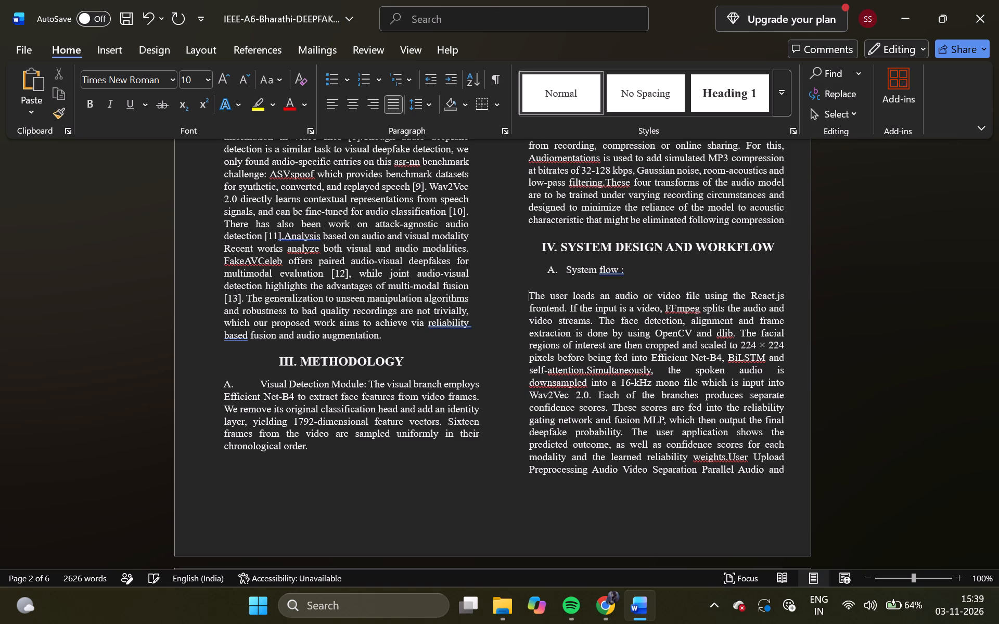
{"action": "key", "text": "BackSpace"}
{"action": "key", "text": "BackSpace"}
Delete the whole item A line "System flow :" between the Section IV heading and its body paragraph.
{"action": "left_click", "coordinate": [565, 285]}
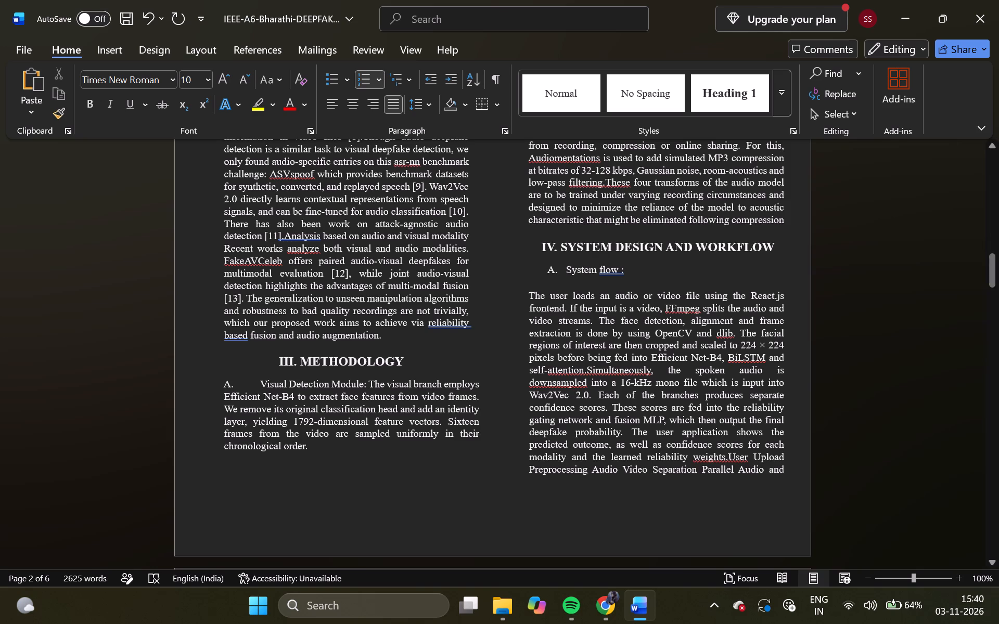
{"action": "left_click_drag", "start_coordinate": [631, 274], "coordinate": [547, 269]}
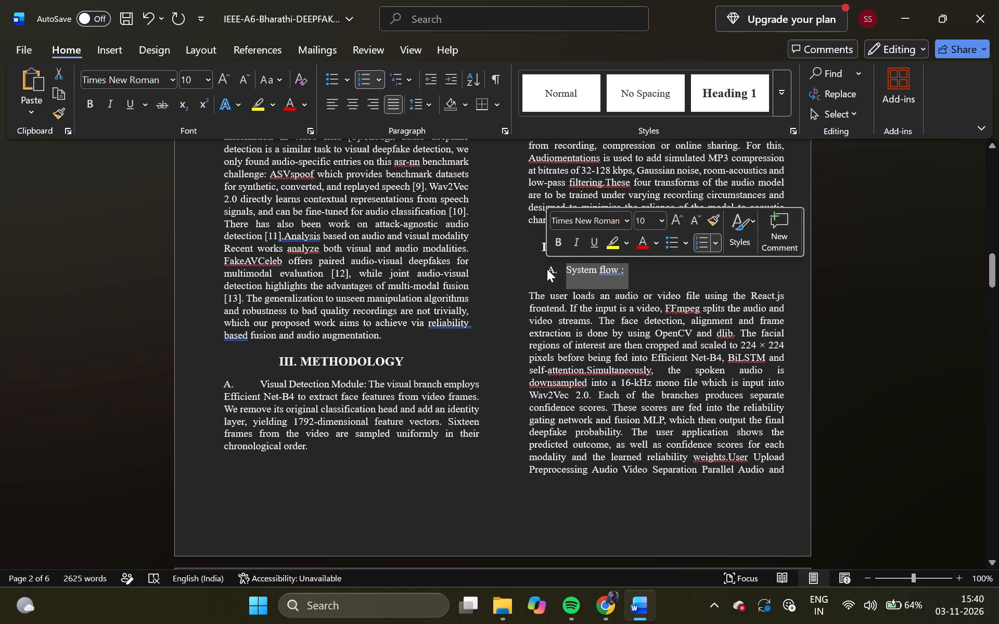
{"action": "key", "text": "BackSpace"}
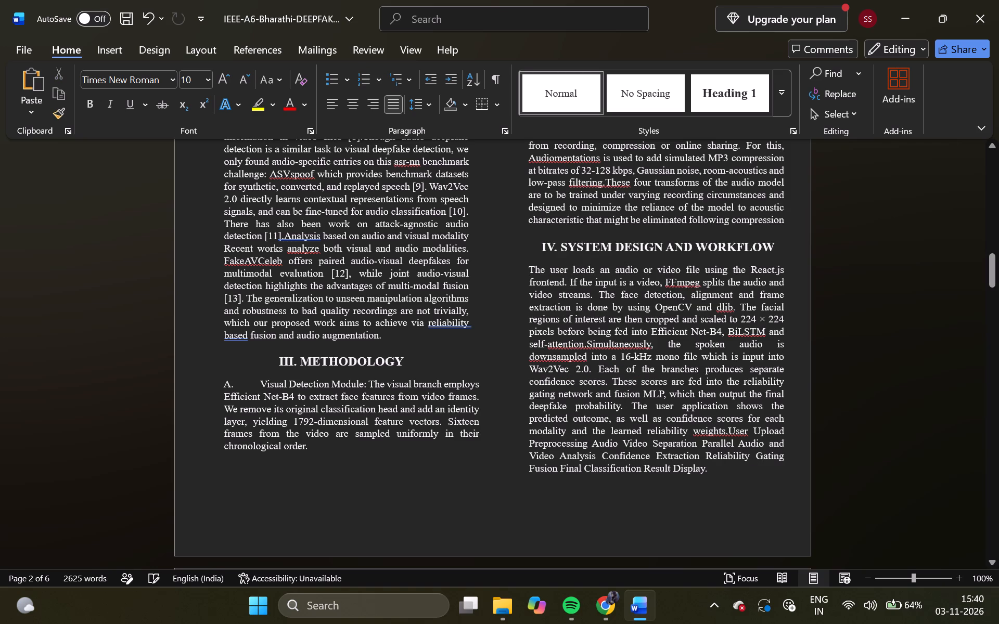
{"action": "scroll", "coordinate": [547, 269], "scroll_direction": "down", "scroll_amount": 1}
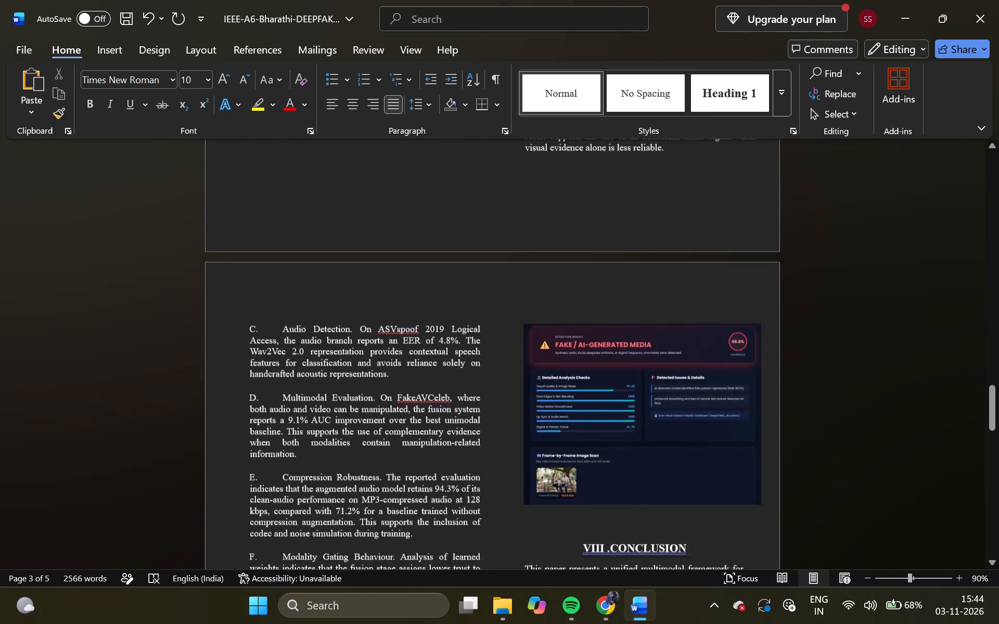
{"action": "scroll", "coordinate": [422, 276], "scroll_direction": "down", "scroll_amount": 9}
{"action": "scroll", "coordinate": [422, 276], "scroll_direction": "up", "scroll_amount": 1}
{"action": "scroll", "coordinate": [422, 276], "scroll_direction": "down", "scroll_amount": 8}
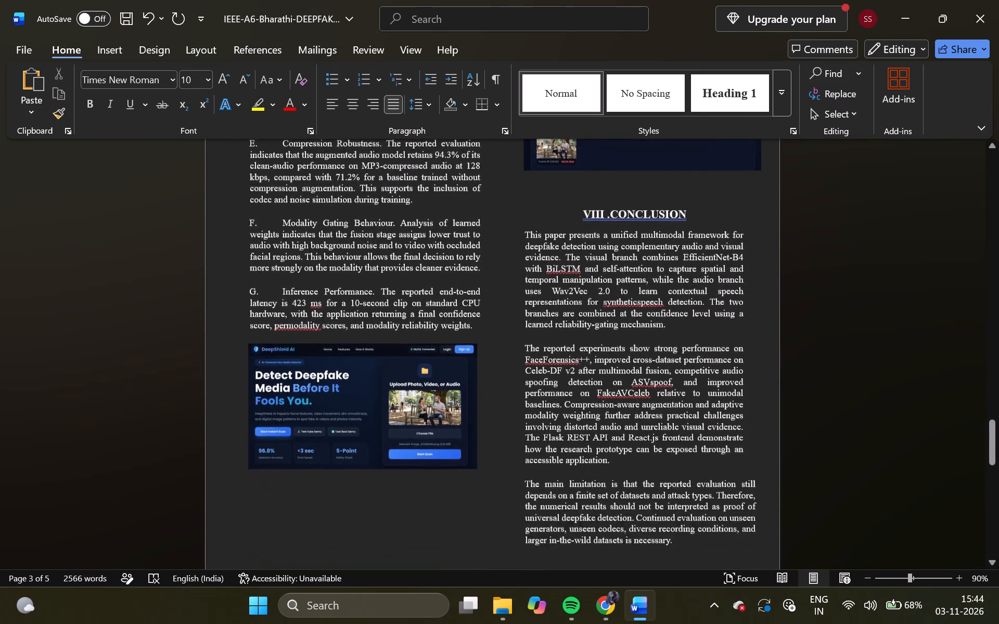
{"action": "scroll", "coordinate": [422, 276], "scroll_direction": "down", "scroll_amount": 4}
{"action": "scroll", "coordinate": [422, 276], "scroll_direction": "up", "scroll_amount": 1}
{"action": "scroll", "coordinate": [422, 276], "scroll_direction": "down", "scroll_amount": 20}
{"action": "scroll", "coordinate": [422, 276], "scroll_direction": "down", "scroll_amount": 3}
{"action": "scroll", "coordinate": [422, 276], "scroll_direction": "up", "scroll_amount": 20}
{"action": "scroll", "coordinate": [422, 276], "scroll_direction": "up", "scroll_amount": 1}
{"action": "scroll", "coordinate": [422, 276], "scroll_direction": "down", "scroll_amount": 9}
{"action": "scroll", "coordinate": [422, 276], "scroll_direction": "up", "scroll_amount": 1}
{"action": "scroll", "coordinate": [422, 276], "scroll_direction": "down", "scroll_amount": 2}
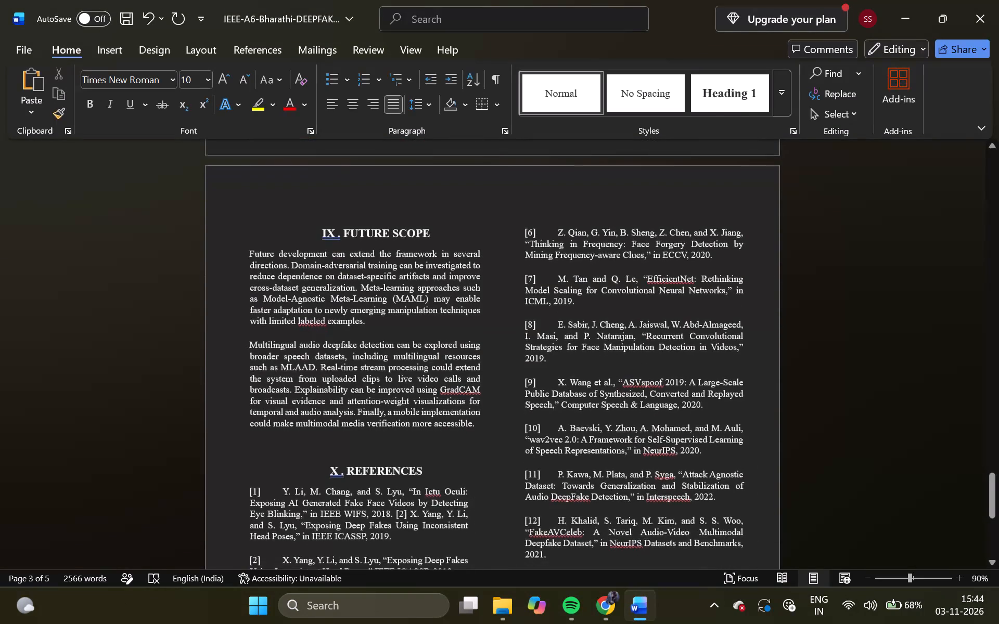
{"action": "scroll", "coordinate": [422, 276], "scroll_direction": "down", "scroll_amount": 1}
{"action": "scroll", "coordinate": [422, 276], "scroll_direction": "up", "scroll_amount": 8}
{"action": "scroll", "coordinate": [422, 276], "scroll_direction": "down", "scroll_amount": 1}
{"action": "scroll", "coordinate": [422, 276], "scroll_direction": "up", "scroll_amount": 13}
{"action": "scroll", "coordinate": [422, 276], "scroll_direction": "down", "scroll_amount": 1}
{"action": "scroll", "coordinate": [422, 276], "scroll_direction": "up", "scroll_amount": 1}
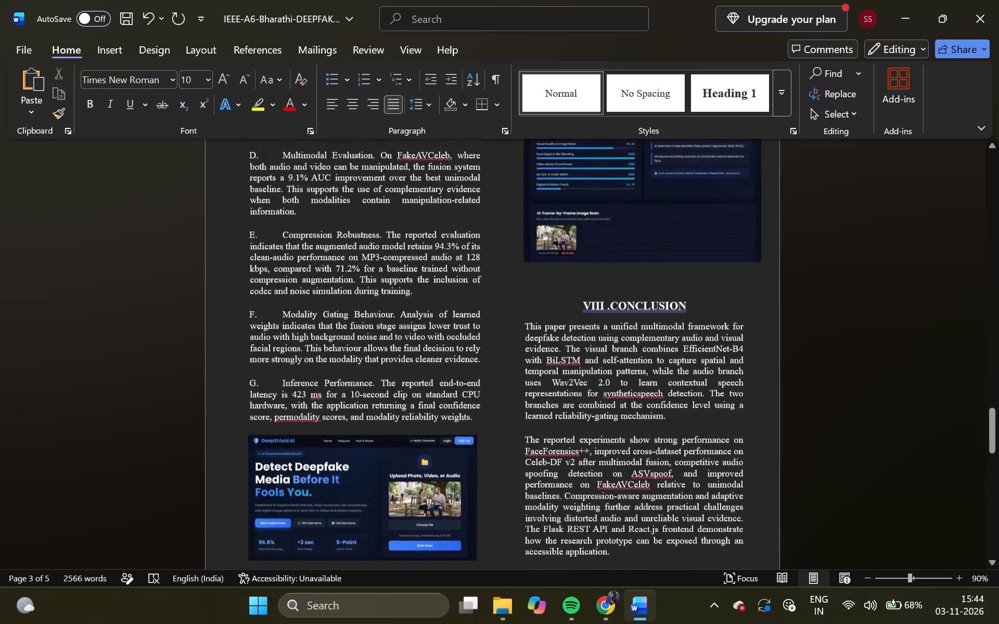
{"action": "scroll", "coordinate": [422, 276], "scroll_direction": "down", "scroll_amount": 1}
{"action": "scroll", "coordinate": [422, 276], "scroll_direction": "up", "scroll_amount": 1}
{"action": "scroll", "coordinate": [422, 276], "scroll_direction": "down", "scroll_amount": 2}
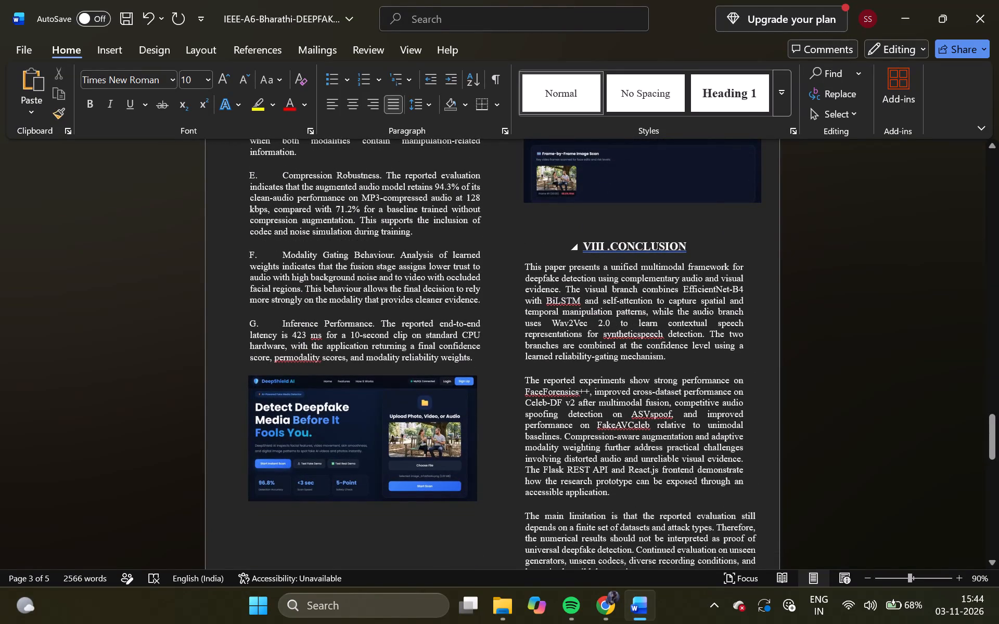
{"action": "left_click_drag", "start_coordinate": [526, 268], "coordinate": [575, 499]}
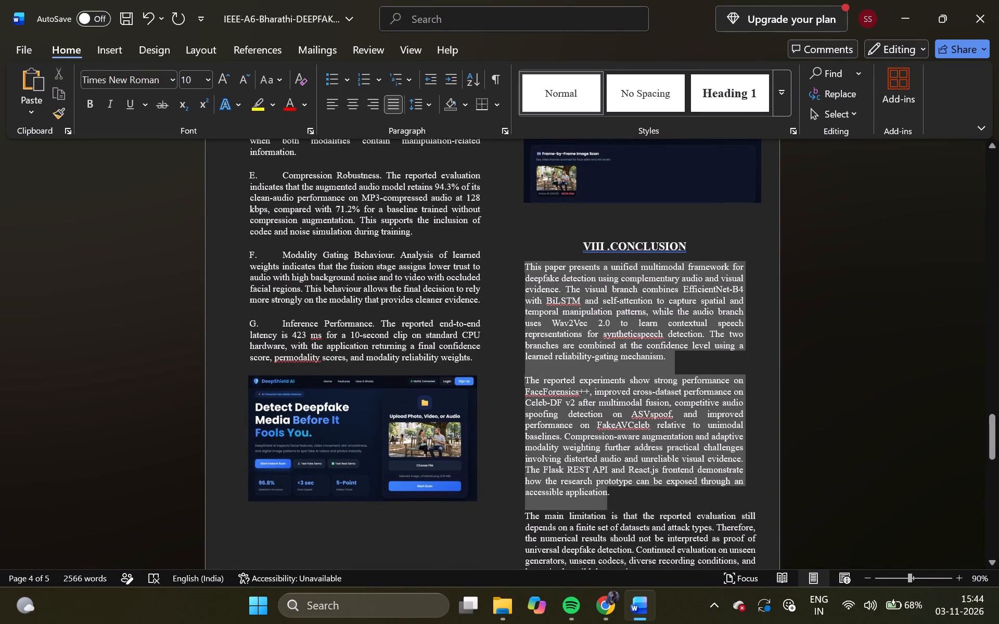
{"action": "left_click_drag", "start_coordinate": [575, 499], "coordinate": [745, 552]}
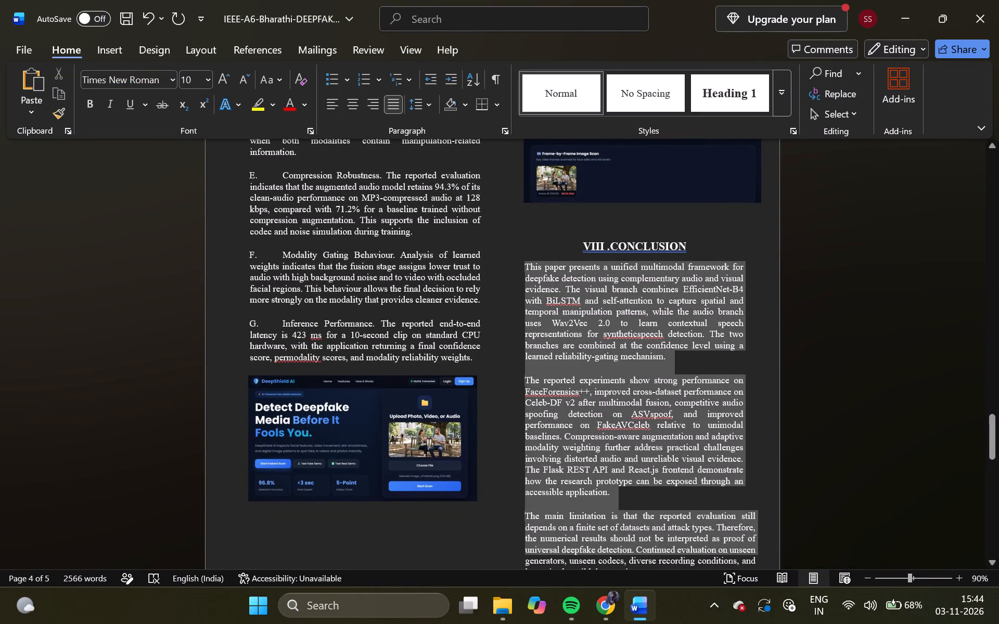
{"action": "left_click_drag", "start_coordinate": [745, 552], "coordinate": [731, 582]}
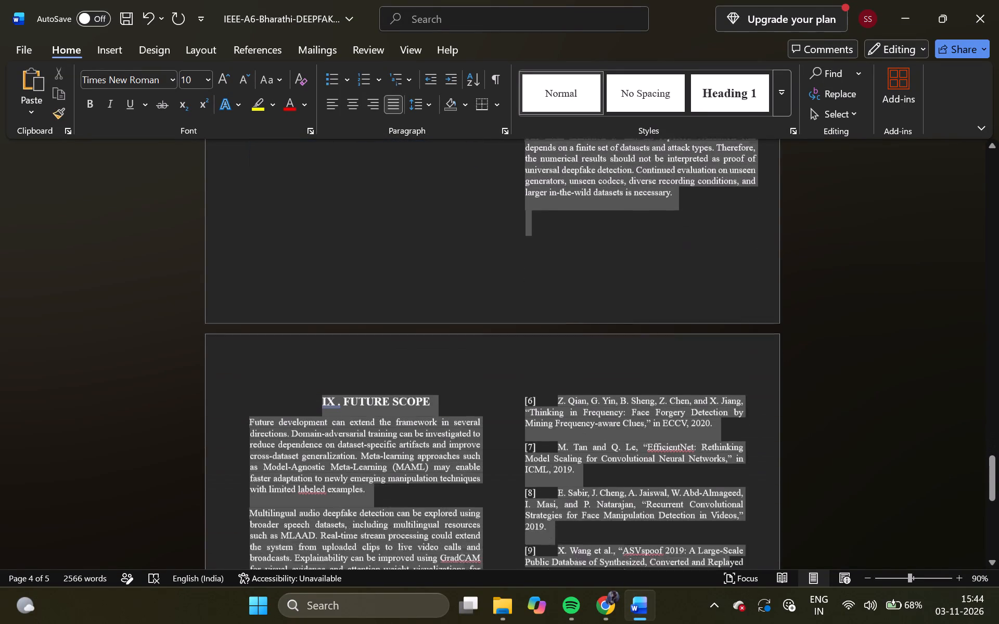
{"action": "left_click_drag", "start_coordinate": [731, 582], "coordinate": [629, 156]}
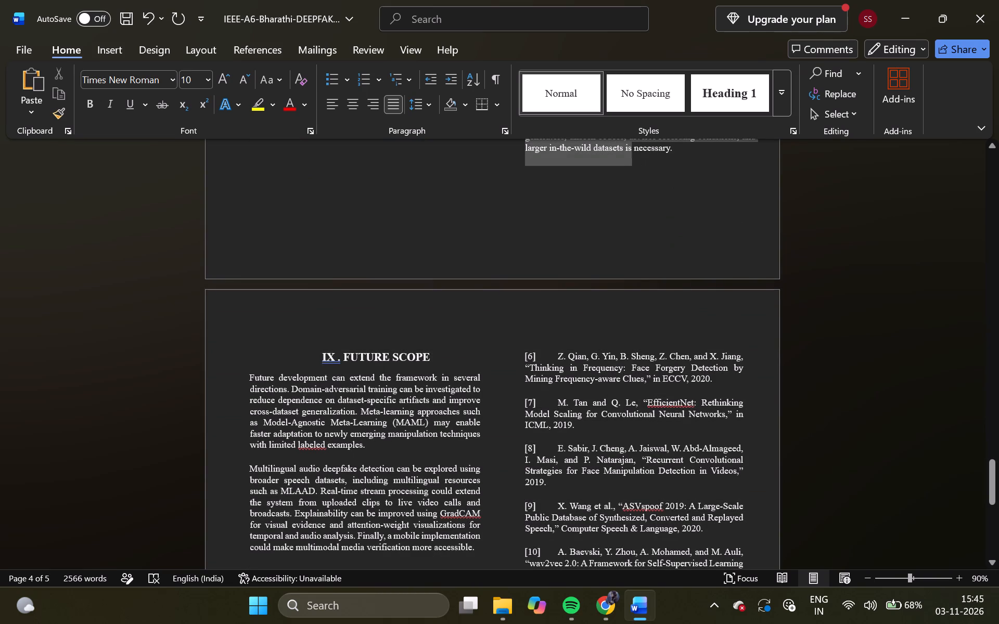
{"action": "left_click_drag", "start_coordinate": [629, 156], "coordinate": [633, 154]}
{"action": "scroll", "coordinate": [631, 229], "scroll_direction": "up", "scroll_amount": 2}
{"action": "scroll", "coordinate": [631, 229], "scroll_direction": "down", "scroll_amount": 1}
{"action": "left_click", "coordinate": [544, 215]}
{"action": "left_click_drag", "start_coordinate": [544, 215], "coordinate": [625, 515]}
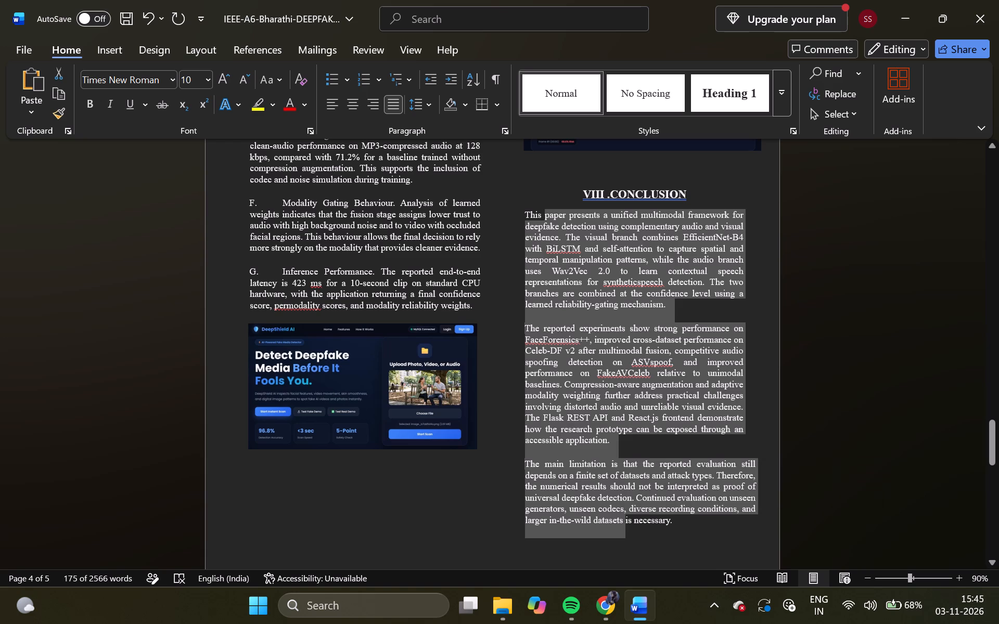
{"action": "key", "text": "ctrl+v"}
{"action": "left_click", "coordinate": [625, 515]}
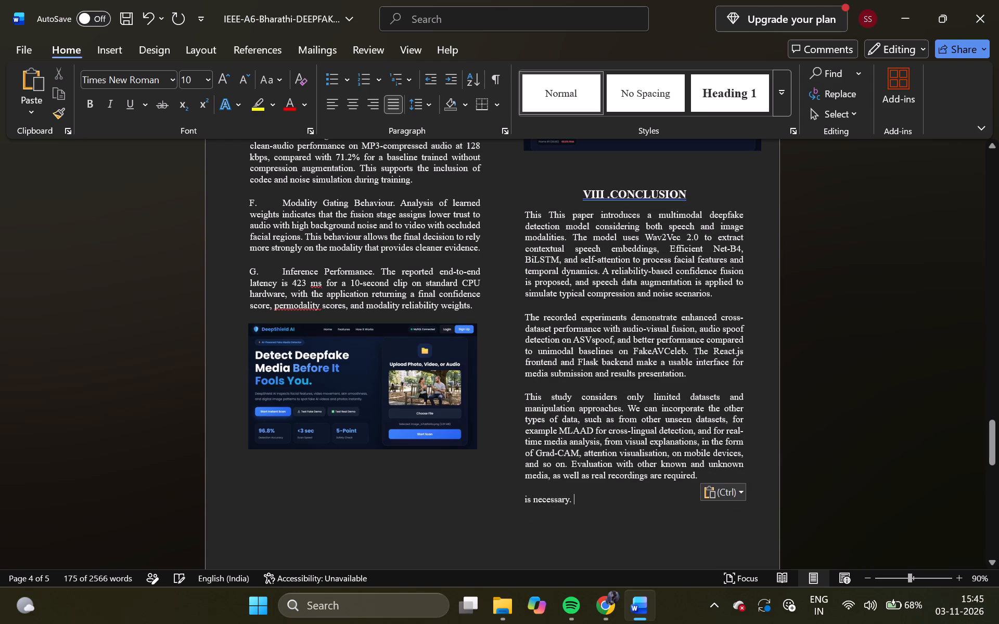
Delete the duplicate "This" at the start of the Conclusion's first paragraph.
{"action": "left_click_drag", "start_coordinate": [551, 214], "coordinate": [519, 219]}
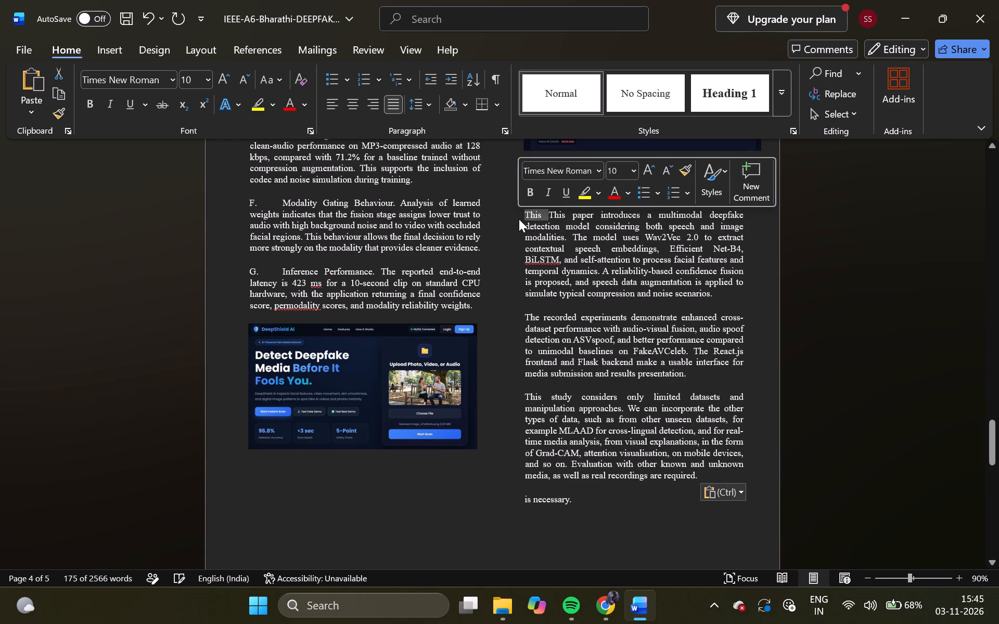
{"action": "key", "text": "BackSpace"}
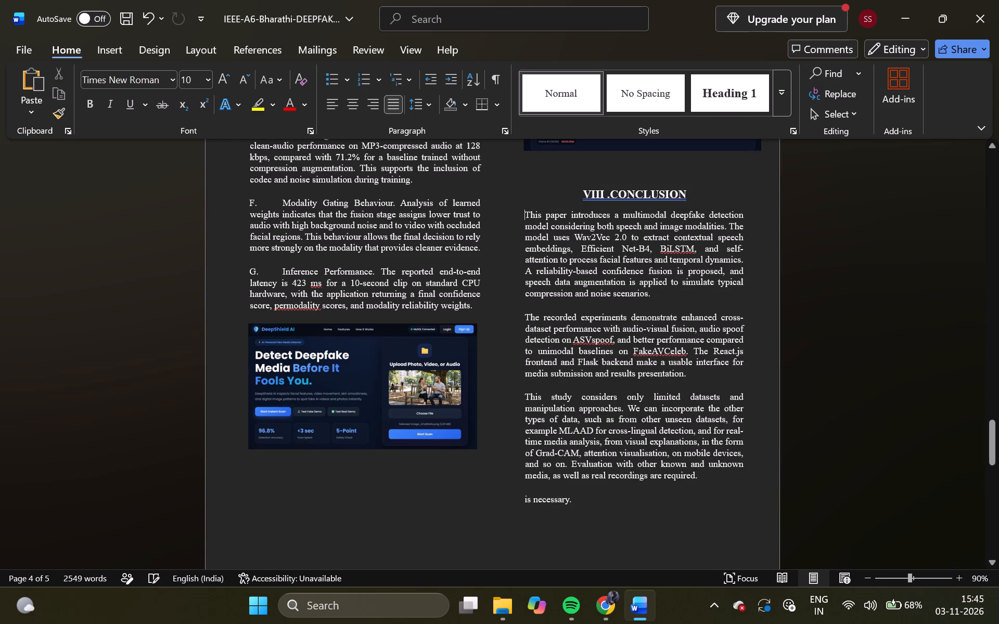
Delete the leftover text "is necessary." below the last Conclusion paragraph.
{"action": "left_click_drag", "start_coordinate": [593, 501], "coordinate": [509, 501]}
{"action": "key", "text": "BackSpace"}
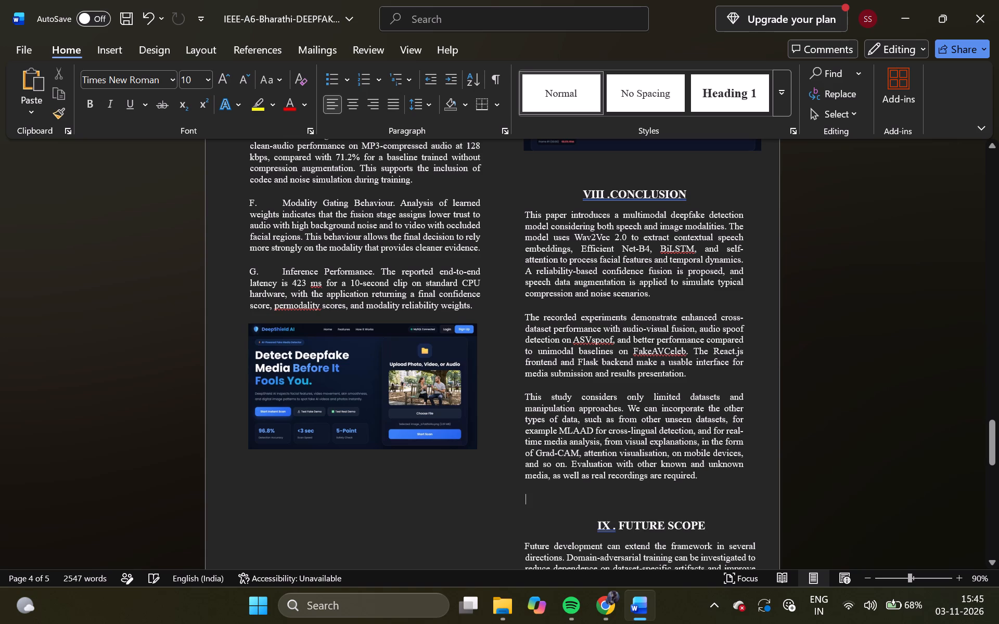
Merge the three paragraphs under "VIII .CONCLUSION" into one by removing the breaks before "The recorded experiments" and "This study considers".
{"action": "left_click", "coordinate": [659, 304]}
{"action": "left_click_drag", "start_coordinate": [655, 294], "coordinate": [539, 317]}
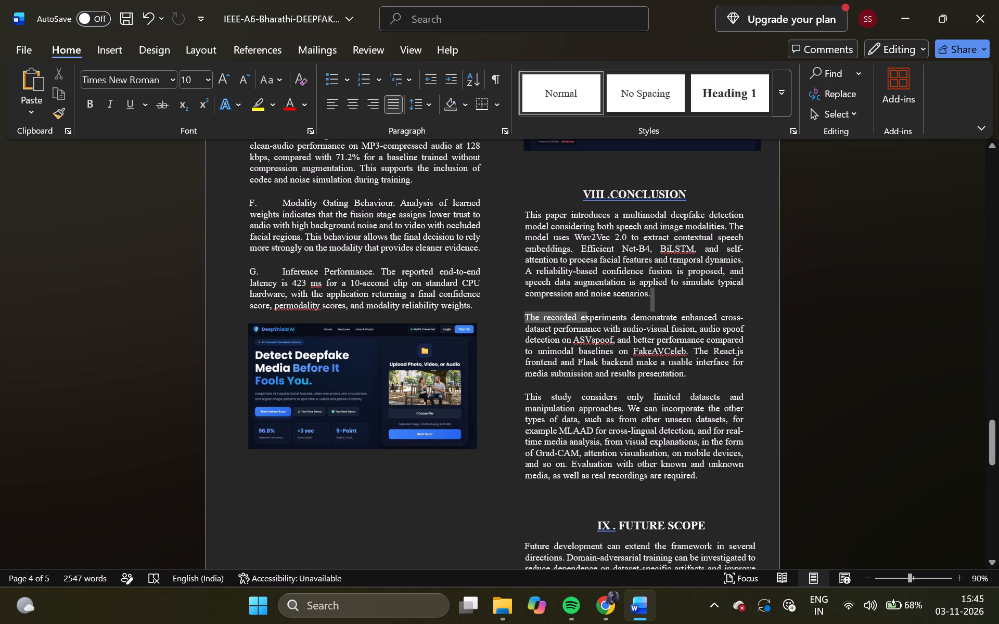
{"action": "left_click_drag", "start_coordinate": [539, 317], "coordinate": [520, 317]}
{"action": "key", "text": "BackSpace"}
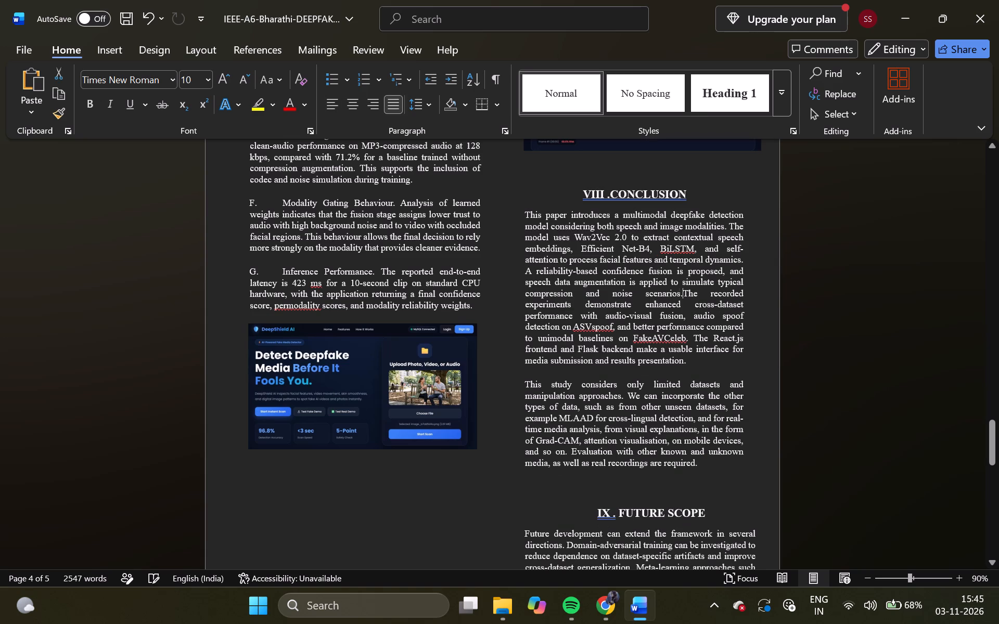
{"action": "left_click_drag", "start_coordinate": [693, 366], "coordinate": [518, 386]}
{"action": "key", "text": "BackSpace"}
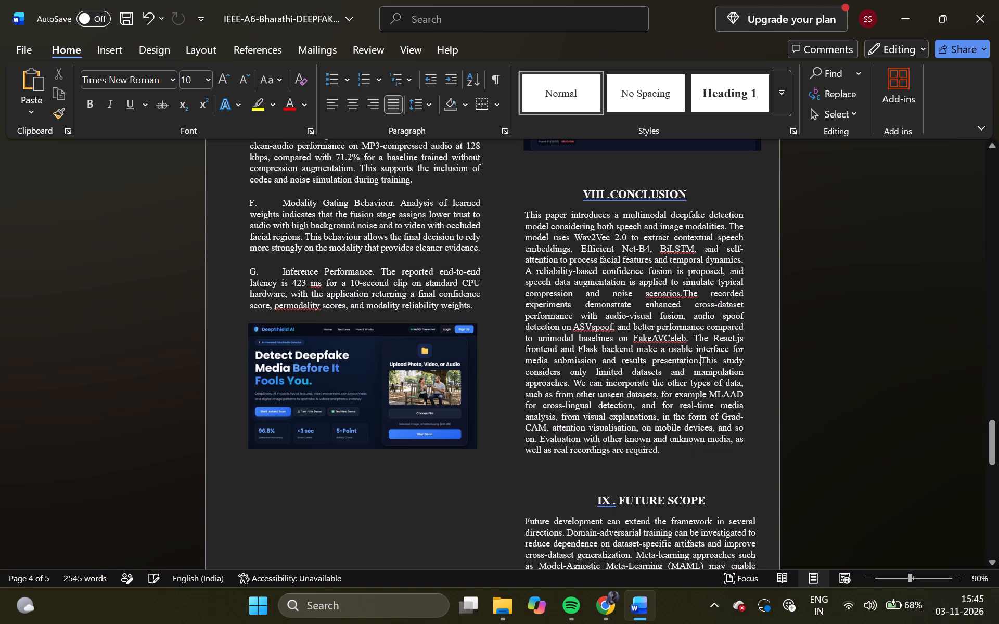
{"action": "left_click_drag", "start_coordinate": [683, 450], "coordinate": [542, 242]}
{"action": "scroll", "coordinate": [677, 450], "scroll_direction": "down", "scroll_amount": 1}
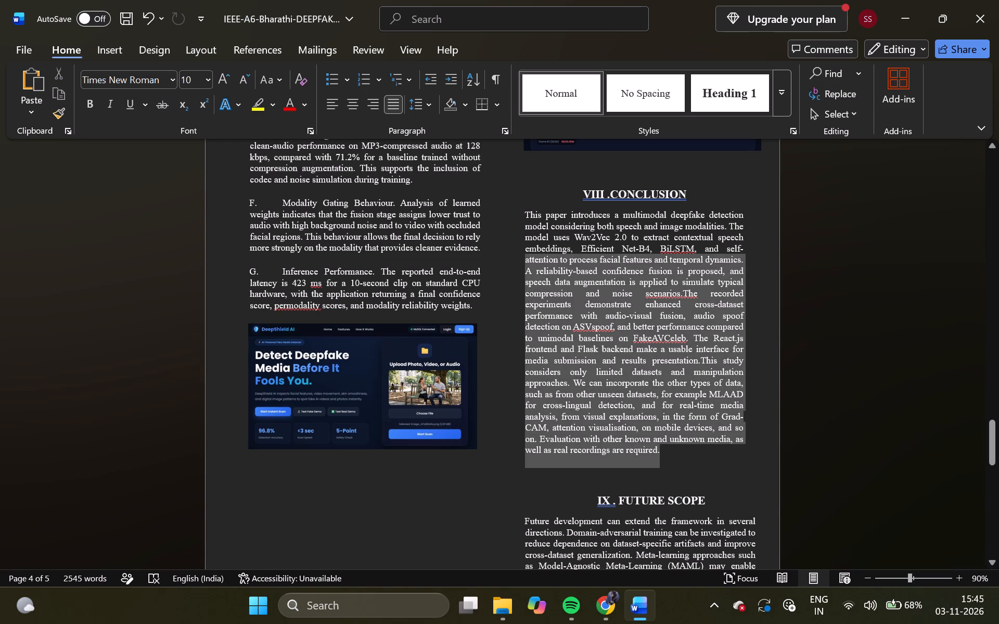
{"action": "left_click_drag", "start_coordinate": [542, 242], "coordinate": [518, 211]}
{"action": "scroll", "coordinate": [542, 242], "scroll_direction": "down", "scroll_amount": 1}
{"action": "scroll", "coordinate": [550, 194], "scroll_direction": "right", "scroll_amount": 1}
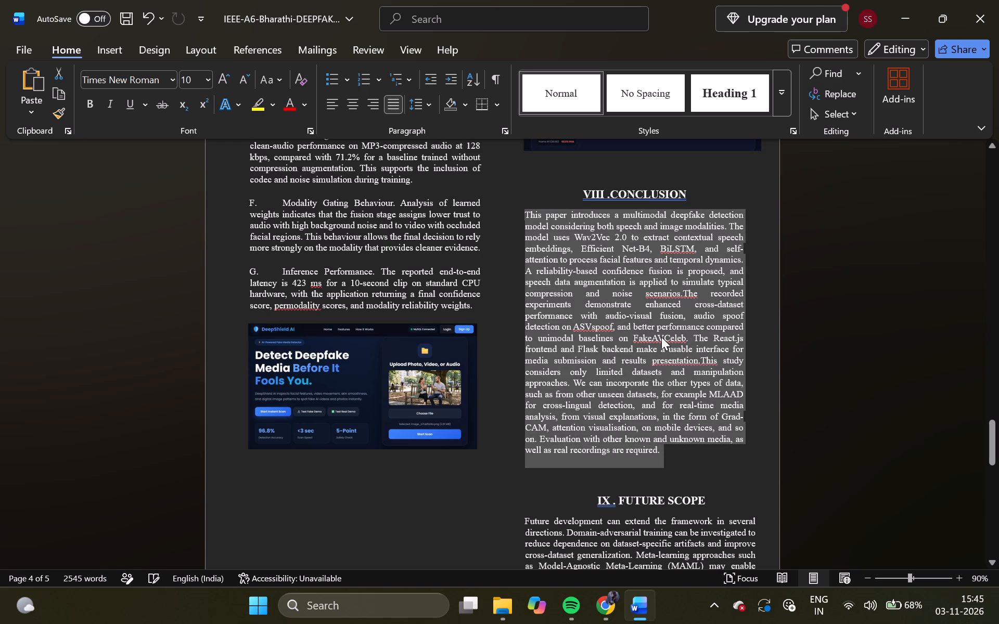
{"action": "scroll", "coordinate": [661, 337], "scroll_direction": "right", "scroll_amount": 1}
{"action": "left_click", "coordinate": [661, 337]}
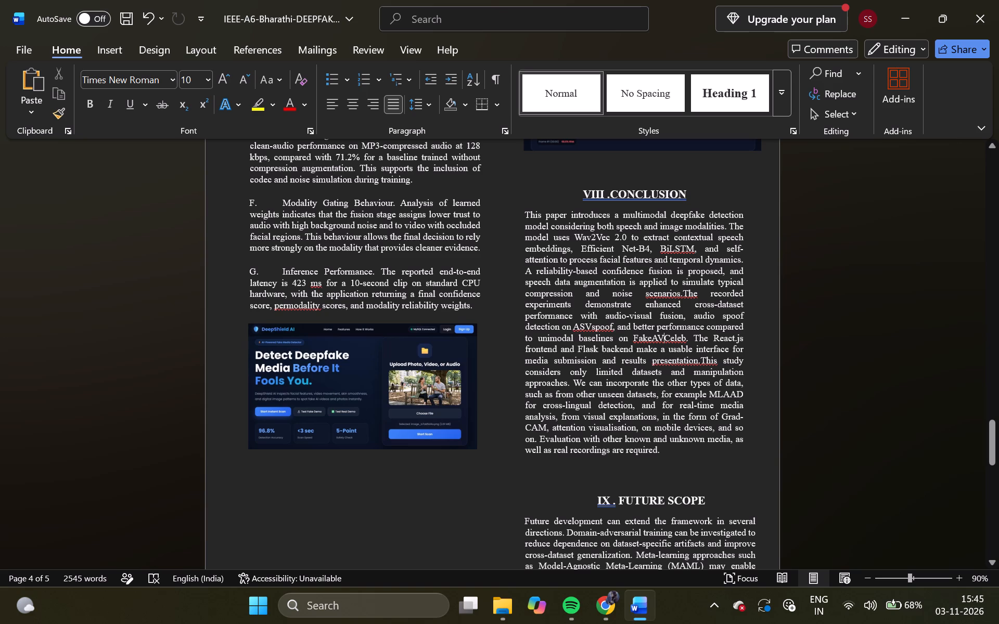
Insert a space between "scenarios." and "The recorded" in the Conclusion paragraph.
{"action": "left_click", "coordinate": [683, 294]}
{"action": "key", "text": "space"}
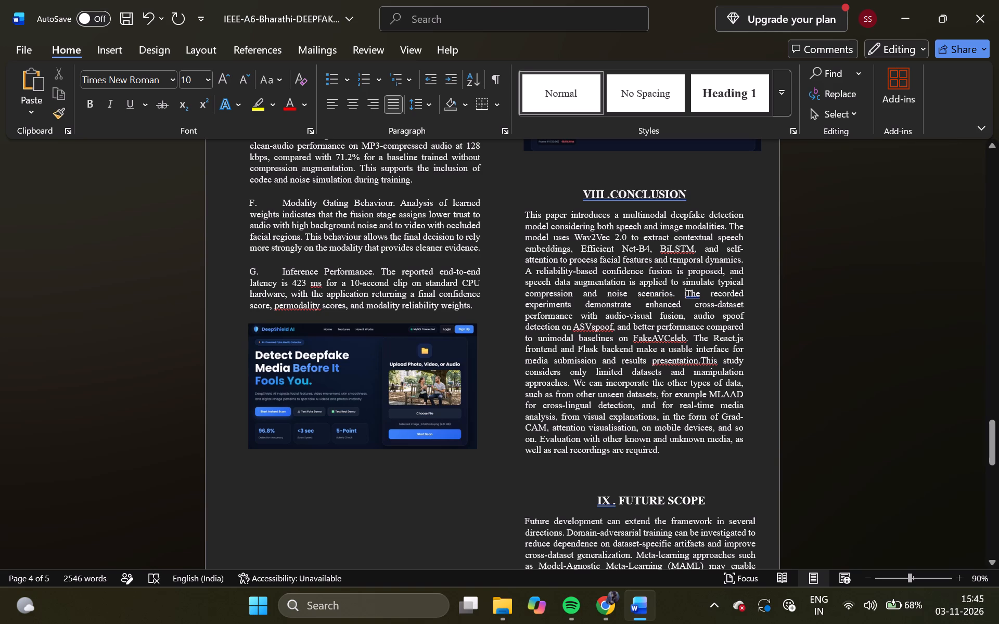
{"action": "left_click", "coordinate": [617, 328]}
Copy the words "FUTURE SCOPE" from the section IX heading.
{"action": "scroll", "coordinate": [734, 317], "scroll_direction": "down", "scroll_amount": 8}
{"action": "scroll", "coordinate": [734, 317], "scroll_direction": "up", "scroll_amount": 1}
{"action": "scroll", "coordinate": [734, 317], "scroll_direction": "down", "scroll_amount": 2}
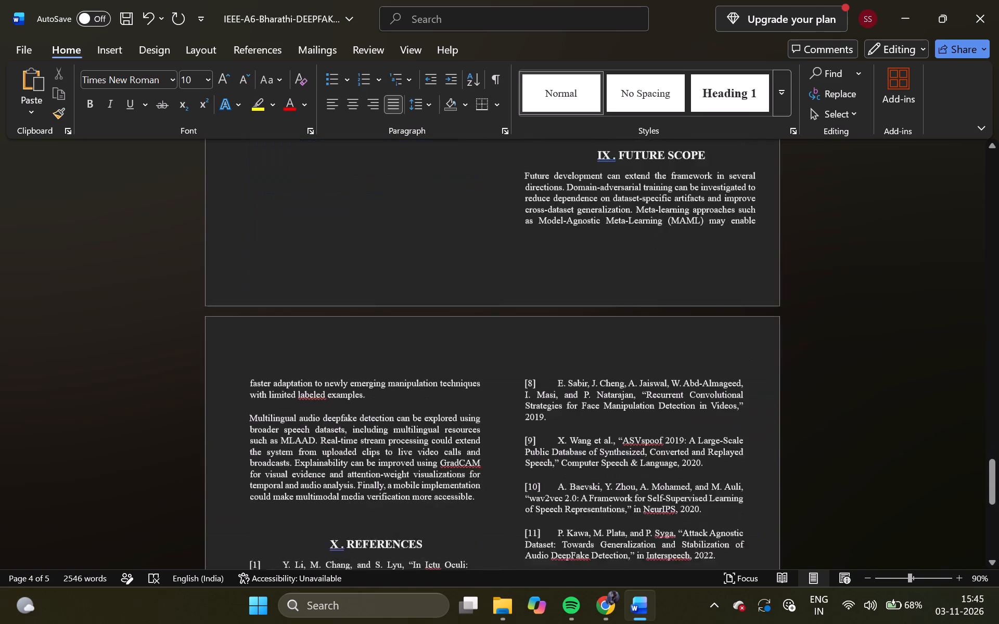
{"action": "scroll", "coordinate": [734, 317], "scroll_direction": "down", "scroll_amount": 4}
{"action": "scroll", "coordinate": [734, 317], "scroll_direction": "up", "scroll_amount": 16}
{"action": "scroll", "coordinate": [734, 317], "scroll_direction": "down", "scroll_amount": 1}
{"action": "right_click", "coordinate": [734, 317]}
{"action": "scroll", "coordinate": [725, 356], "scroll_direction": "up", "scroll_amount": 1}
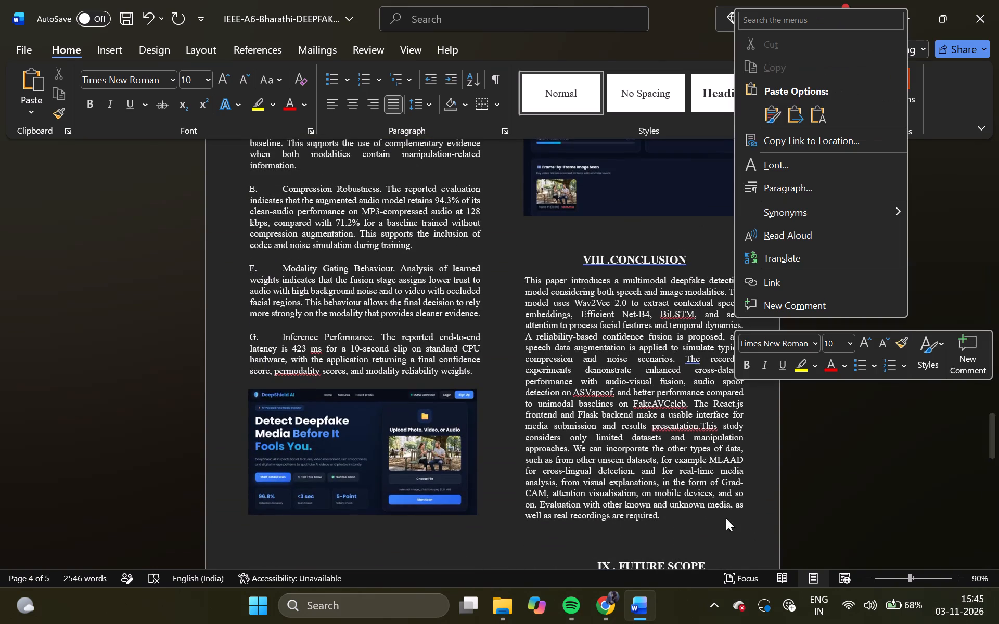
{"action": "scroll", "coordinate": [726, 518], "scroll_direction": "up", "scroll_amount": 1}
{"action": "left_click", "coordinate": [711, 455]}
{"action": "left_click", "coordinate": [705, 456]}
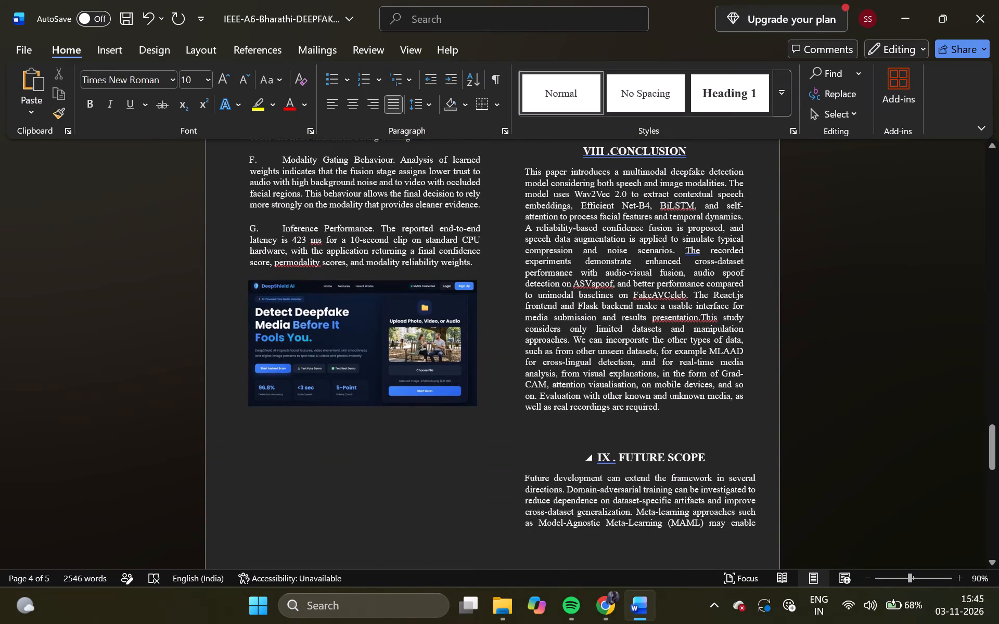
{"action": "left_click_drag", "start_coordinate": [705, 456], "coordinate": [592, 414]}
{"action": "scroll", "coordinate": [691, 456], "scroll_direction": "left", "scroll_amount": 1}
{"action": "left_click", "coordinate": [635, 457]}
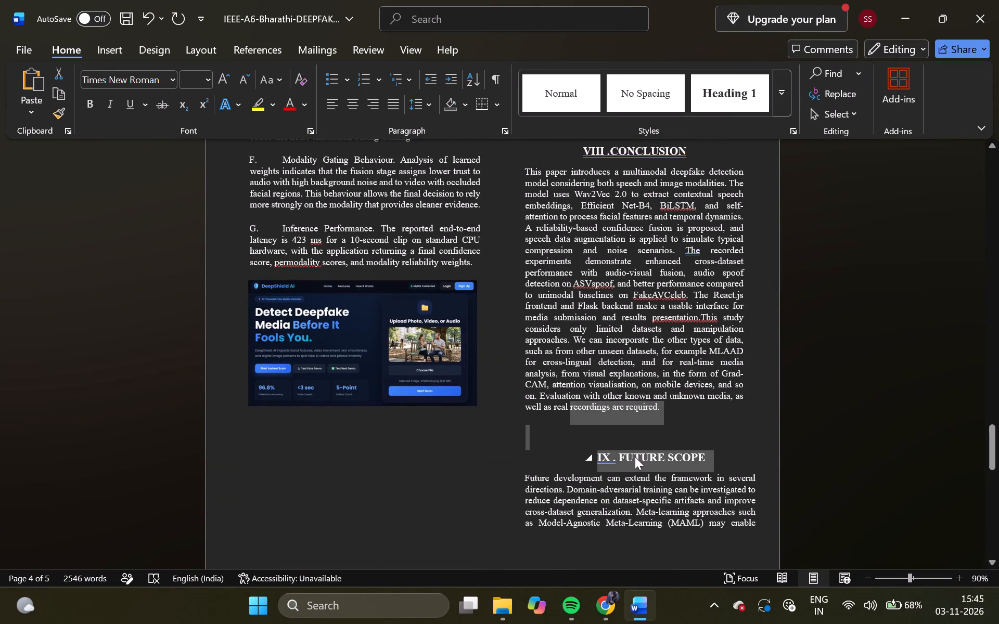
{"action": "left_click_drag", "start_coordinate": [703, 459], "coordinate": [625, 460]}
{"action": "key", "text": "ctrl+c"}
Append the copied "FUTURE SCOPE" to the end of the "VIII .CONCLUSION" heading, separated by a space.
{"action": "left_click", "coordinate": [691, 152]}
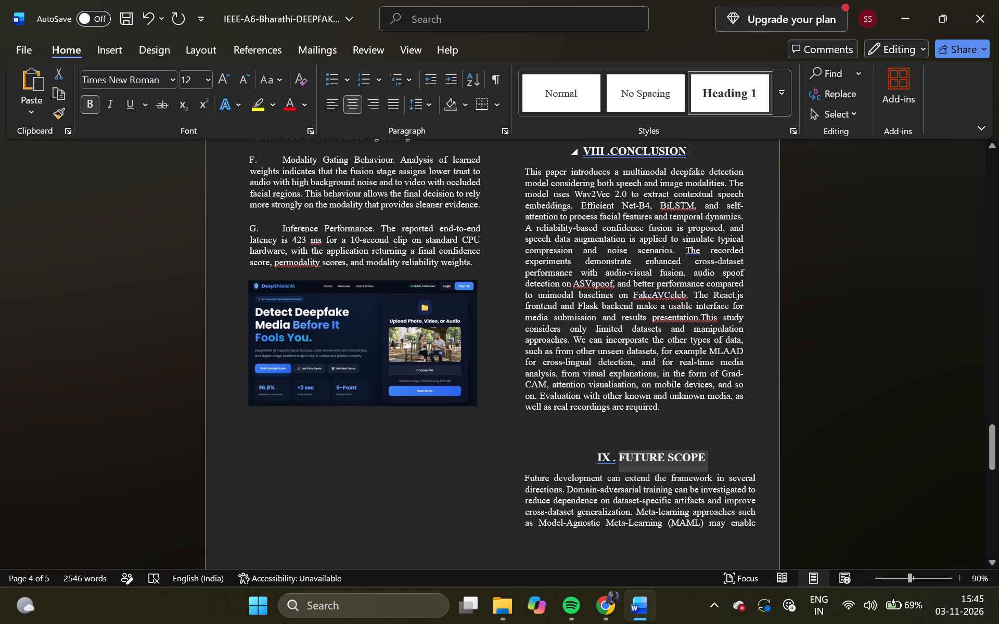
{"action": "key", "text": "space"}
{"action": "key", "text": "BackSpace"}
{"action": "key", "text": "BackSpace"}
{"action": "key", "text": "space"}
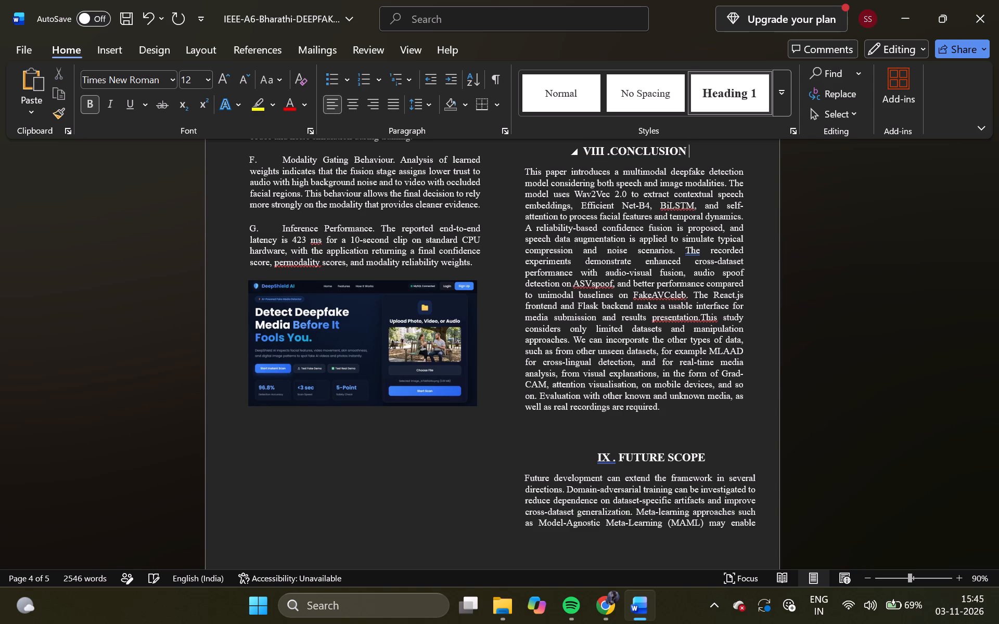
{"action": "key", "text": "ctrl+v"}
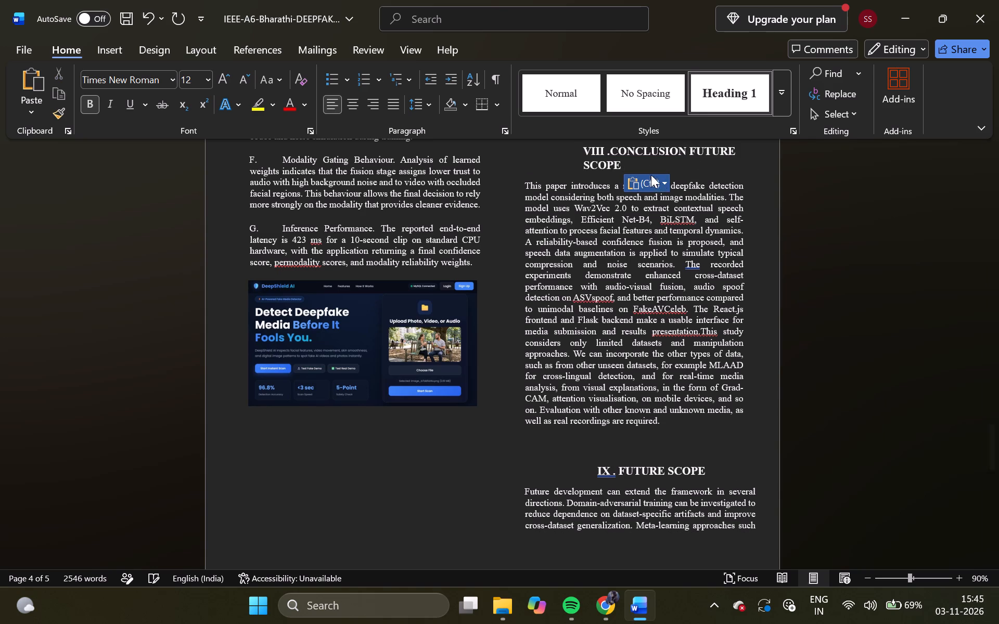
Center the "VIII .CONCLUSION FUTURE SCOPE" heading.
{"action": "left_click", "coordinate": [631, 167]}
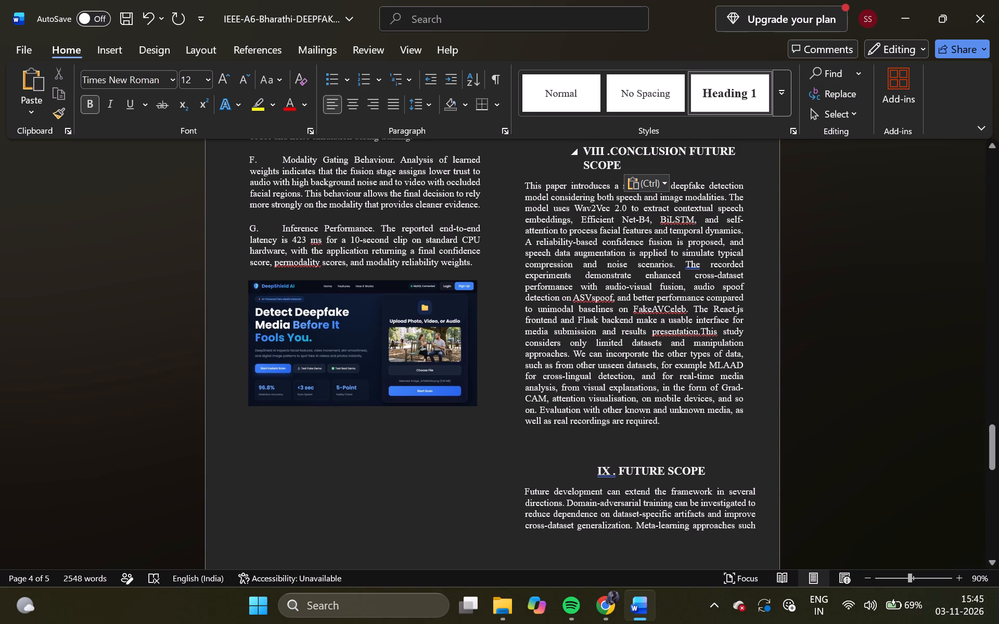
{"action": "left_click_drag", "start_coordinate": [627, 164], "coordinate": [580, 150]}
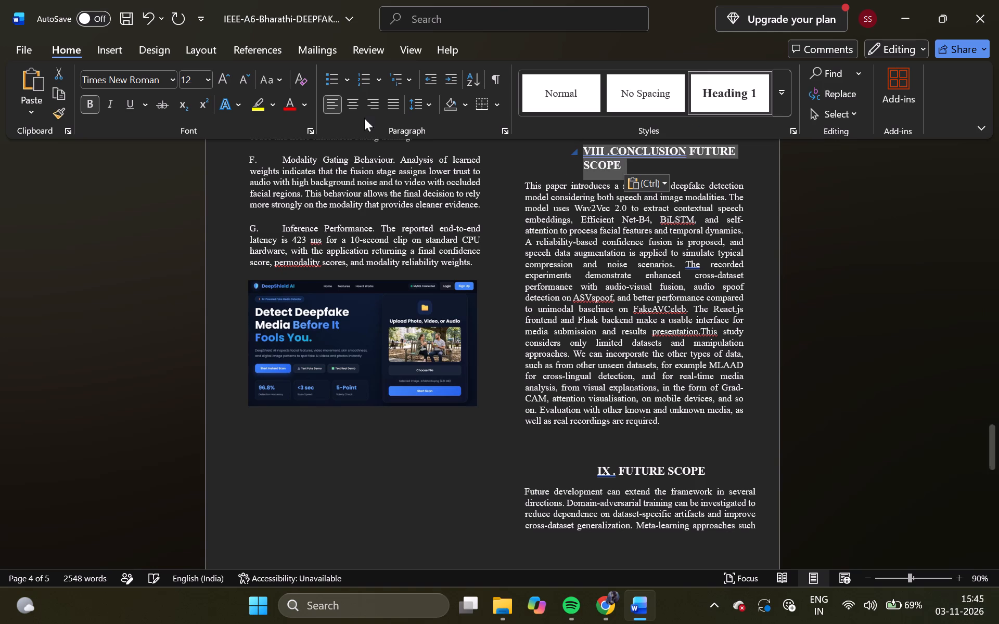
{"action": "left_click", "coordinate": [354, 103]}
Remove the left indent from the "VIII .CONCLUSION FUTURE SCOPE" heading so it fits on one line.
{"action": "scroll", "coordinate": [633, 224], "scroll_direction": "up", "scroll_amount": 1}
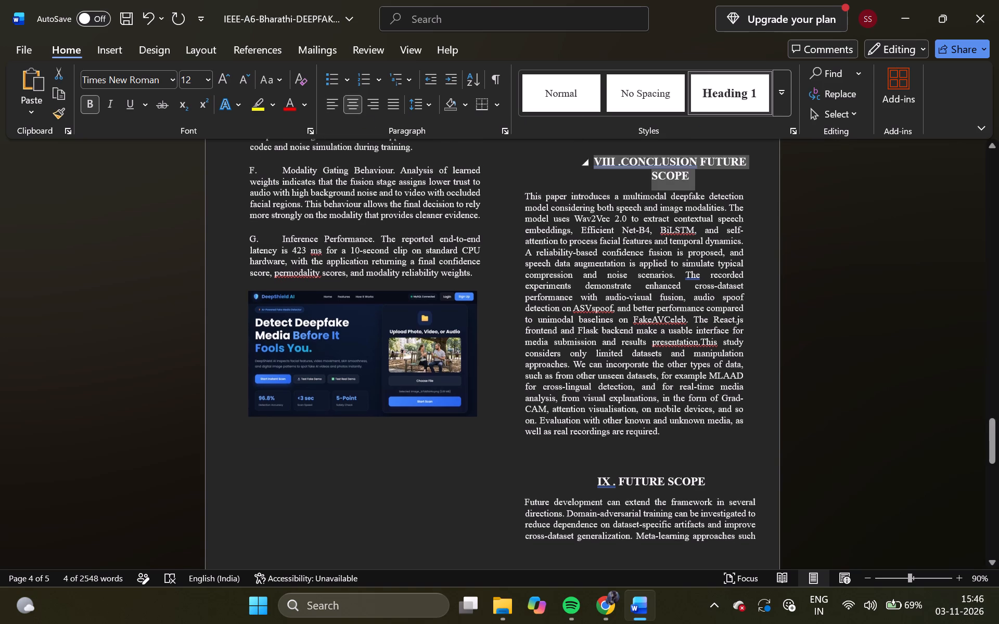
{"action": "scroll", "coordinate": [633, 224], "scroll_direction": "up", "scroll_amount": 1}
{"action": "left_click", "coordinate": [572, 249]}
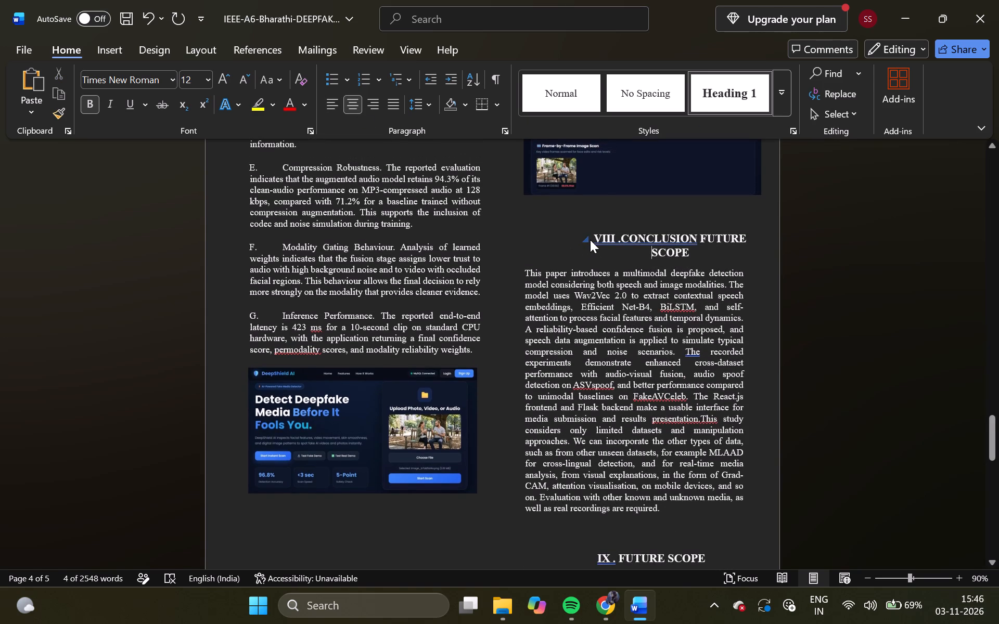
{"action": "key", "text": "Up"}
{"action": "key", "text": "Left"}
{"action": "key", "text": "Left"}
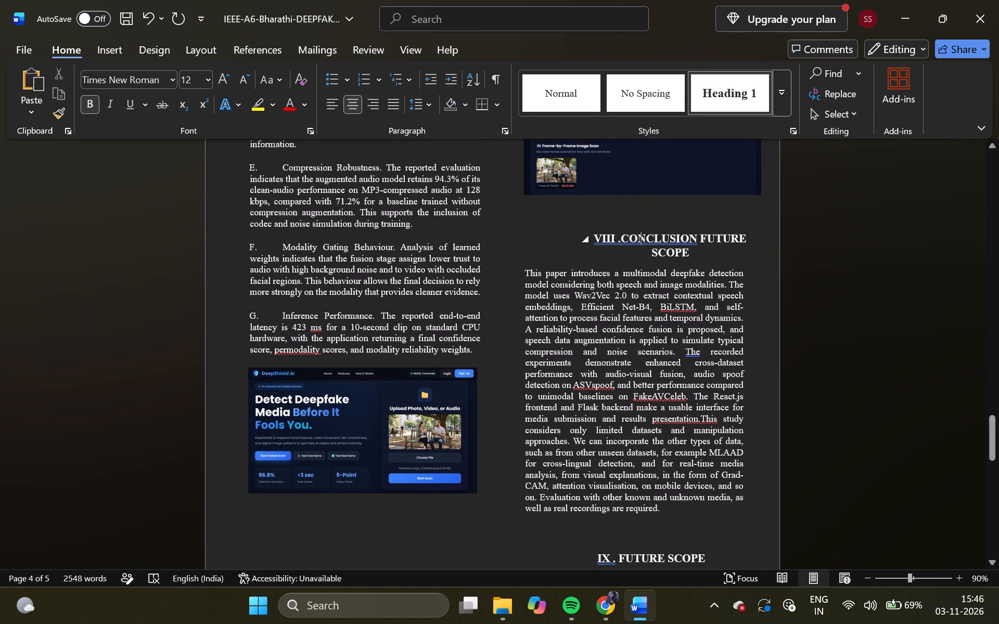
{"action": "key", "text": "Left"}
{"action": "key", "text": "Left"}
{"action": "key", "text": "Left"}
{"action": "key", "text": "Left"}
{"action": "key", "text": "Left"}
{"action": "key", "text": "Left"}
{"action": "key", "text": "Left"}
{"action": "key", "text": "Left"}
{"action": "key", "text": "Left"}
{"action": "key", "text": "Down"}
{"action": "key", "text": "BackSpace"}
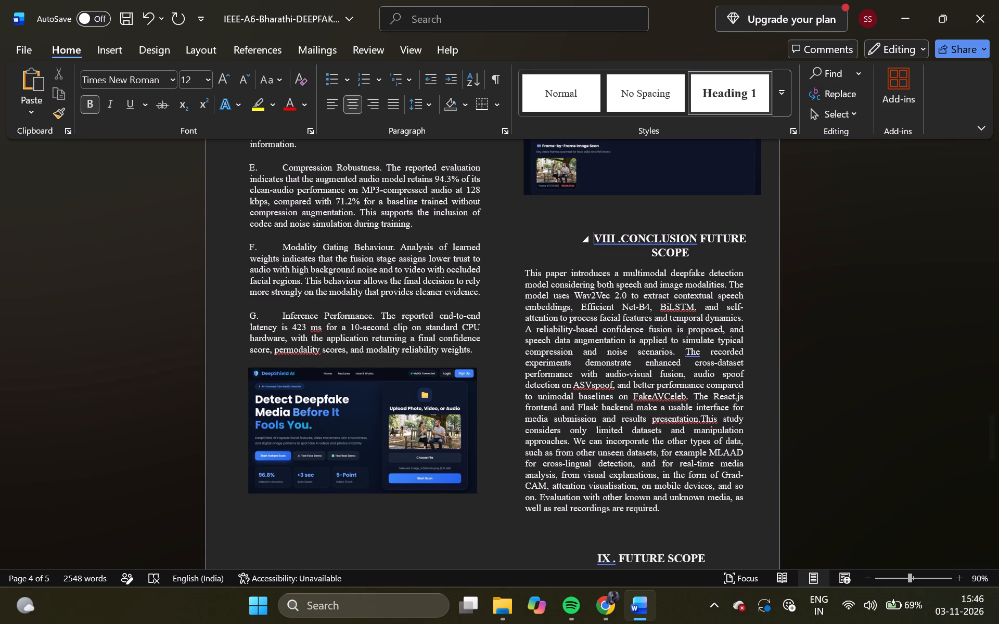
{"action": "key", "text": "BackSpace"}
{"action": "key", "text": "BackSpace"}
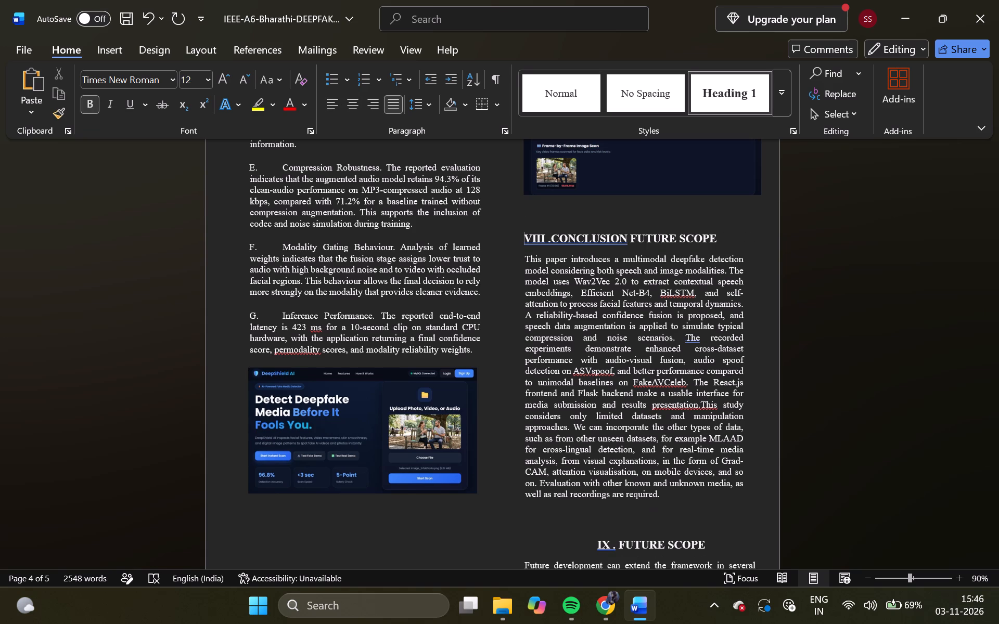
Center the unindented "VIII .CONCLUSION FUTURE SCOPE" heading in its column.
{"action": "left_click_drag", "start_coordinate": [722, 238], "coordinate": [596, 239]}
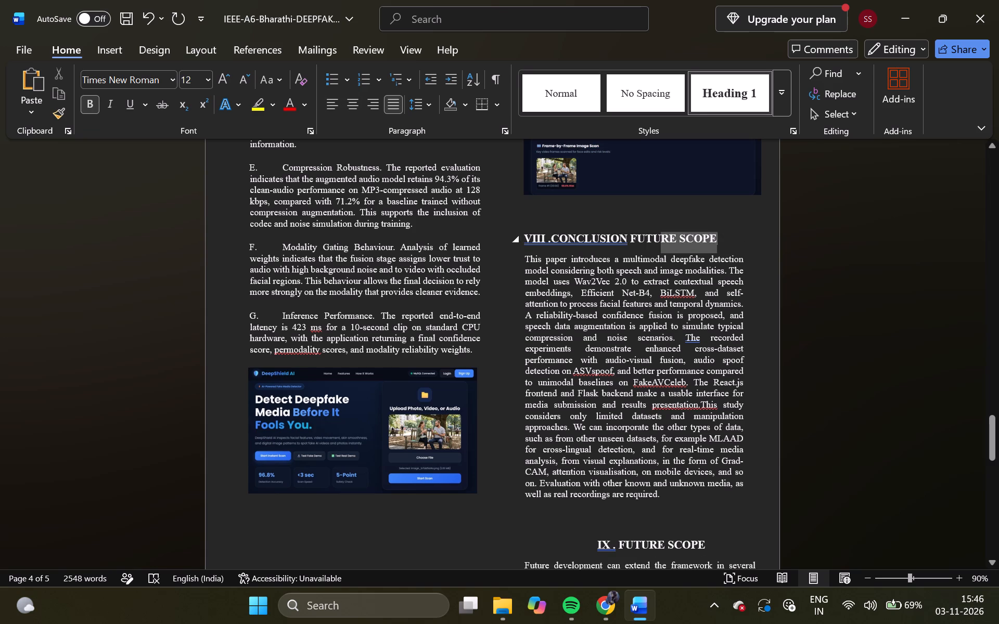
{"action": "left_click_drag", "start_coordinate": [596, 239], "coordinate": [531, 236]}
{"action": "left_click", "coordinate": [357, 106]}
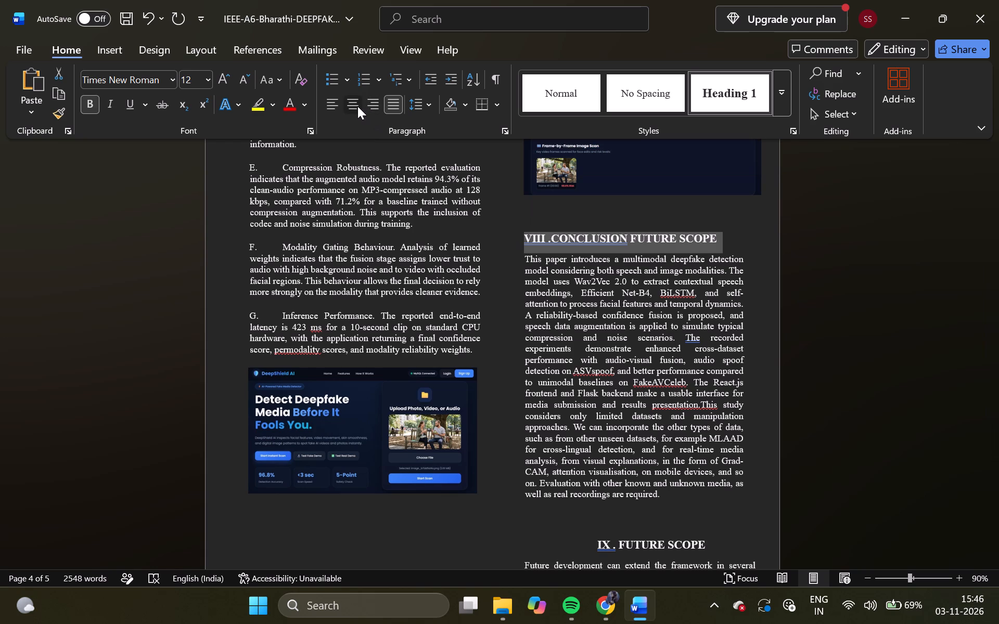
{"action": "left_click", "coordinate": [663, 246]}
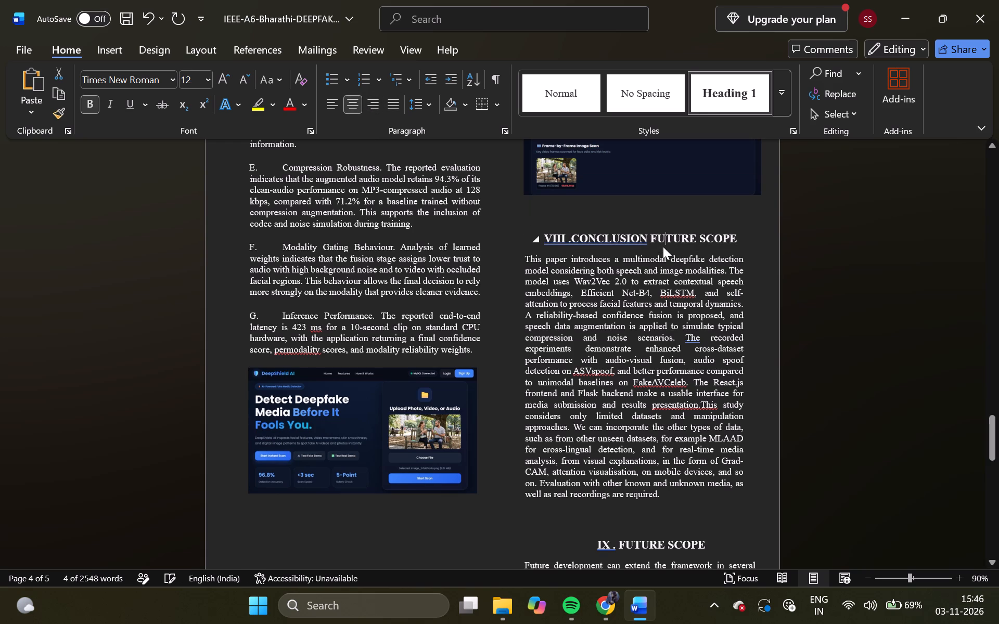
Delete the entire old "IX . FUTURE SCOPE" section, including its heading and all paragraphs before the References.
{"action": "scroll", "coordinate": [680, 316], "scroll_direction": "down", "scroll_amount": 1}
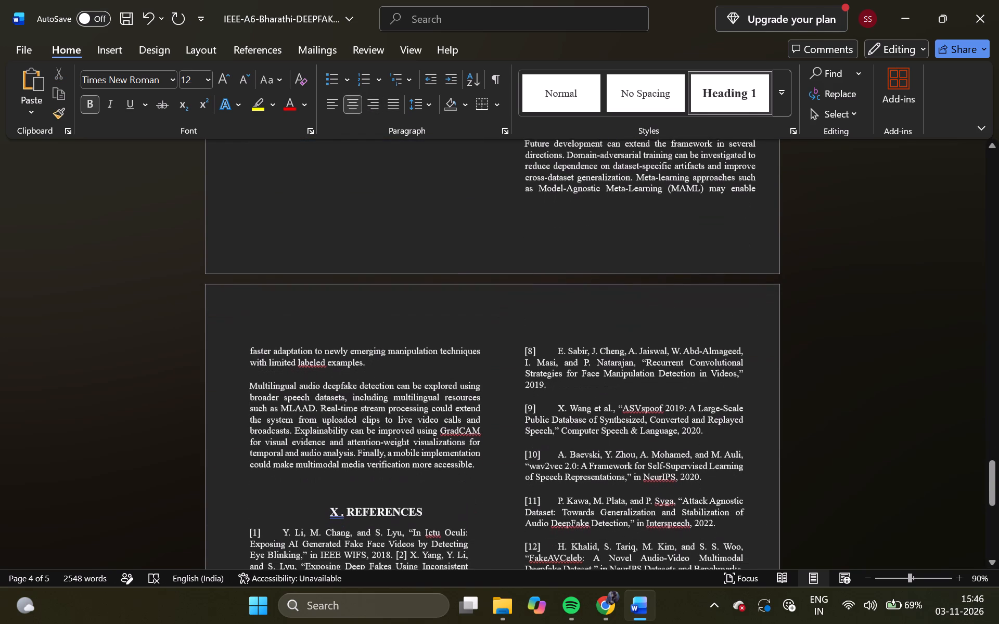
{"action": "left_click_drag", "start_coordinate": [485, 466], "coordinate": [516, 144]}
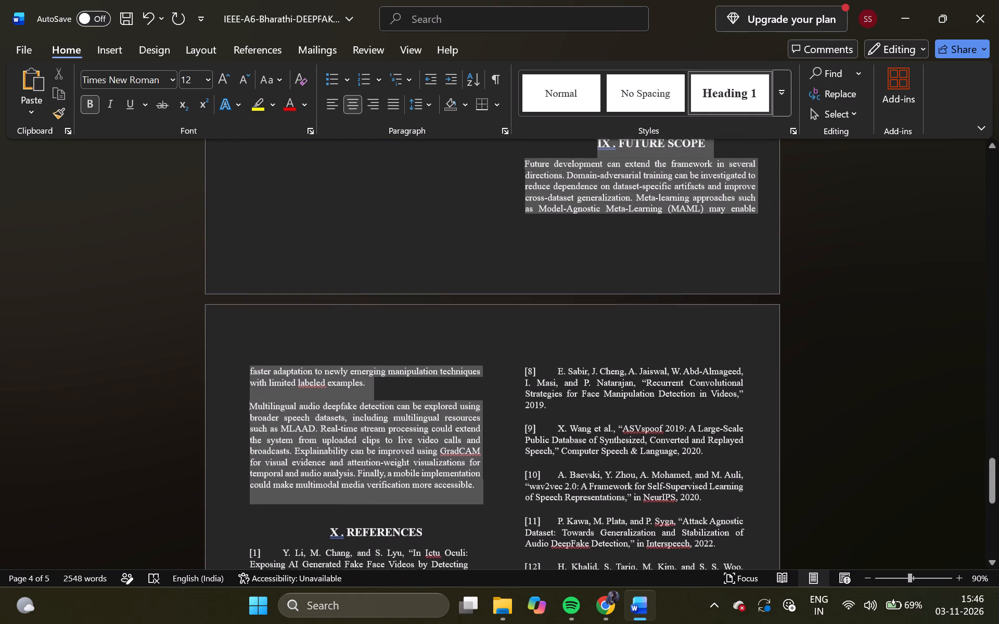
{"action": "left_click_drag", "start_coordinate": [516, 144], "coordinate": [532, 152]}
{"action": "key", "text": "BackSpace"}
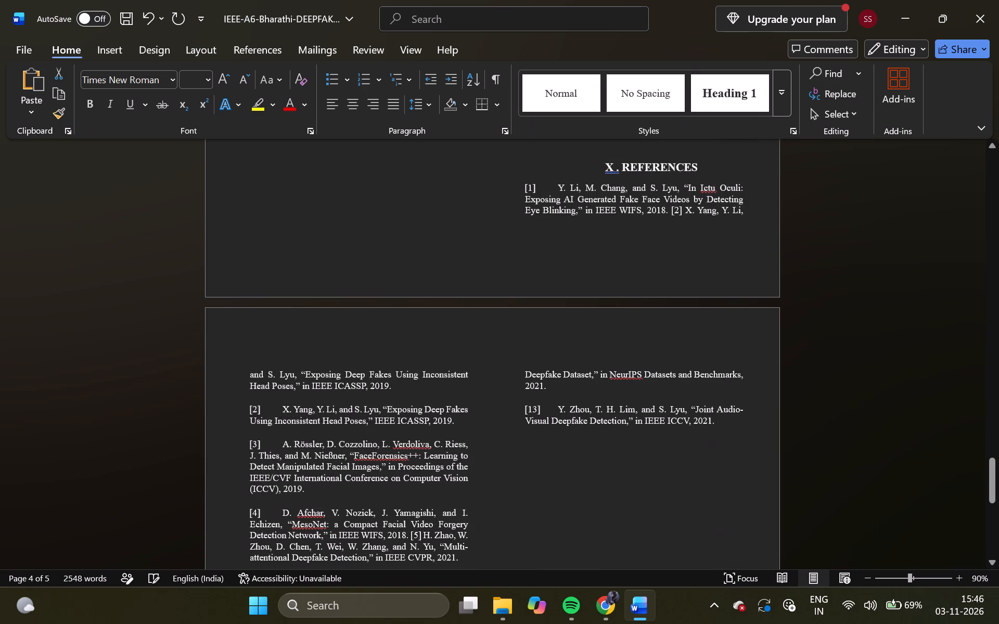
{"action": "scroll", "coordinate": [532, 152], "scroll_direction": "up", "scroll_amount": 1}
{"action": "right_click", "coordinate": [532, 152]}
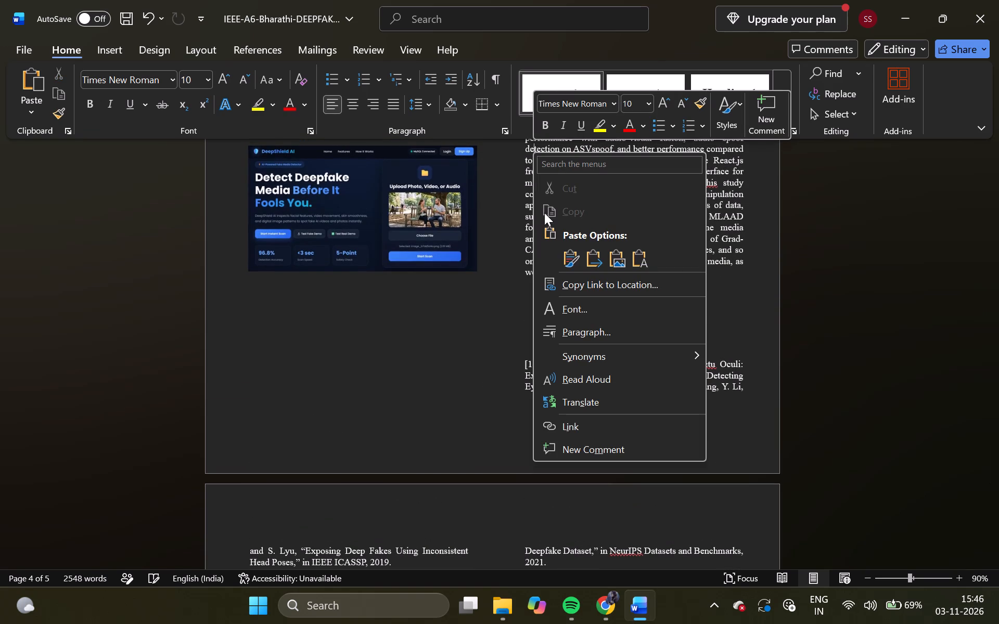
{"action": "left_click", "coordinate": [466, 301]}
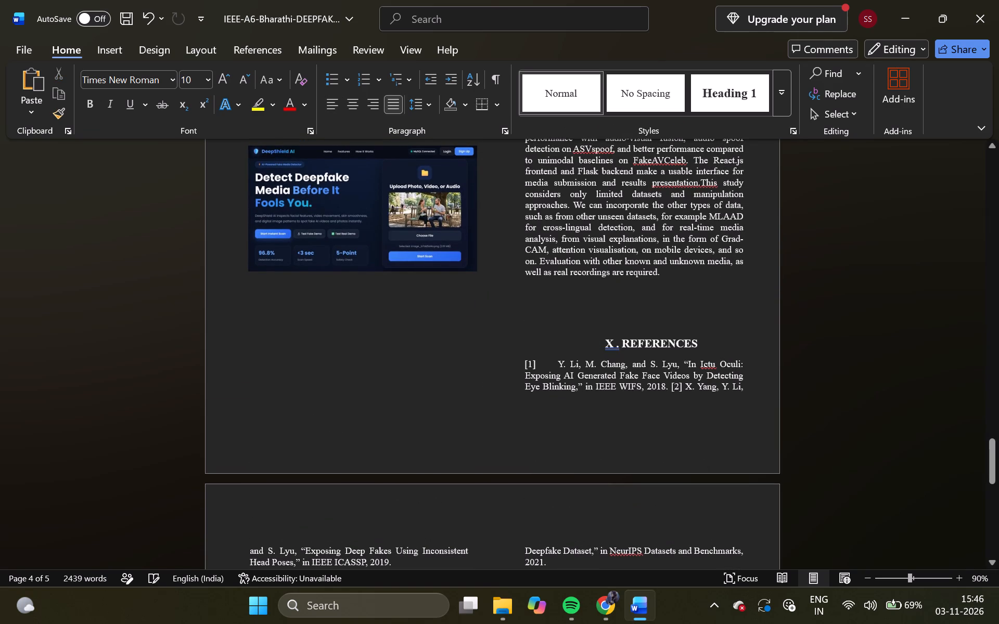
Remove the blank lines between the end of the Conclusion paragraph and the "X . REFERENCES" heading.
{"action": "left_click", "coordinate": [557, 320]}
{"action": "key", "text": "BackSpace"}
{"action": "key", "text": "BackSpace"}
{"action": "key", "text": "BackSpace"}
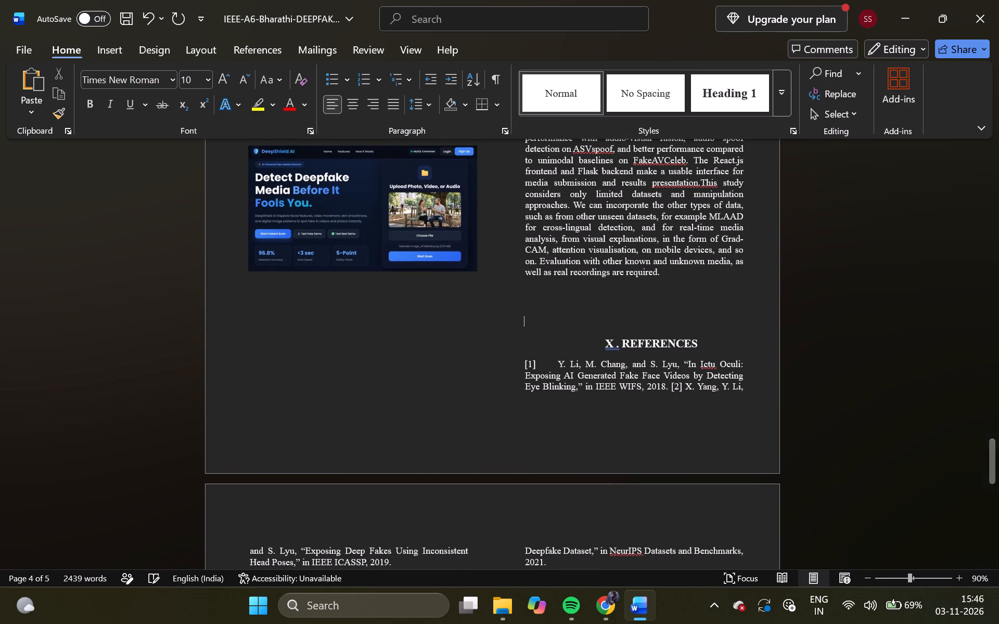
{"action": "key", "text": "BackSpace"}
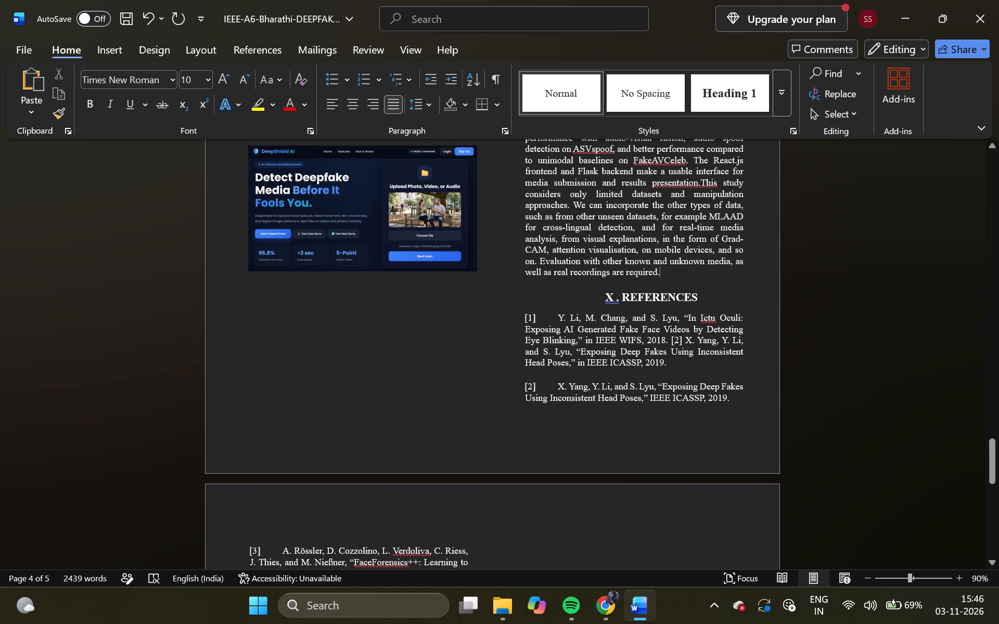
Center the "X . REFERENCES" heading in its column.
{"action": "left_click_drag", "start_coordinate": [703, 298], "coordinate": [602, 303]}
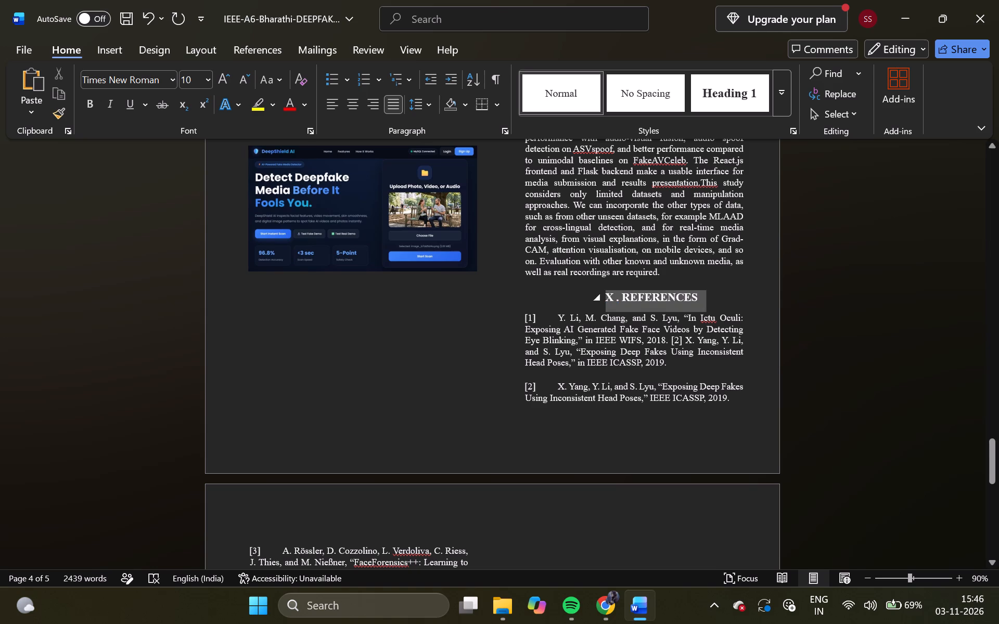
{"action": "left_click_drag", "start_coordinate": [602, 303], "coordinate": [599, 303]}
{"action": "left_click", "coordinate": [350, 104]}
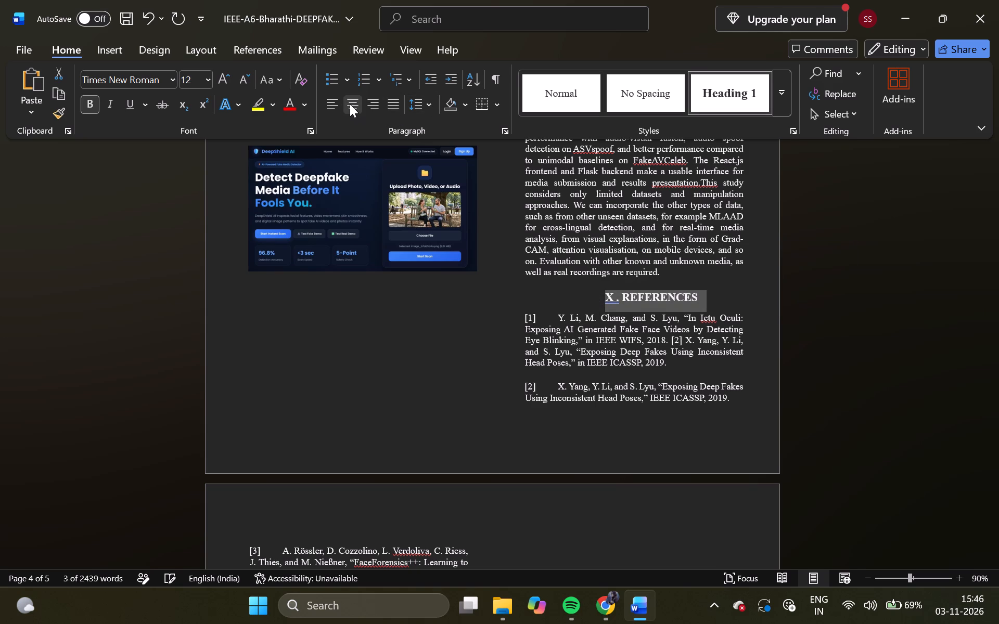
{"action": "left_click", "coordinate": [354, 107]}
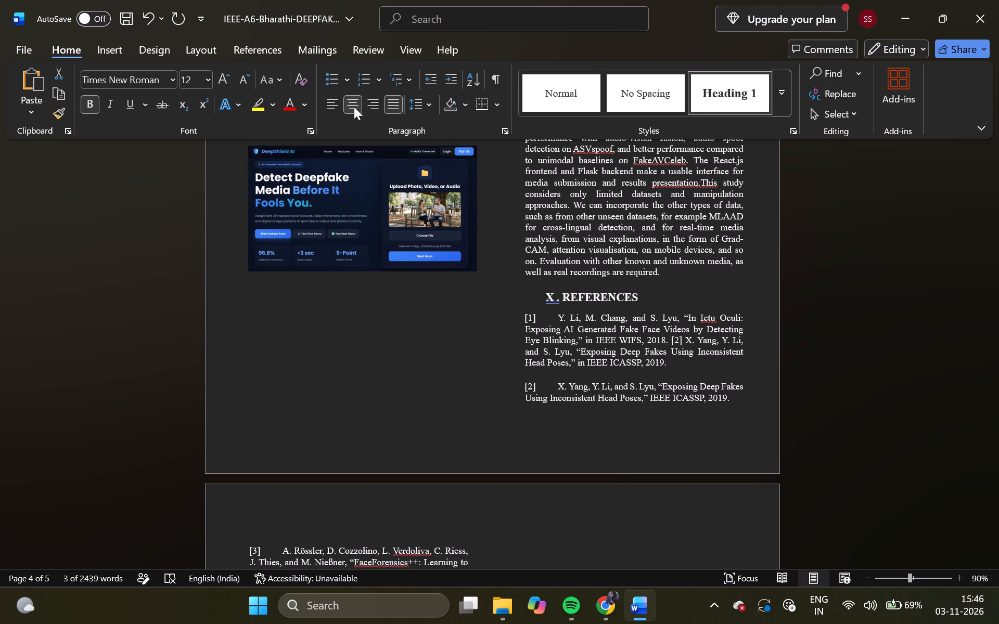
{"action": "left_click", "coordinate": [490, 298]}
{"action": "scroll", "coordinate": [550, 358], "scroll_direction": "down", "scroll_amount": 1}
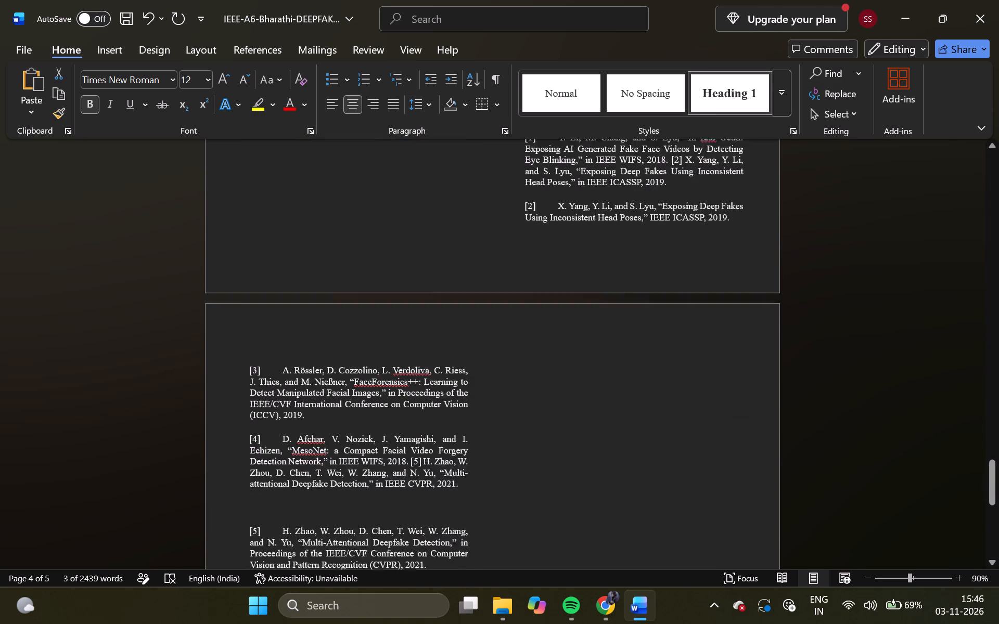
{"action": "scroll", "coordinate": [552, 353], "scroll_direction": "down", "scroll_amount": 3}
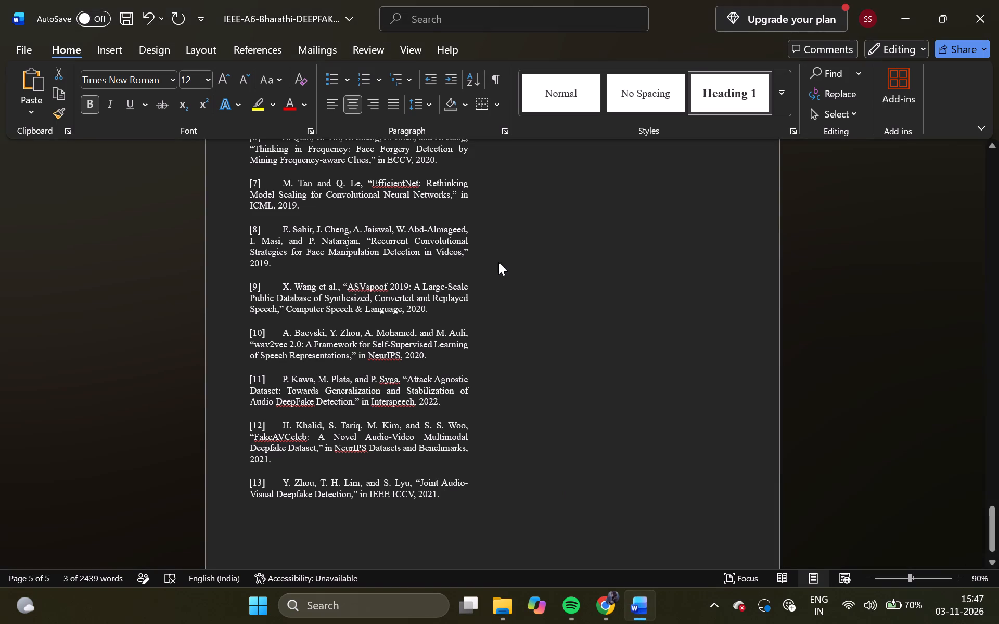
{"action": "scroll", "coordinate": [498, 262], "scroll_direction": "down", "scroll_amount": 1}
{"action": "scroll", "coordinate": [498, 262], "scroll_direction": "up", "scroll_amount": 7}
{"action": "scroll", "coordinate": [498, 262], "scroll_direction": "down", "scroll_amount": 1}
{"action": "scroll", "coordinate": [498, 262], "scroll_direction": "up", "scroll_amount": 5}
{"action": "scroll", "coordinate": [498, 262], "scroll_direction": "down", "scroll_amount": 1}
{"action": "right_click", "coordinate": [498, 262]}
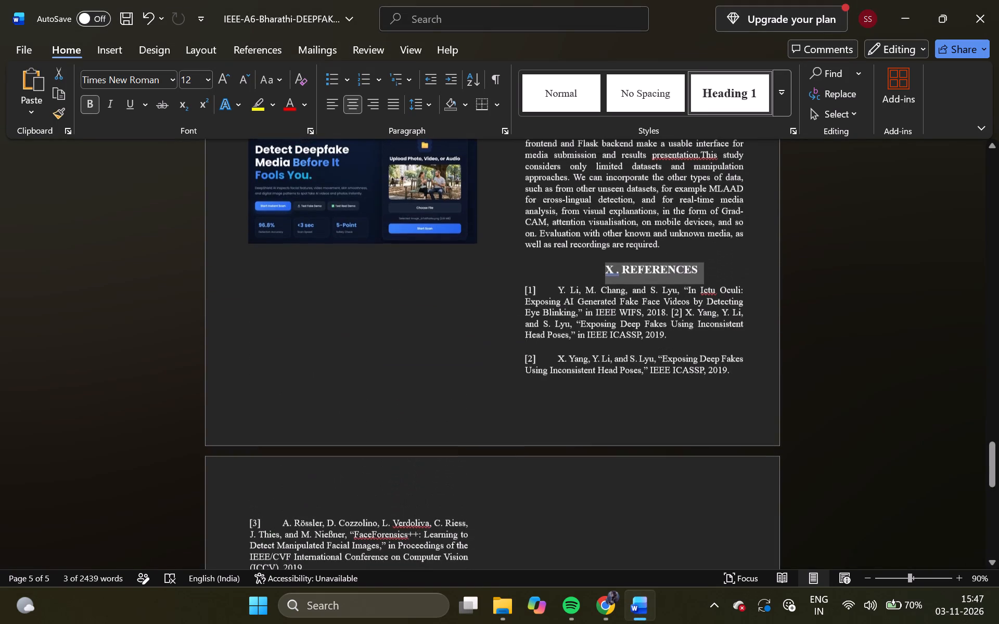
{"action": "left_click", "coordinate": [427, 340]}
{"action": "scroll", "coordinate": [427, 340], "scroll_direction": "right", "scroll_amount": 1}
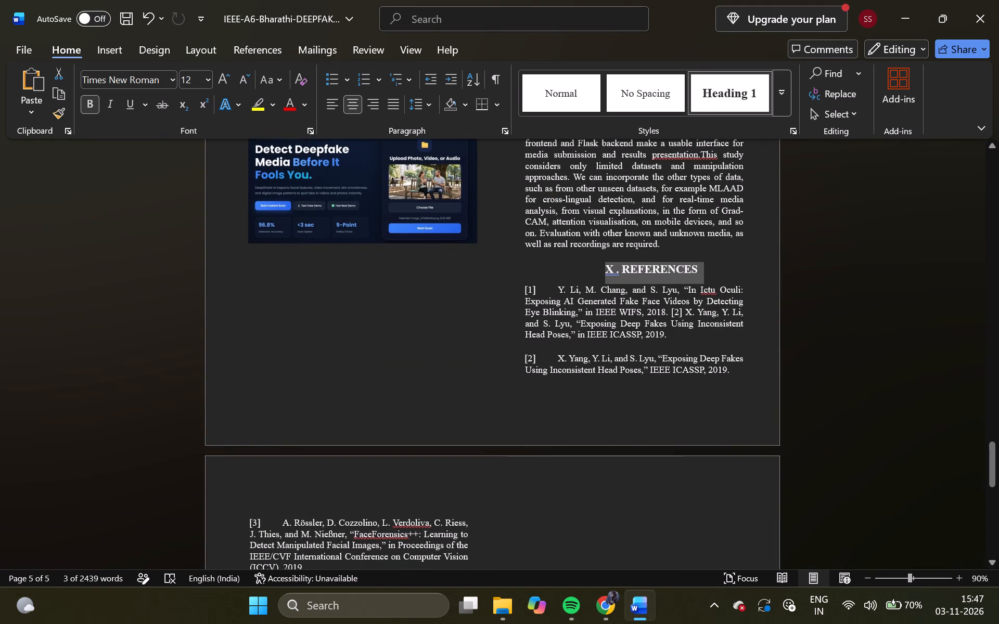
{"action": "left_click", "coordinate": [540, 287]}
{"action": "scroll", "coordinate": [547, 287], "scroll_direction": "up", "scroll_amount": 1}
{"action": "left_click_drag", "start_coordinate": [553, 287], "coordinate": [502, 496]}
{"action": "scroll", "coordinate": [553, 287], "scroll_direction": "up", "scroll_amount": 1}
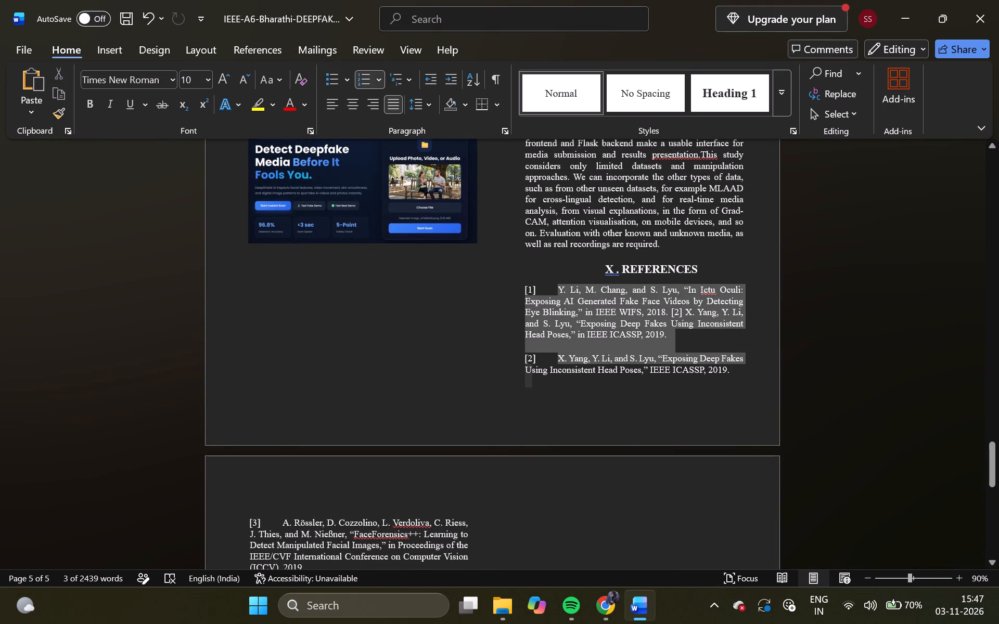
{"action": "scroll", "coordinate": [502, 496], "scroll_direction": "up", "scroll_amount": 1}
{"action": "left_click_drag", "start_coordinate": [502, 496], "coordinate": [479, 582]}
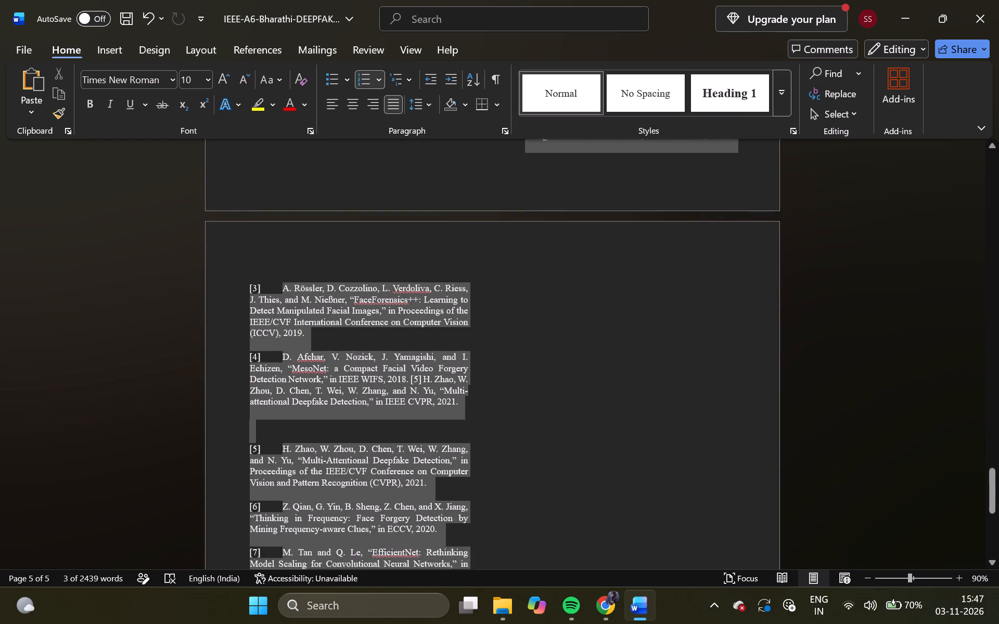
{"action": "left_click_drag", "start_coordinate": [479, 582], "coordinate": [438, 454]}
{"action": "scroll", "coordinate": [479, 582], "scroll_direction": "up", "scroll_amount": 1}
{"action": "left_click_drag", "start_coordinate": [446, 457], "coordinate": [274, 177]}
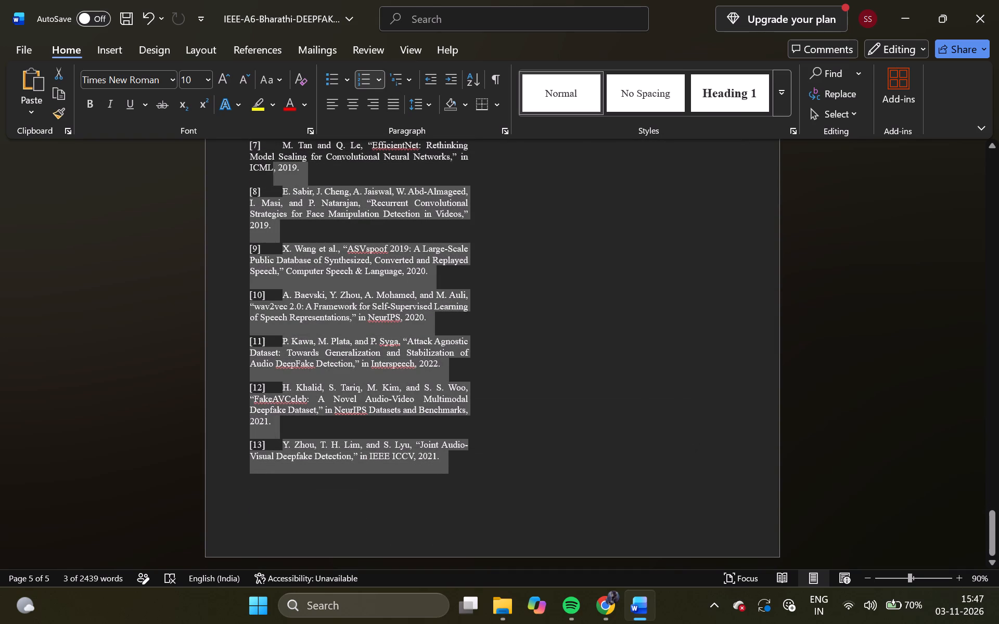
{"action": "left_click_drag", "start_coordinate": [274, 177], "coordinate": [253, 137]}
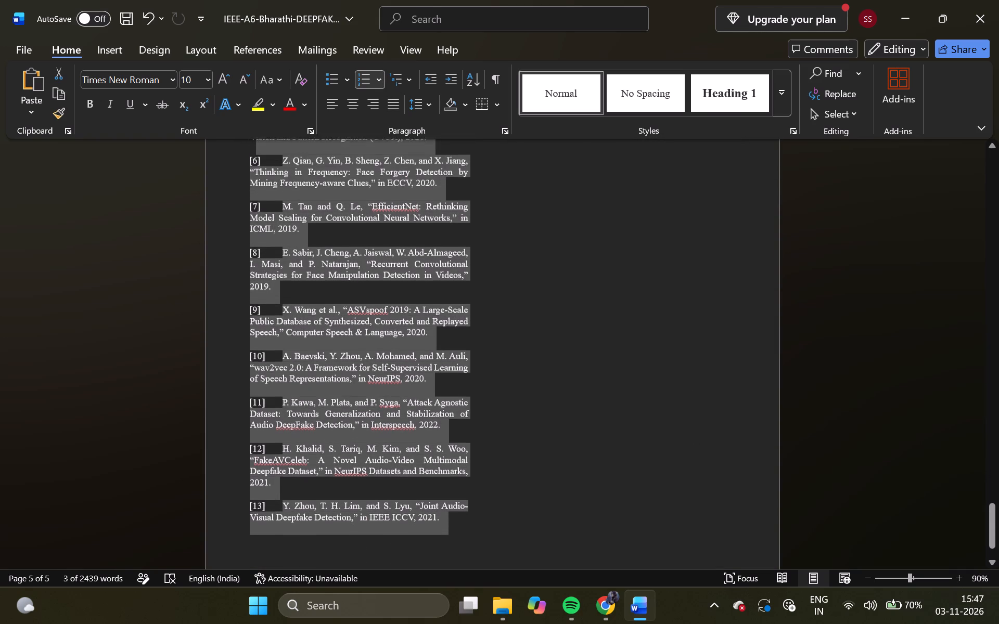
{"action": "left_click_drag", "start_coordinate": [253, 137], "coordinate": [255, 137]}
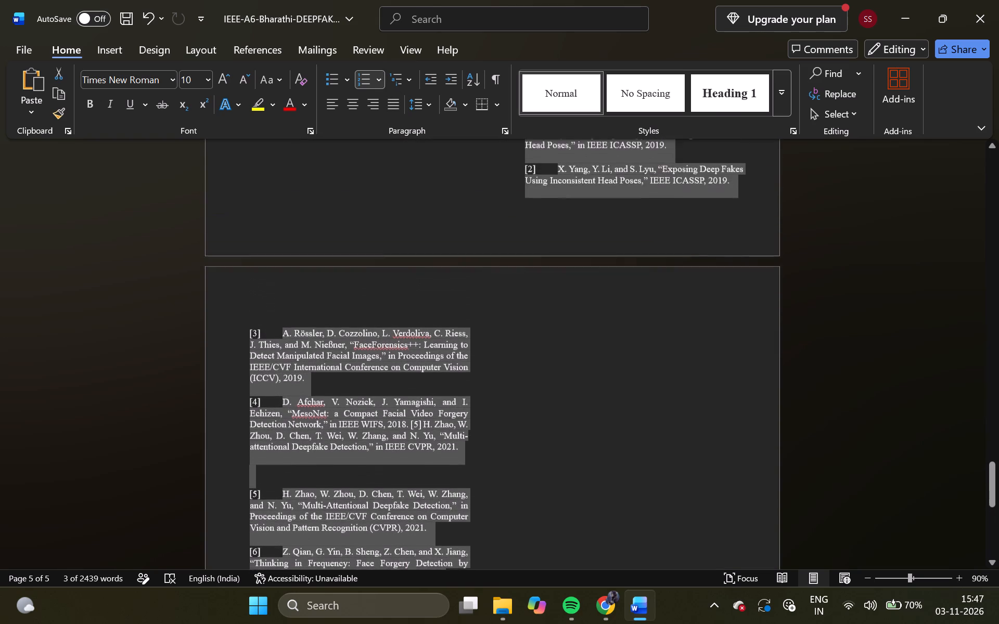
{"action": "left_click_drag", "start_coordinate": [255, 137], "coordinate": [522, 172]}
{"action": "scroll", "coordinate": [258, 137], "scroll_direction": "right", "scroll_amount": 1}
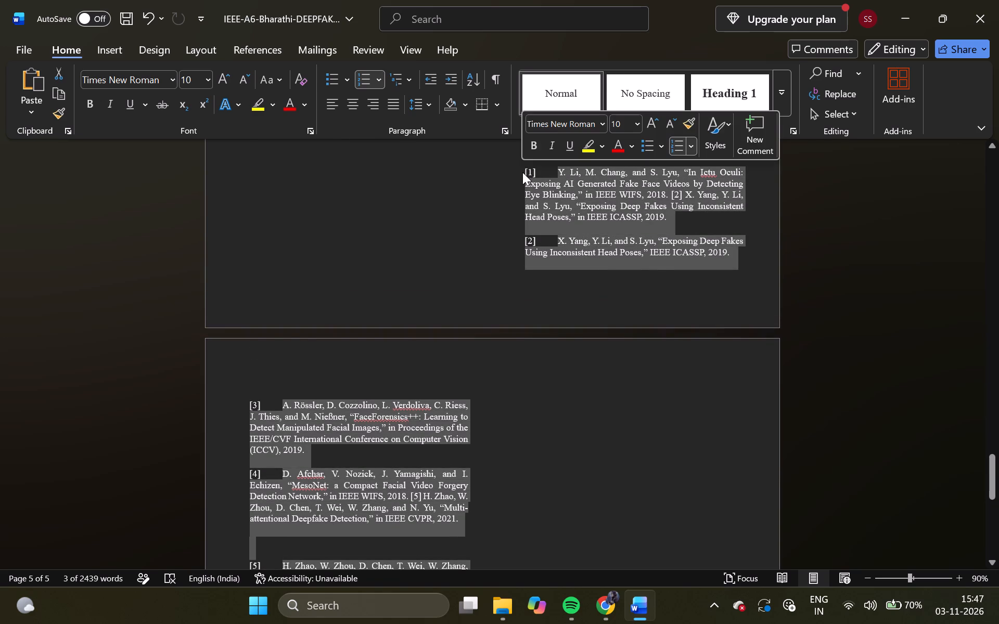
{"action": "key", "text": "ctrl+v"}
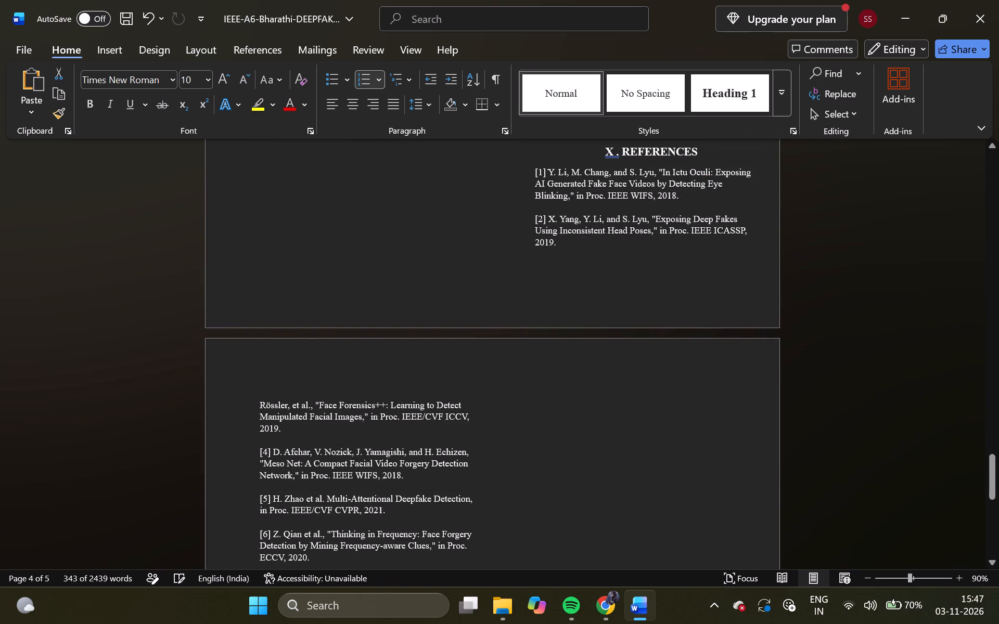
Review the pasted reference entries under "X . REFERENCES" through [13], checking their layout and numbering.
{"action": "scroll", "coordinate": [522, 172], "scroll_direction": "up", "scroll_amount": 3}
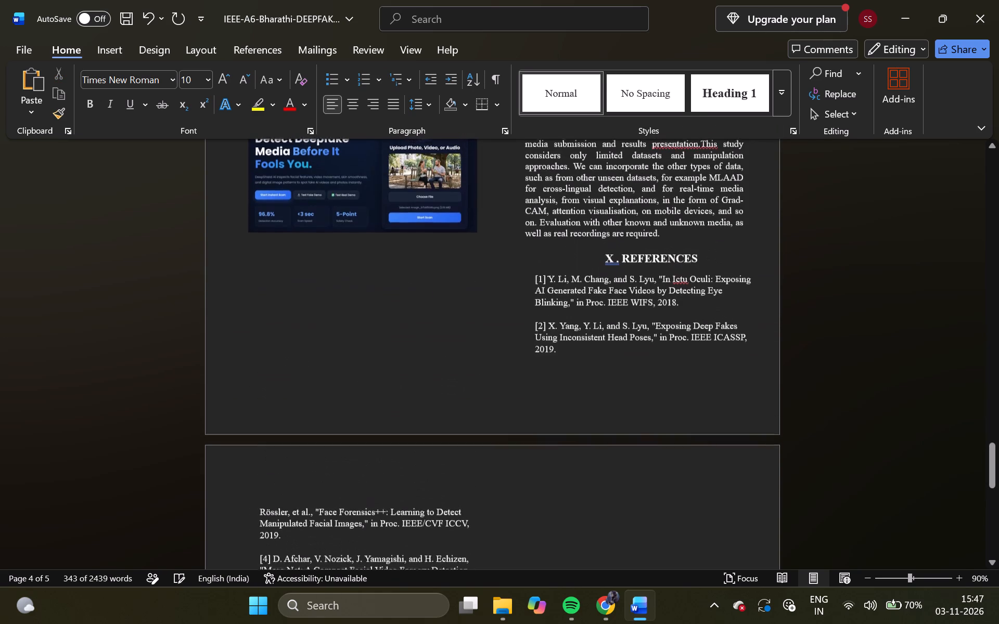
{"action": "scroll", "coordinate": [522, 172], "scroll_direction": "up", "scroll_amount": 1}
{"action": "left_click_drag", "start_coordinate": [532, 330], "coordinate": [565, 399]}
{"action": "left_click", "coordinate": [611, 436]}
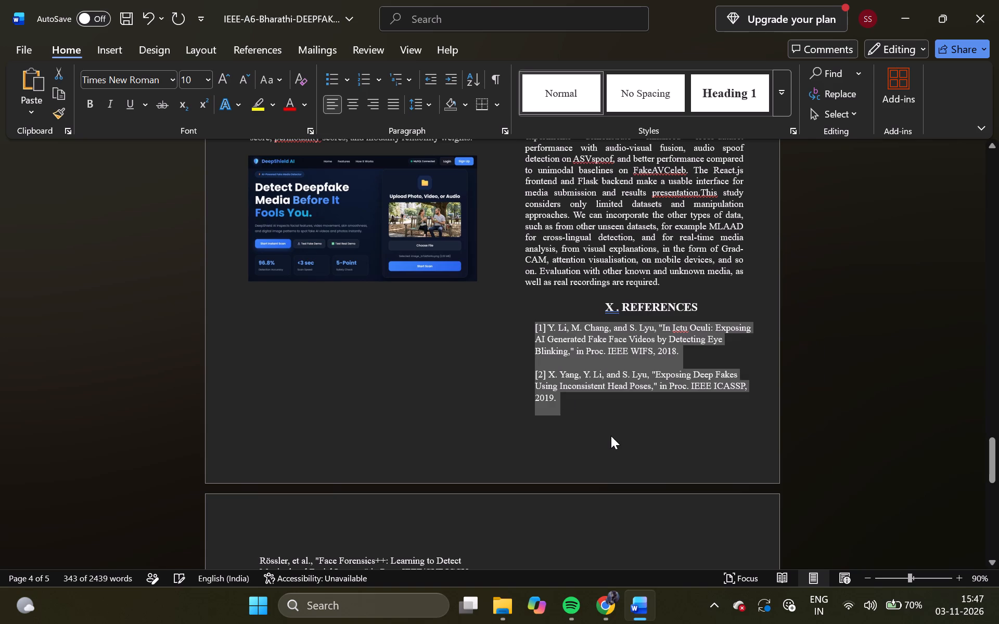
{"action": "scroll", "coordinate": [595, 503], "scroll_direction": "down", "scroll_amount": 2}
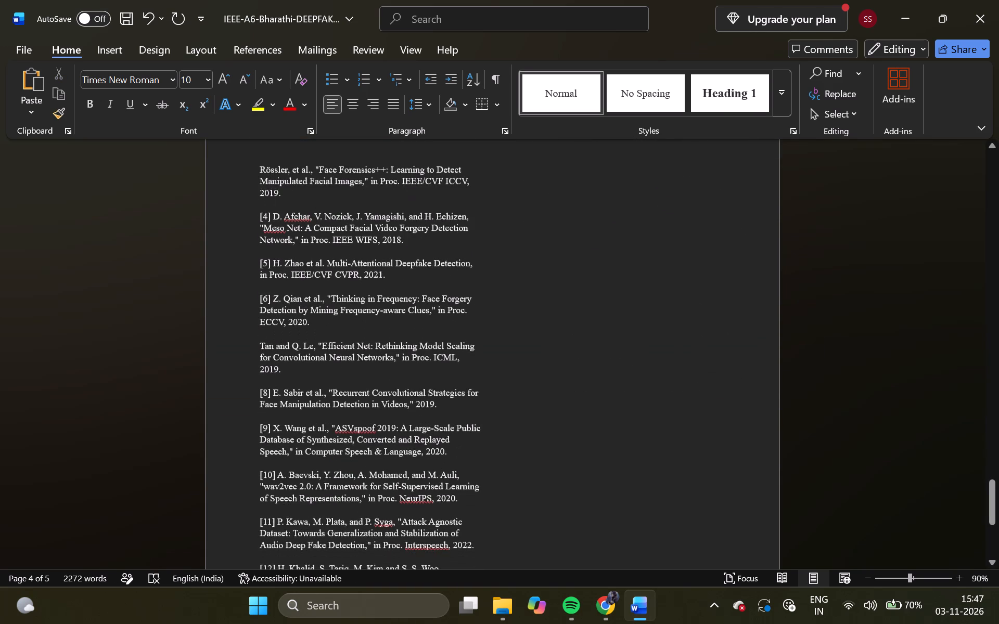
{"action": "scroll", "coordinate": [595, 503], "scroll_direction": "down", "scroll_amount": 4}
{"action": "scroll", "coordinate": [595, 503], "scroll_direction": "left", "scroll_amount": 1}
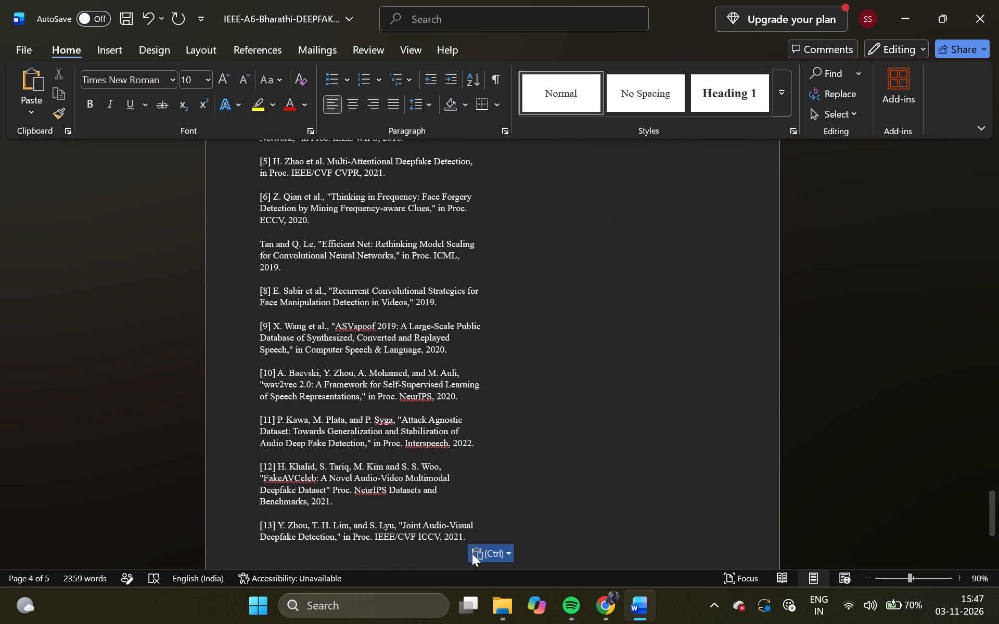
Justify the reference entries on the last page, from the Rössler et al. entry through [13].
{"action": "scroll", "coordinate": [472, 553], "scroll_direction": "left", "scroll_amount": 1}
{"action": "left_click_drag", "start_coordinate": [481, 528], "coordinate": [262, 136]}
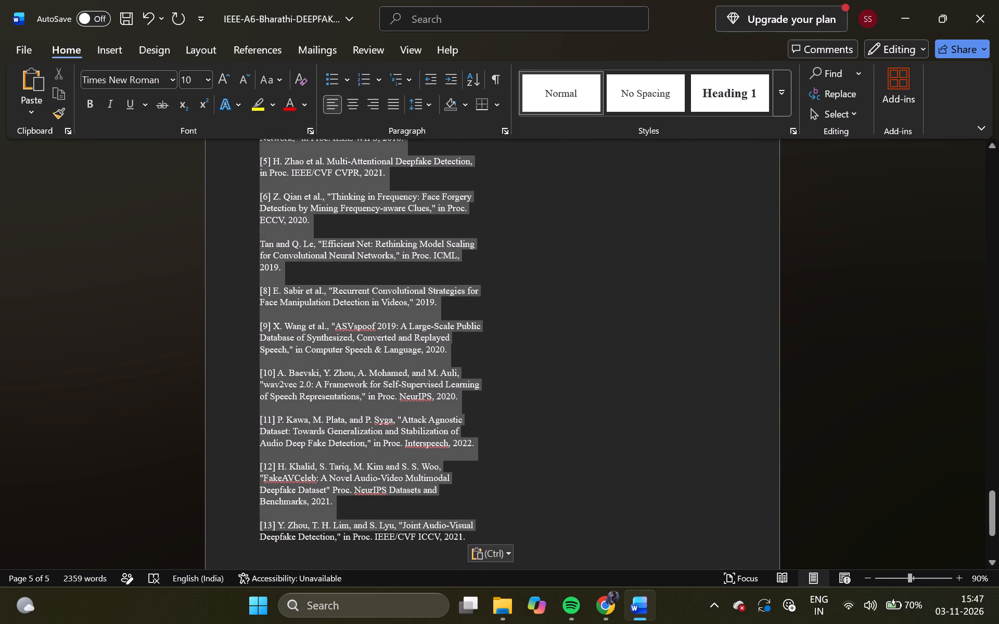
{"action": "left_click_drag", "start_coordinate": [262, 136], "coordinate": [254, 368]}
{"action": "scroll", "coordinate": [262, 136], "scroll_direction": "left", "scroll_amount": 1}
{"action": "scroll", "coordinate": [254, 368], "scroll_direction": "down", "scroll_amount": 1}
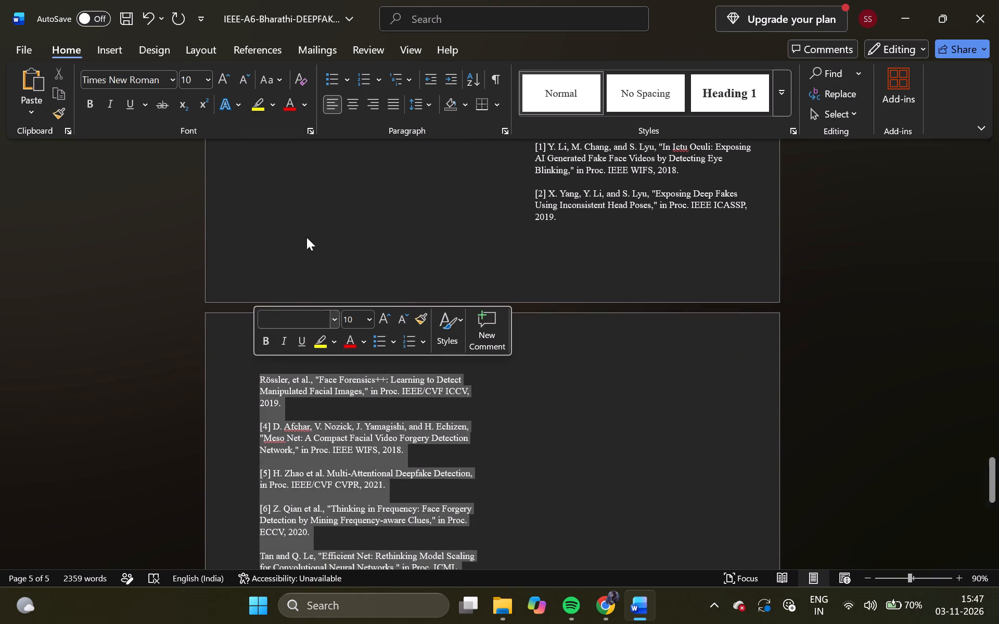
{"action": "scroll", "coordinate": [306, 237], "scroll_direction": "down", "scroll_amount": 1}
{"action": "left_click", "coordinate": [385, 105]}
Justify reference entries [1] and [2] under the "X . REFERENCES" heading.
{"action": "scroll", "coordinate": [584, 212], "scroll_direction": "right", "scroll_amount": 1}
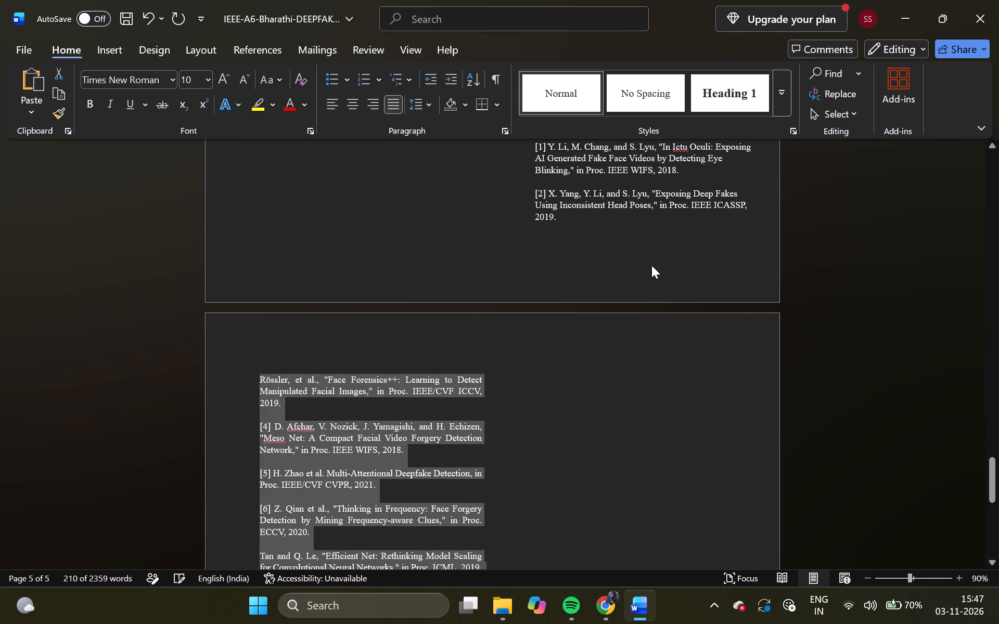
{"action": "scroll", "coordinate": [651, 265], "scroll_direction": "right", "scroll_amount": 1}
{"action": "scroll", "coordinate": [651, 265], "scroll_direction": "up", "scroll_amount": 5}
{"action": "scroll", "coordinate": [657, 268], "scroll_direction": "right", "scroll_amount": 1}
{"action": "left_click_drag", "start_coordinate": [757, 368], "coordinate": [549, 317]}
{"action": "scroll", "coordinate": [749, 366], "scroll_direction": "left", "scroll_amount": 1}
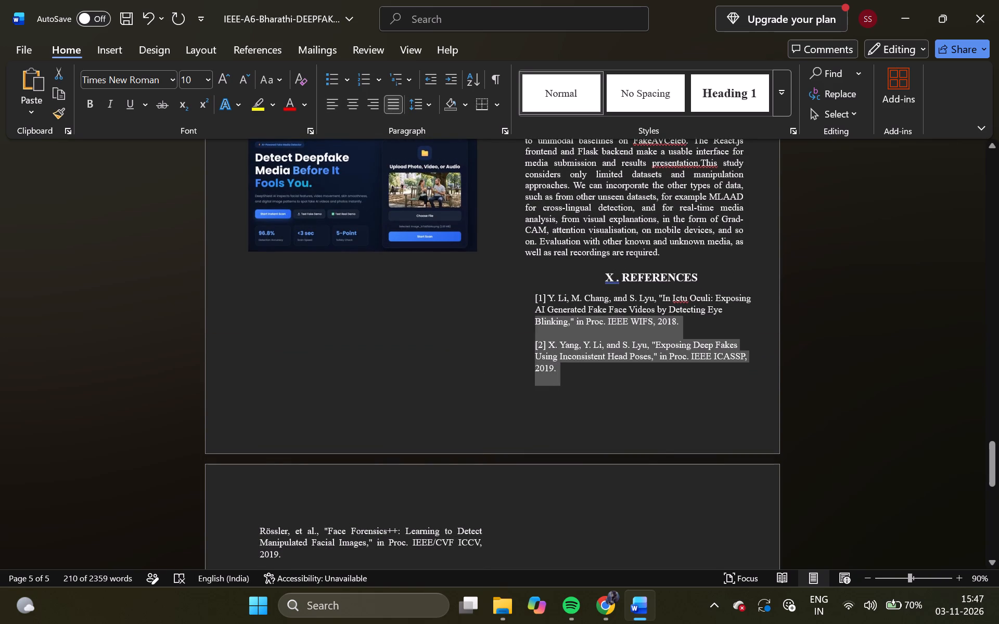
{"action": "left_click_drag", "start_coordinate": [549, 317], "coordinate": [536, 300]}
{"action": "scroll", "coordinate": [549, 317], "scroll_direction": "left", "scroll_amount": 1}
{"action": "scroll", "coordinate": [536, 300], "scroll_direction": "down", "scroll_amount": 1}
{"action": "left_click", "coordinate": [393, 107]}
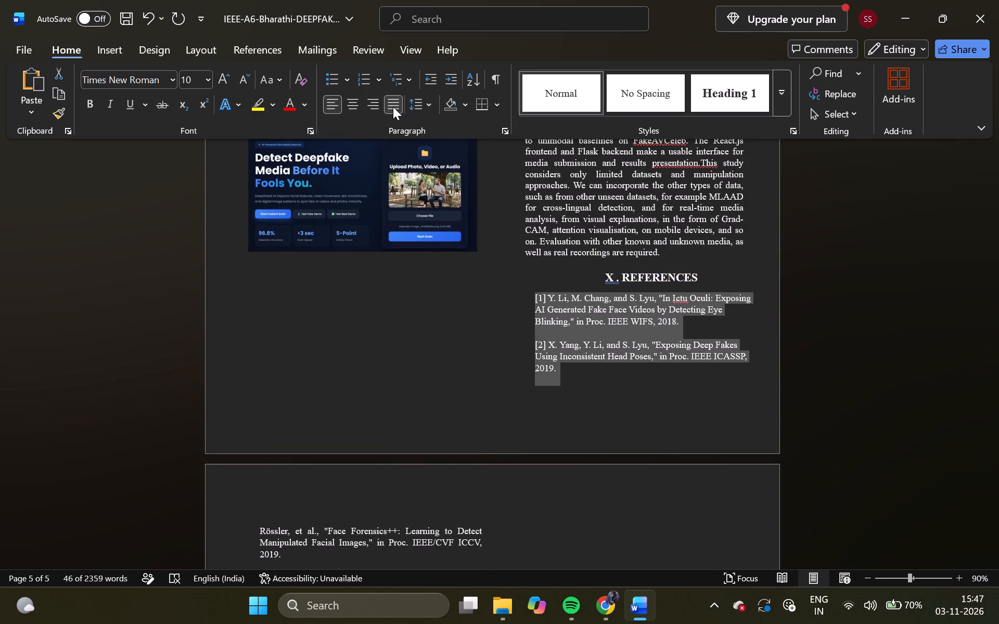
{"action": "scroll", "coordinate": [492, 182], "scroll_direction": "right", "scroll_amount": 1}
{"action": "left_click", "coordinate": [663, 400]}
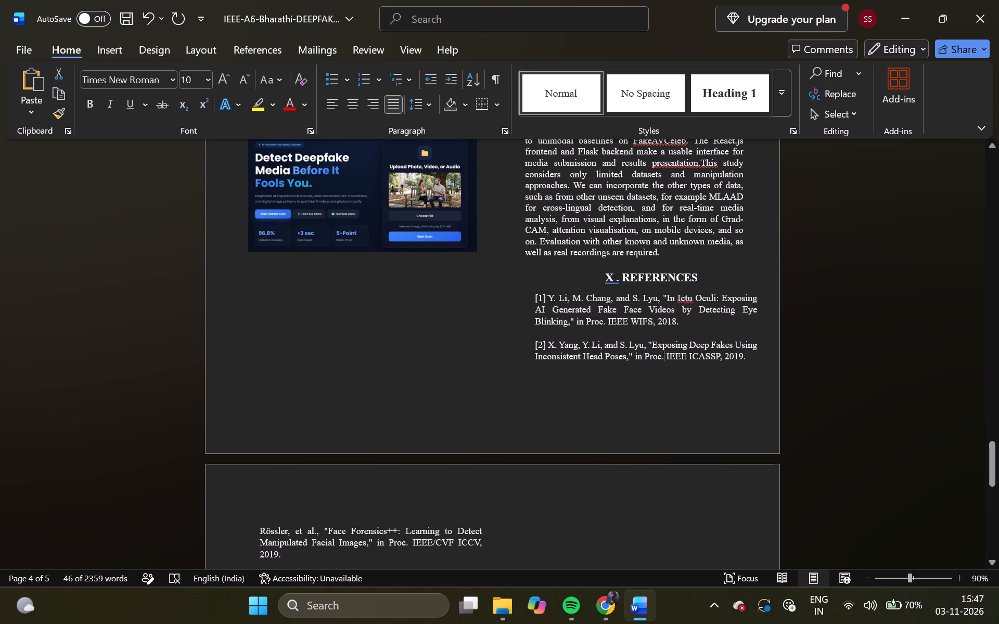
Review the paper's sections and layout from the references back to the title page.
{"action": "scroll", "coordinate": [663, 400], "scroll_direction": "down", "scroll_amount": 1}
{"action": "scroll", "coordinate": [708, 284], "scroll_direction": "up", "scroll_amount": 10}
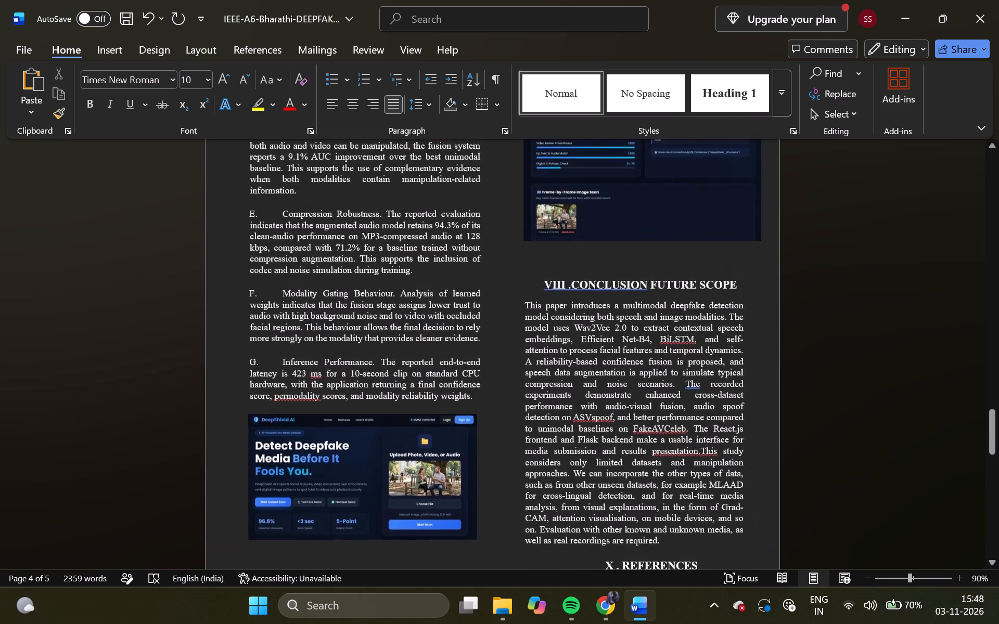
{"action": "scroll", "coordinate": [708, 284], "scroll_direction": "up", "scroll_amount": 17}
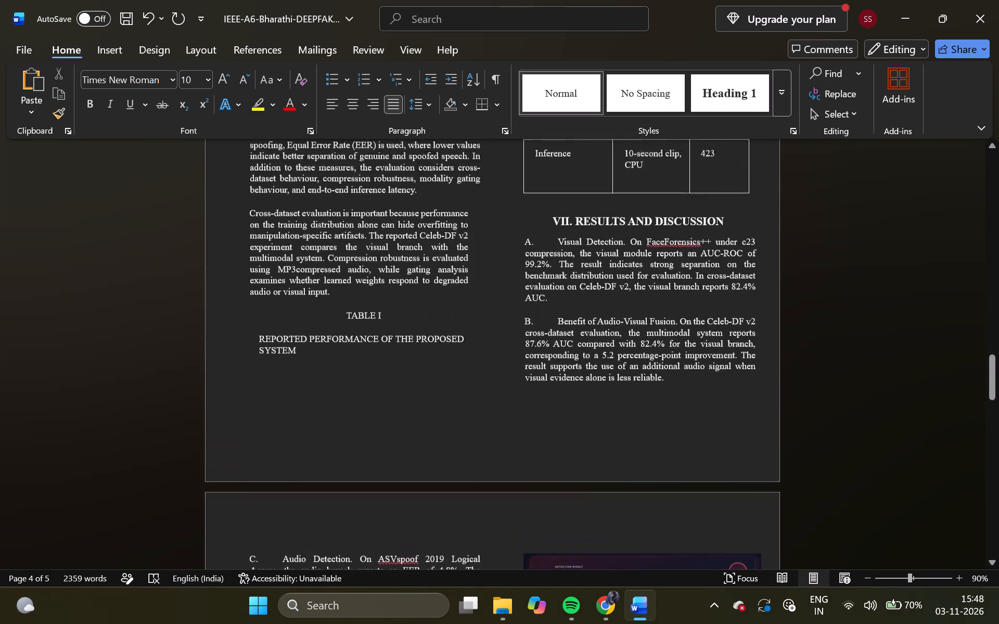
{"action": "scroll", "coordinate": [708, 284], "scroll_direction": "up", "scroll_amount": 17}
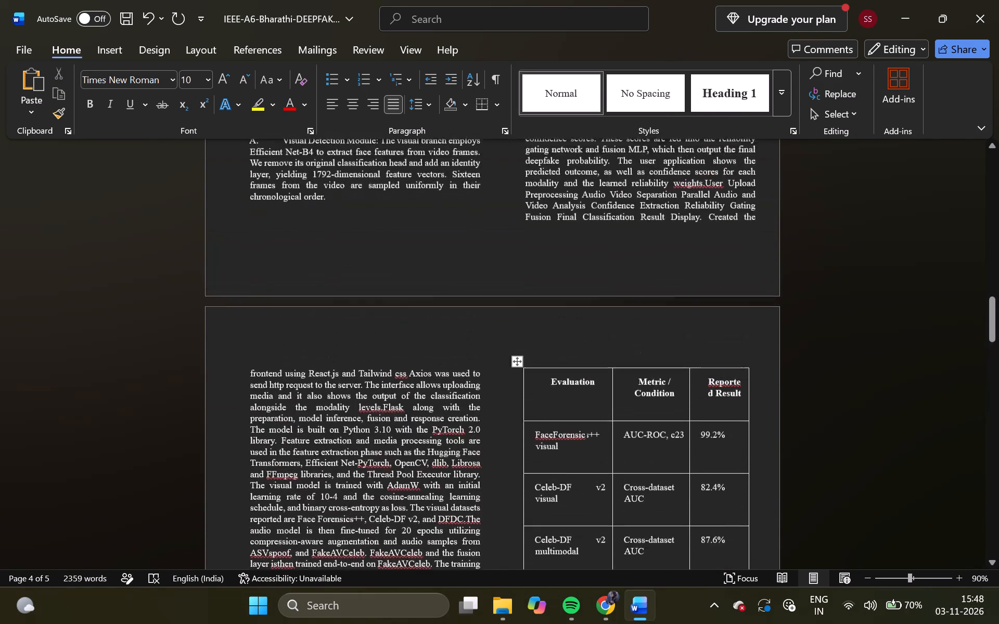
{"action": "scroll", "coordinate": [708, 284], "scroll_direction": "up", "scroll_amount": 2}
{"action": "scroll", "coordinate": [708, 284], "scroll_direction": "down", "scroll_amount": 1}
{"action": "scroll", "coordinate": [708, 284], "scroll_direction": "up", "scroll_amount": 3}
{"action": "scroll", "coordinate": [708, 284], "scroll_direction": "down", "scroll_amount": 1}
{"action": "scroll", "coordinate": [708, 284], "scroll_direction": "up", "scroll_amount": 19}
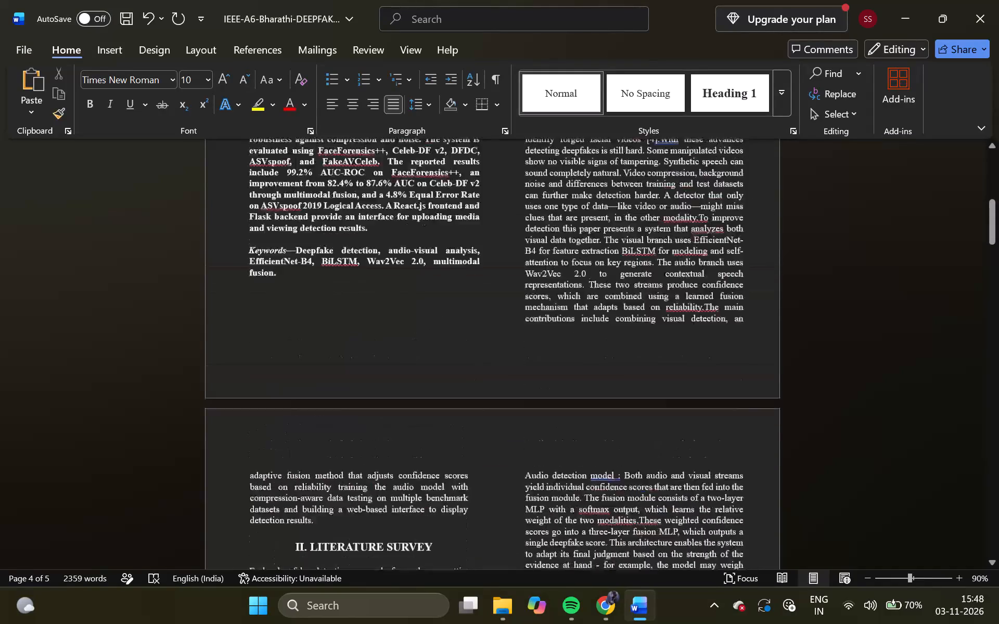
{"action": "scroll", "coordinate": [708, 284], "scroll_direction": "up", "scroll_amount": 8}
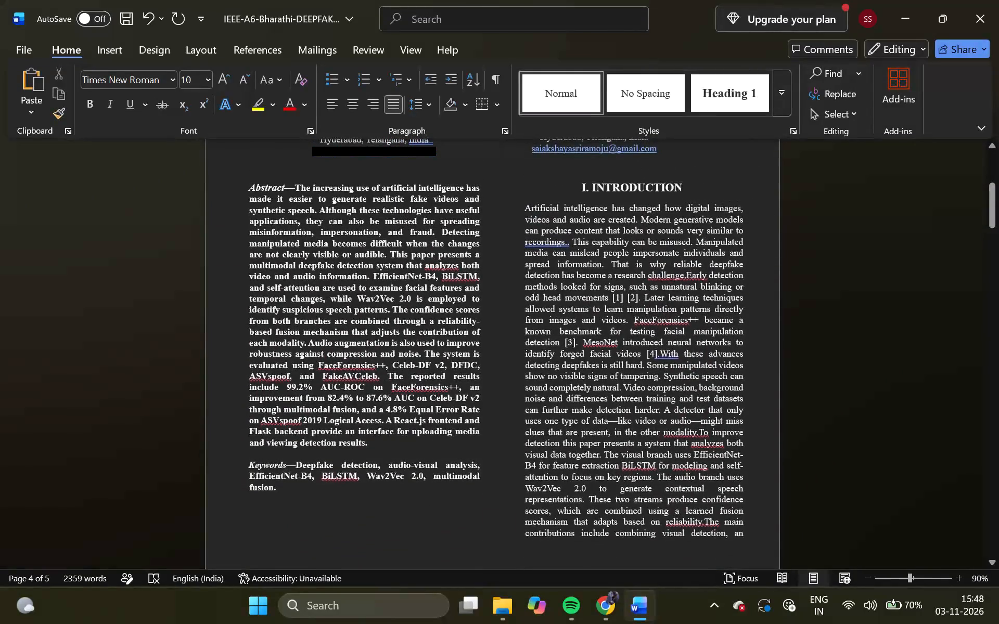
{"action": "scroll", "coordinate": [705, 287], "scroll_direction": "up", "scroll_amount": 8}
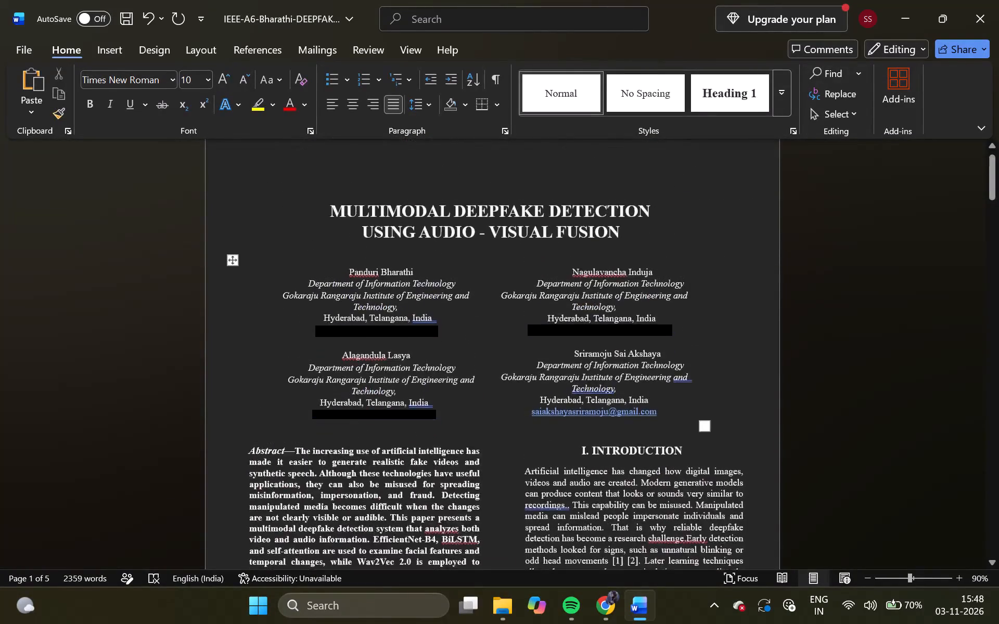
Review the body from the abstract to the conclusion, focusing on section VI and its performance results table.
{"action": "scroll", "coordinate": [503, 342], "scroll_direction": "down", "scroll_amount": 5}
{"action": "scroll", "coordinate": [503, 342], "scroll_direction": "up", "scroll_amount": 1}
{"action": "scroll", "coordinate": [503, 342], "scroll_direction": "down", "scroll_amount": 6}
{"action": "scroll", "coordinate": [503, 342], "scroll_direction": "up", "scroll_amount": 1}
{"action": "scroll", "coordinate": [503, 342], "scroll_direction": "down", "scroll_amount": 20}
{"action": "scroll", "coordinate": [503, 342], "scroll_direction": "down", "scroll_amount": 12}
{"action": "scroll", "coordinate": [503, 342], "scroll_direction": "up", "scroll_amount": 1}
{"action": "scroll", "coordinate": [503, 342], "scroll_direction": "down", "scroll_amount": 3}
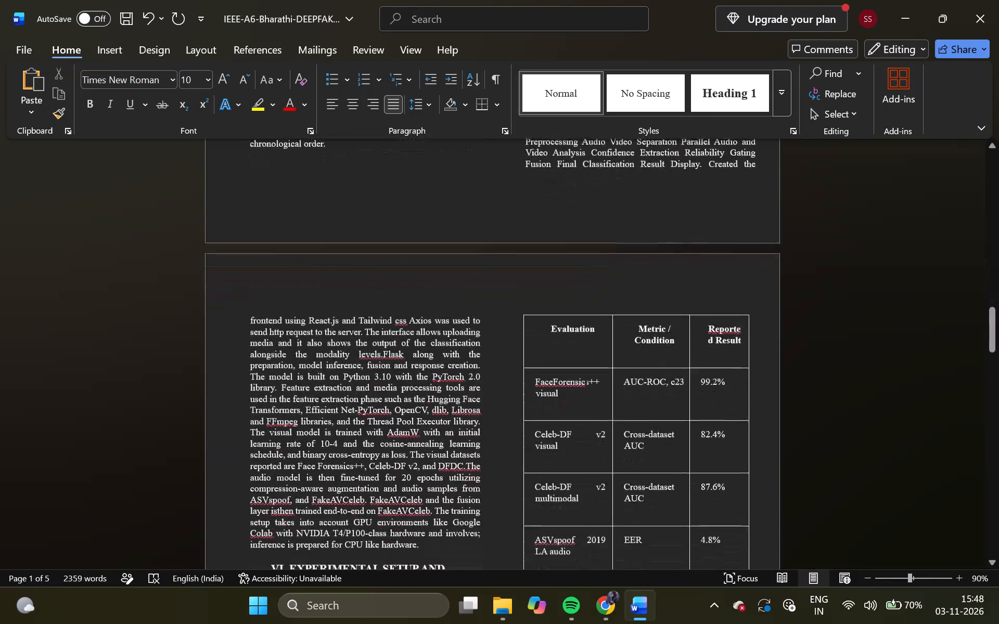
{"action": "scroll", "coordinate": [503, 342], "scroll_direction": "down", "scroll_amount": 19}
{"action": "scroll", "coordinate": [503, 342], "scroll_direction": "up", "scroll_amount": 1}
{"action": "scroll", "coordinate": [503, 342], "scroll_direction": "down", "scroll_amount": 1}
{"action": "scroll", "coordinate": [503, 342], "scroll_direction": "up", "scroll_amount": 1}
{"action": "scroll", "coordinate": [503, 342], "scroll_direction": "down", "scroll_amount": 7}
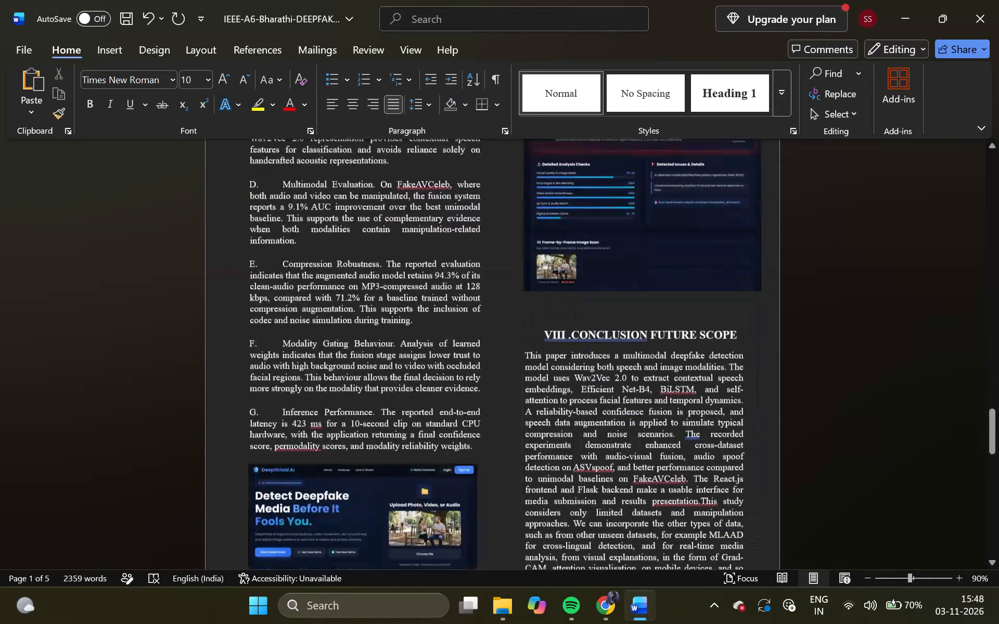
{"action": "scroll", "coordinate": [503, 342], "scroll_direction": "down", "scroll_amount": 14}
{"action": "scroll", "coordinate": [503, 342], "scroll_direction": "up", "scroll_amount": 1}
{"action": "scroll", "coordinate": [503, 342], "scroll_direction": "down", "scroll_amount": 6}
{"action": "scroll", "coordinate": [503, 342], "scroll_direction": "up", "scroll_amount": 18}
{"action": "scroll", "coordinate": [503, 342], "scroll_direction": "down", "scroll_amount": 1}
{"action": "scroll", "coordinate": [503, 342], "scroll_direction": "up", "scroll_amount": 19}
{"action": "scroll", "coordinate": [503, 342], "scroll_direction": "down", "scroll_amount": 1}
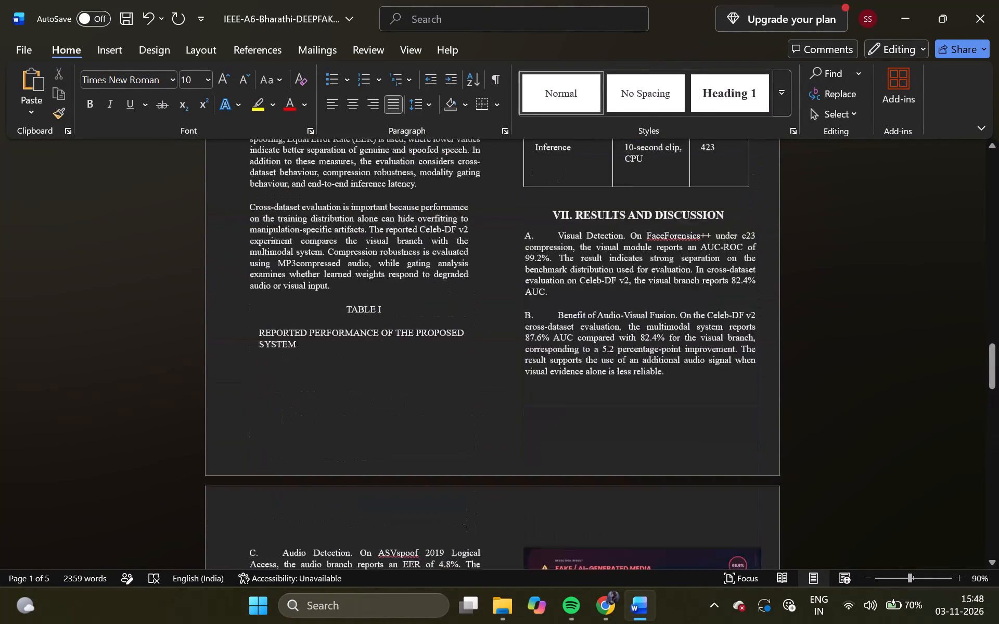
{"action": "scroll", "coordinate": [503, 342], "scroll_direction": "up", "scroll_amount": 3}
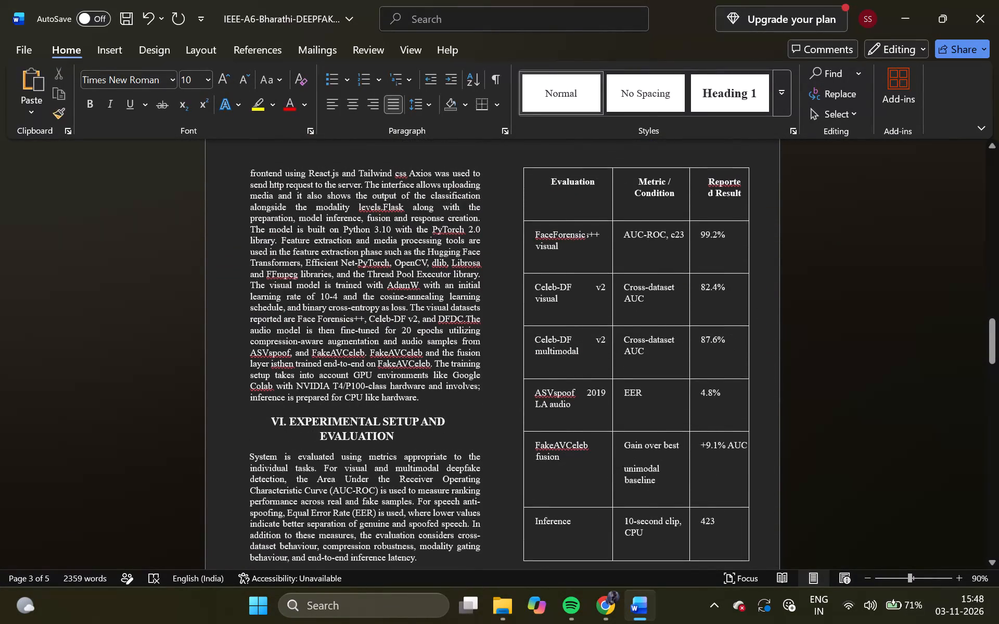
{"action": "scroll", "coordinate": [503, 342], "scroll_direction": "down", "scroll_amount": 2}
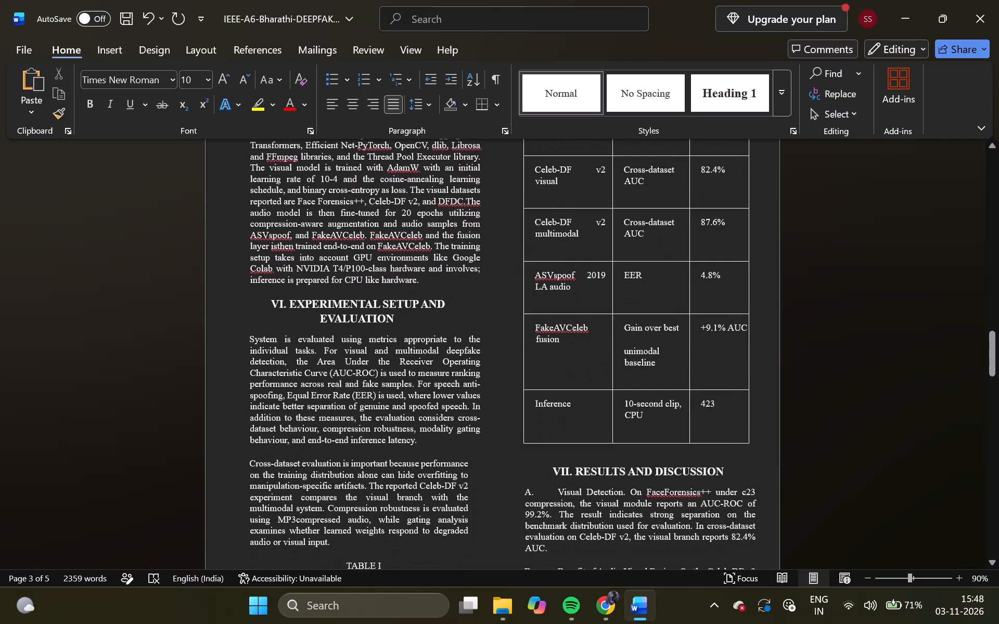
{"action": "scroll", "coordinate": [503, 342], "scroll_direction": "up", "scroll_amount": 1}
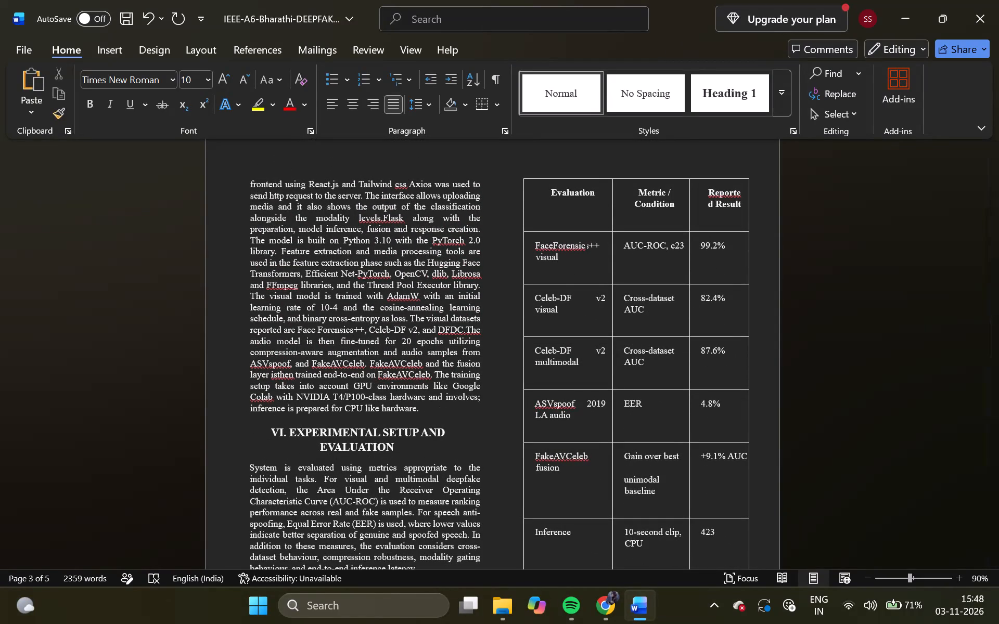
{"action": "left_click", "coordinate": [503, 342]}
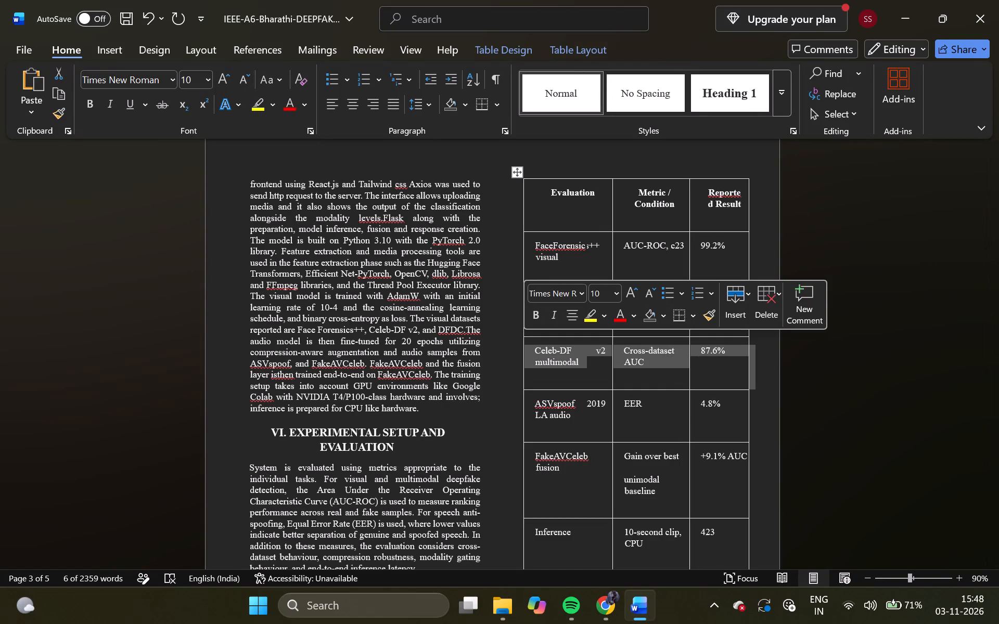
{"action": "left_click", "coordinate": [932, 280]}
{"action": "scroll", "coordinate": [795, 363], "scroll_direction": "down", "scroll_amount": 1}
{"action": "scroll", "coordinate": [795, 363], "scroll_direction": "up", "scroll_amount": 1}
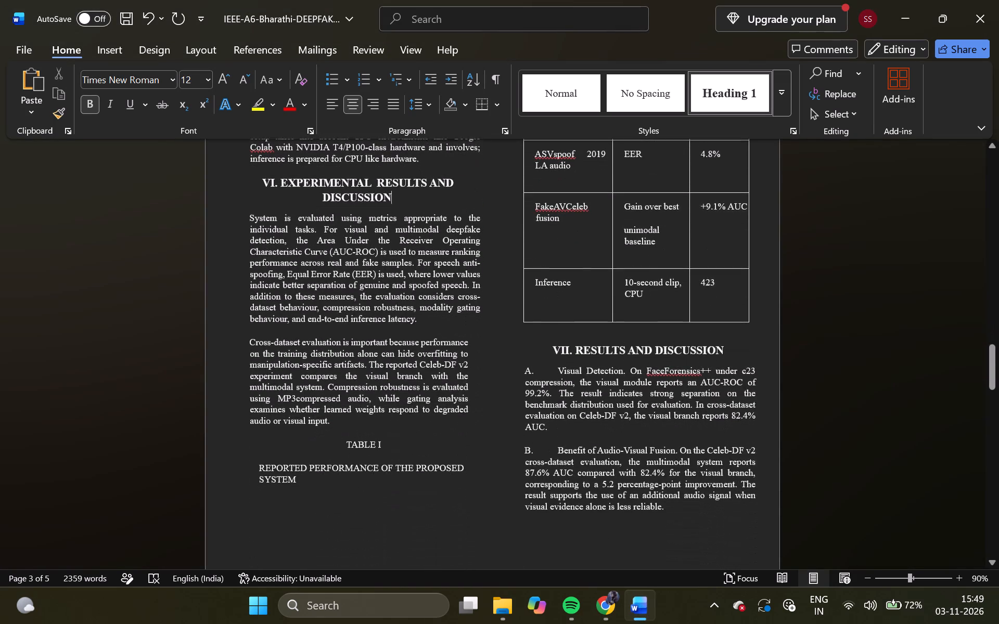
{"action": "scroll", "coordinate": [390, 406], "scroll_direction": "down", "scroll_amount": 1}
{"action": "left_click_drag", "start_coordinate": [334, 418], "coordinate": [253, 271]}
{"action": "scroll", "coordinate": [322, 407], "scroll_direction": "down", "scroll_amount": 1}
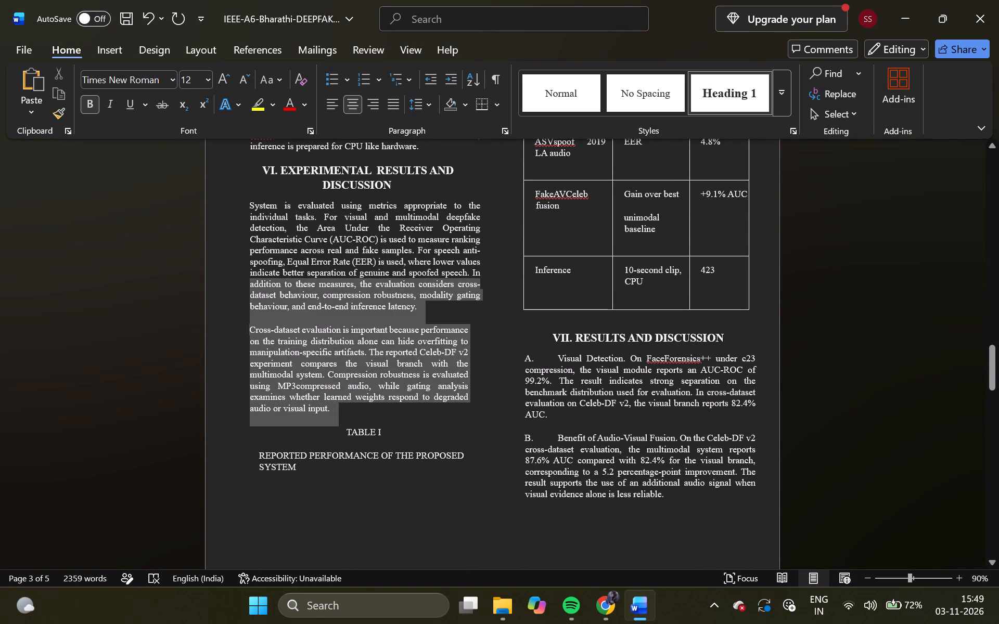
{"action": "left_click_drag", "start_coordinate": [253, 271], "coordinate": [245, 208]}
{"action": "scroll", "coordinate": [253, 271], "scroll_direction": "down", "scroll_amount": 1}
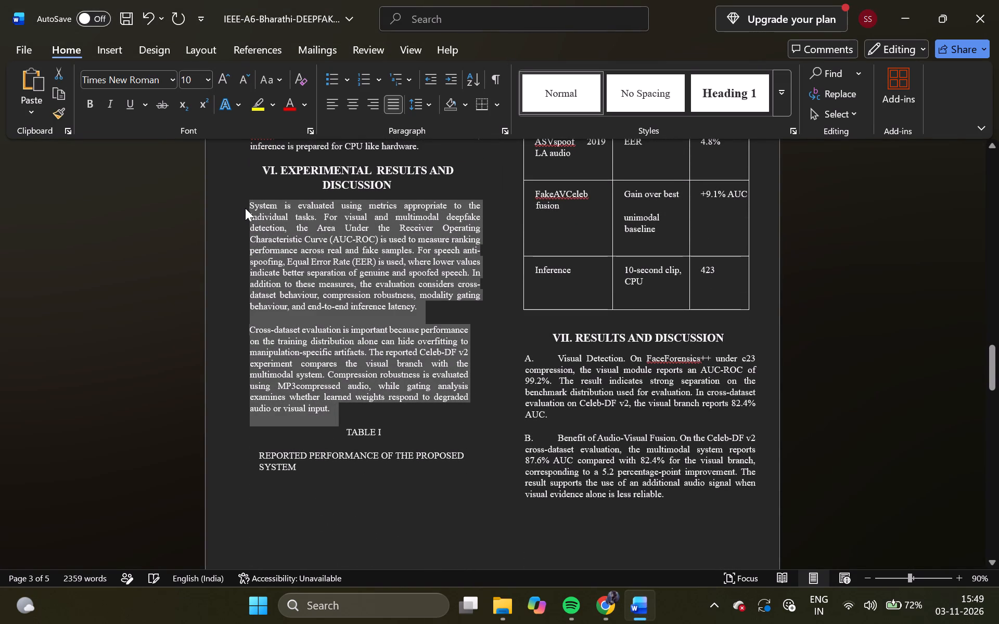
{"action": "key", "text": "ctrl+v"}
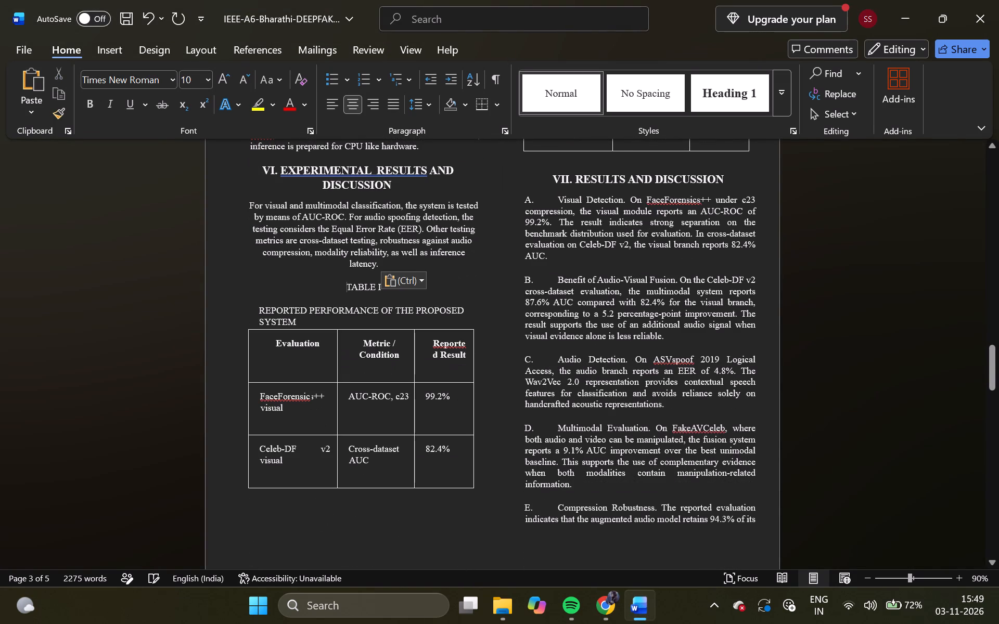
Justify the new paragraph under the section VI heading to match the surrounding body text.
{"action": "left_click", "coordinate": [380, 261]}
{"action": "left_click_drag", "start_coordinate": [387, 264], "coordinate": [264, 235]}
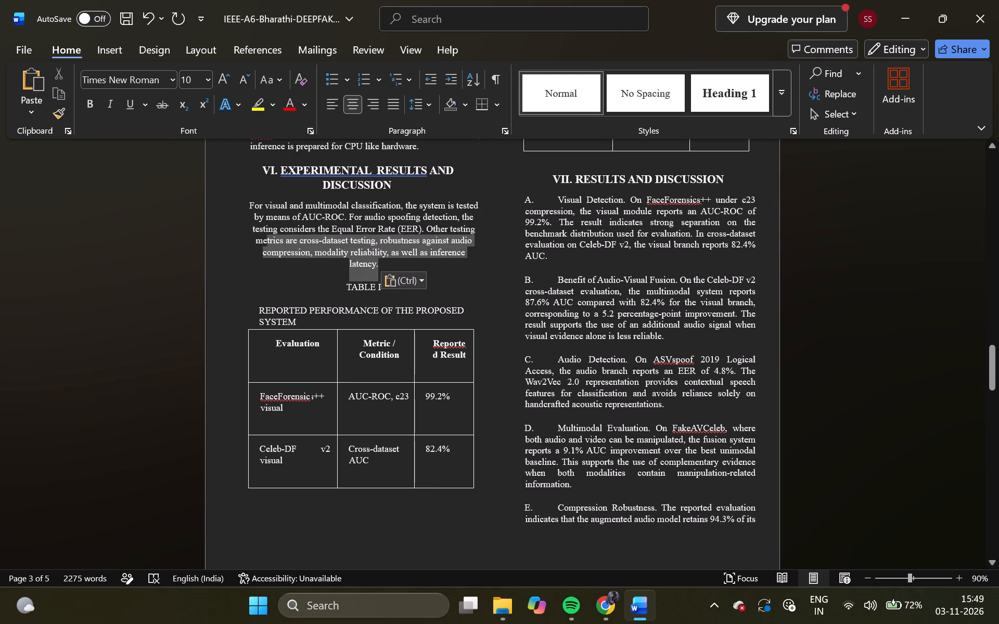
{"action": "left_click_drag", "start_coordinate": [264, 235], "coordinate": [243, 209]}
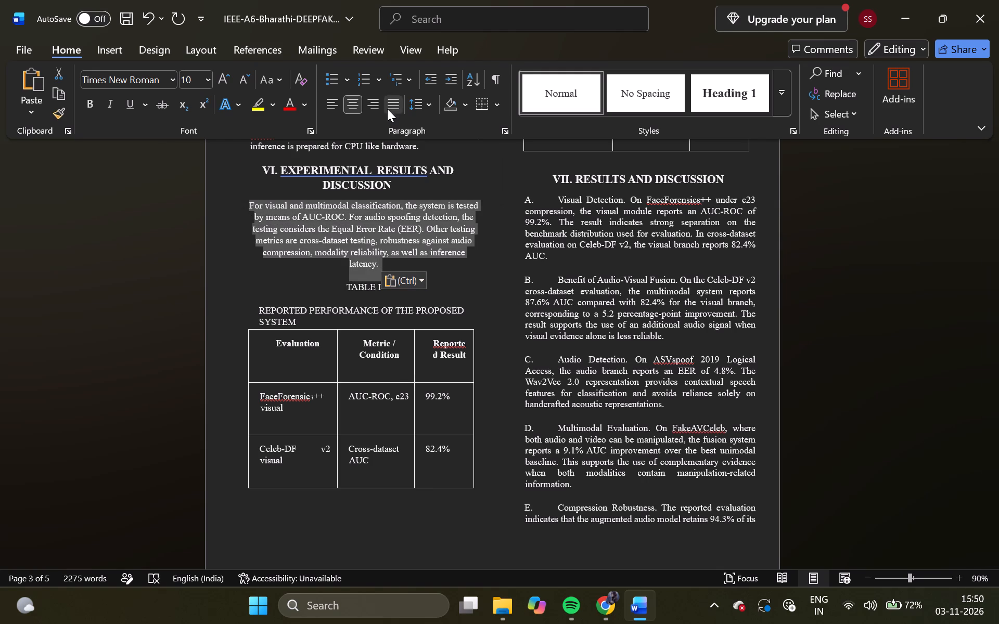
{"action": "left_click", "coordinate": [390, 102]}
{"action": "left_click", "coordinate": [445, 236]}
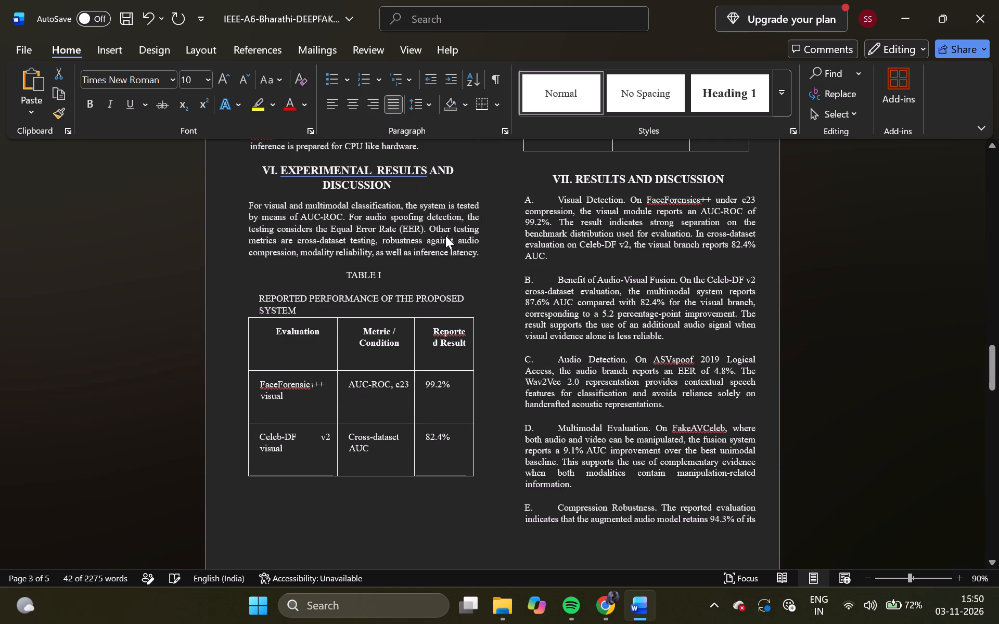
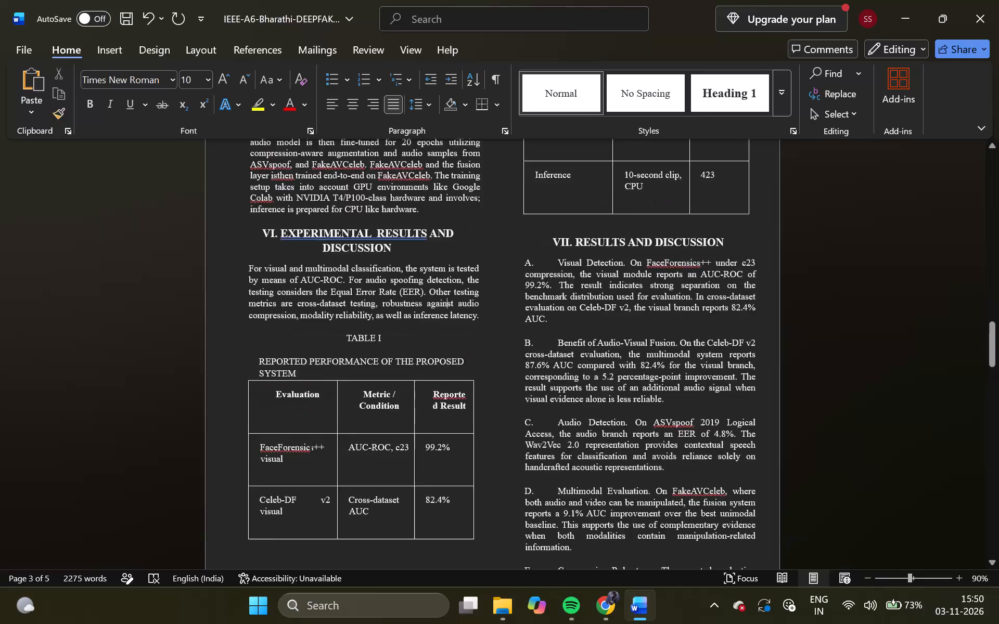
Review the Word paper from the literature survey through the results discussion, including Table I.
{"action": "scroll", "coordinate": [517, 336], "scroll_direction": "down", "scroll_amount": 1}
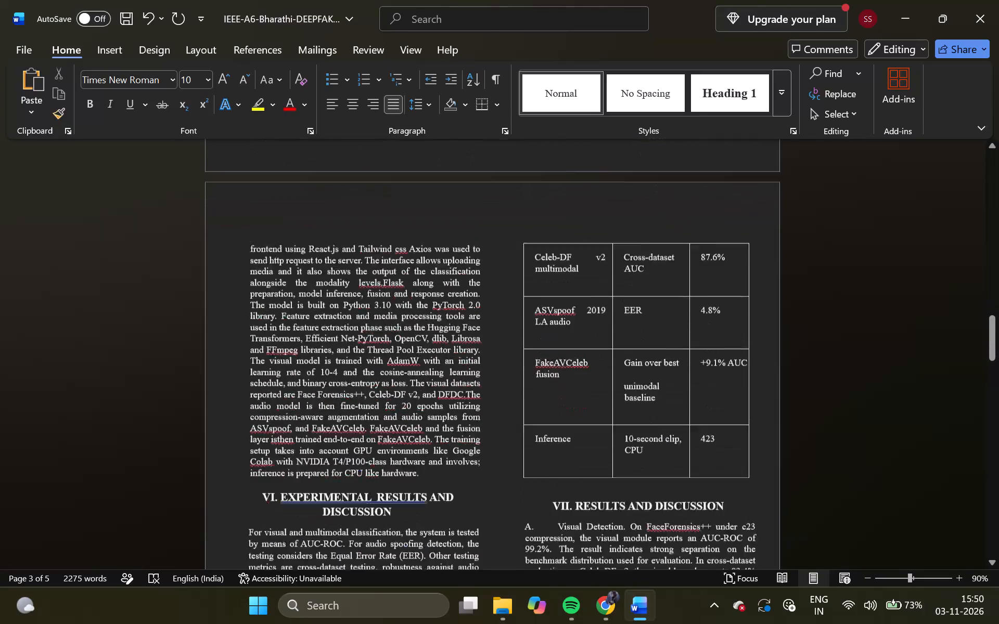
{"action": "scroll", "coordinate": [517, 336], "scroll_direction": "down", "scroll_amount": 1}
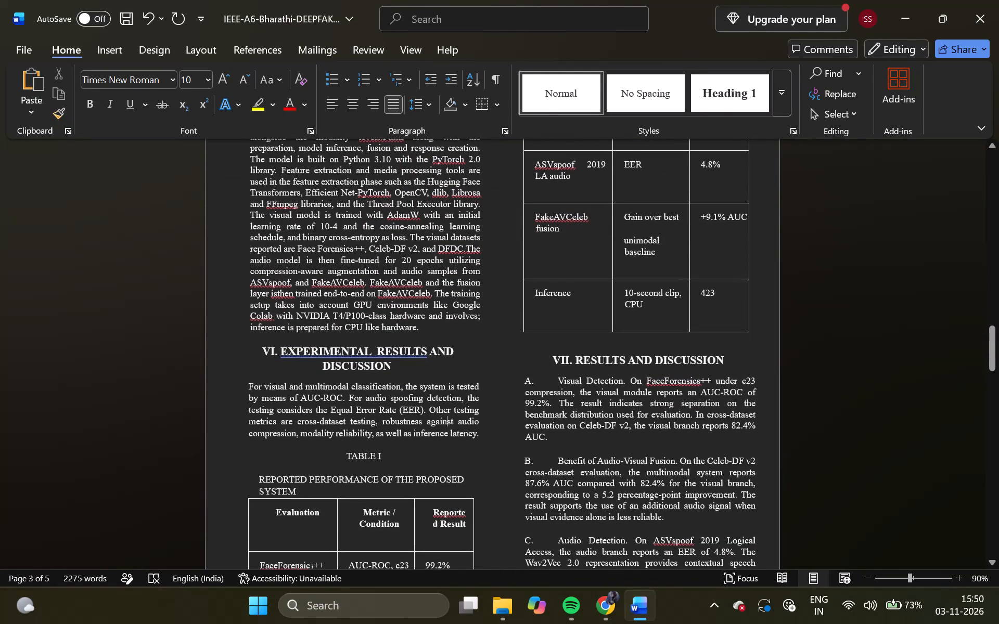
{"action": "scroll", "coordinate": [517, 336], "scroll_direction": "up", "scroll_amount": 3}
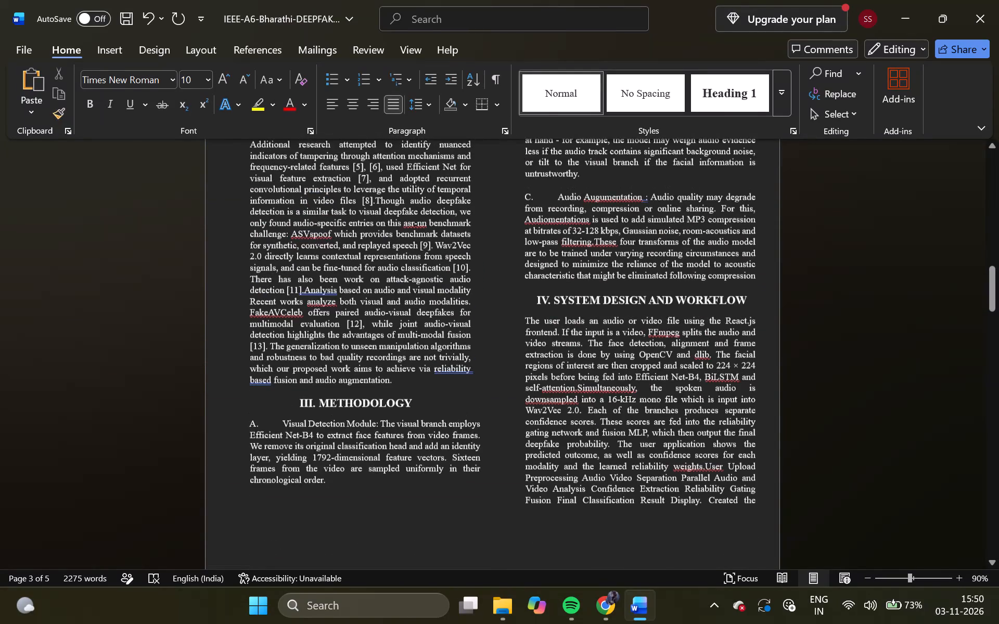
{"action": "scroll", "coordinate": [517, 336], "scroll_direction": "up", "scroll_amount": 1}
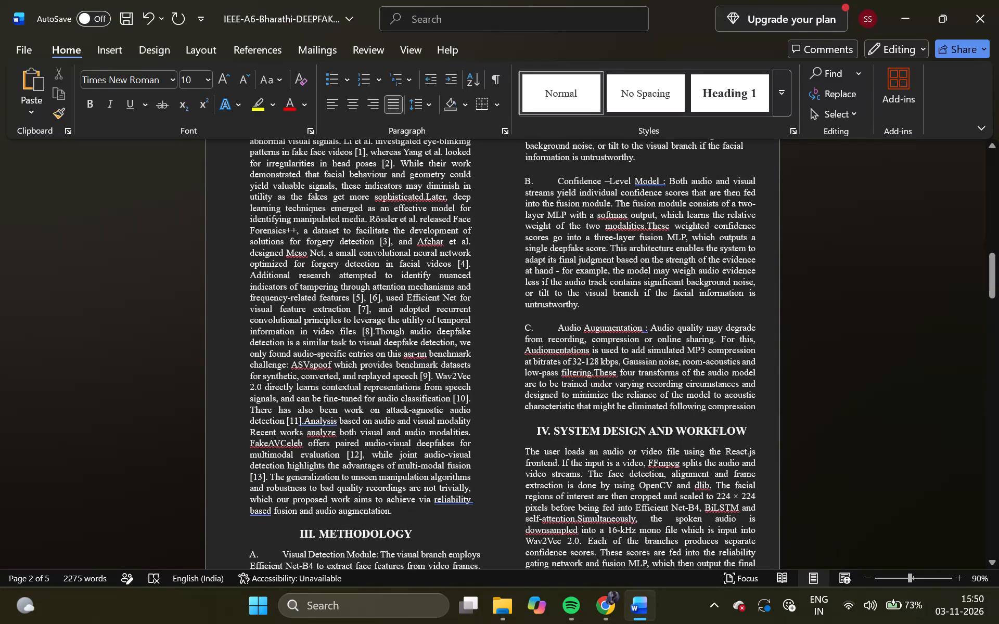
{"action": "scroll", "coordinate": [517, 336], "scroll_direction": "up", "scroll_amount": 1}
{"action": "scroll", "coordinate": [517, 336], "scroll_direction": "down", "scroll_amount": 1}
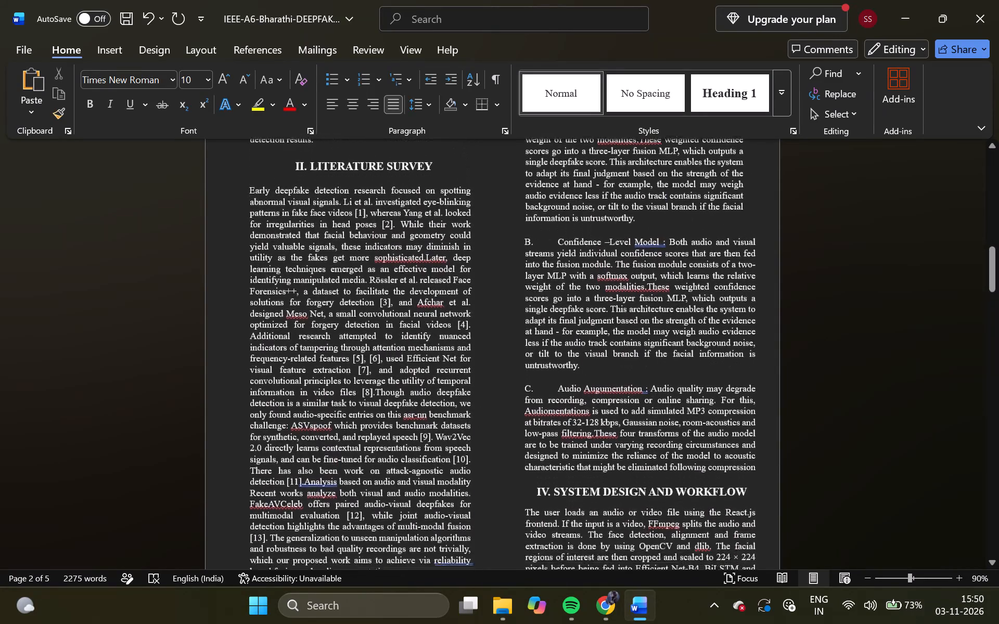
{"action": "scroll", "coordinate": [517, 336], "scroll_direction": "down", "scroll_amount": 1}
{"action": "right_click", "coordinate": [517, 336]}
{"action": "left_click", "coordinate": [497, 380]}
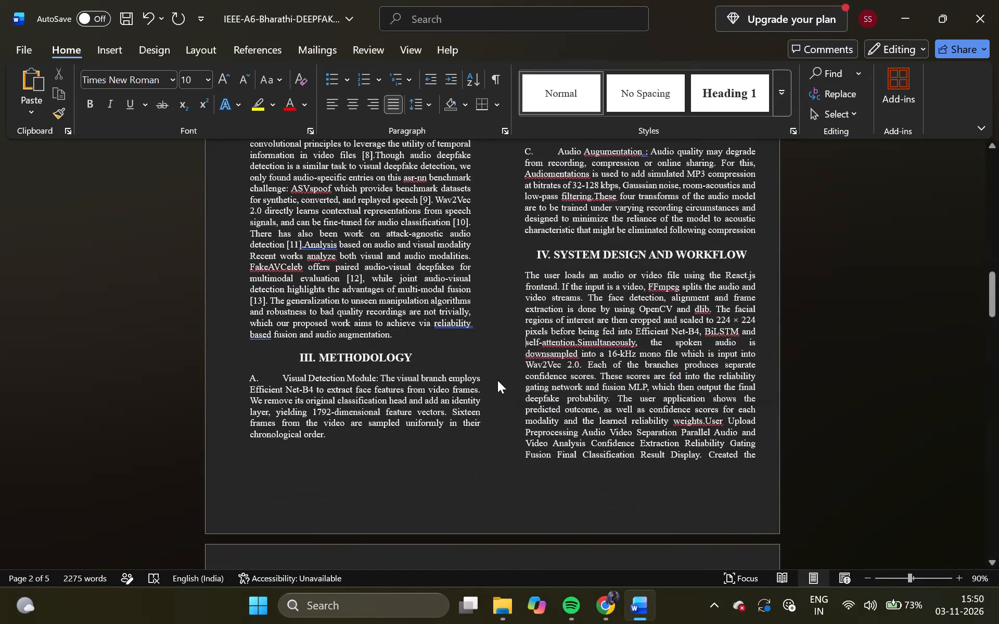
{"action": "scroll", "coordinate": [497, 380], "scroll_direction": "down", "scroll_amount": 2}
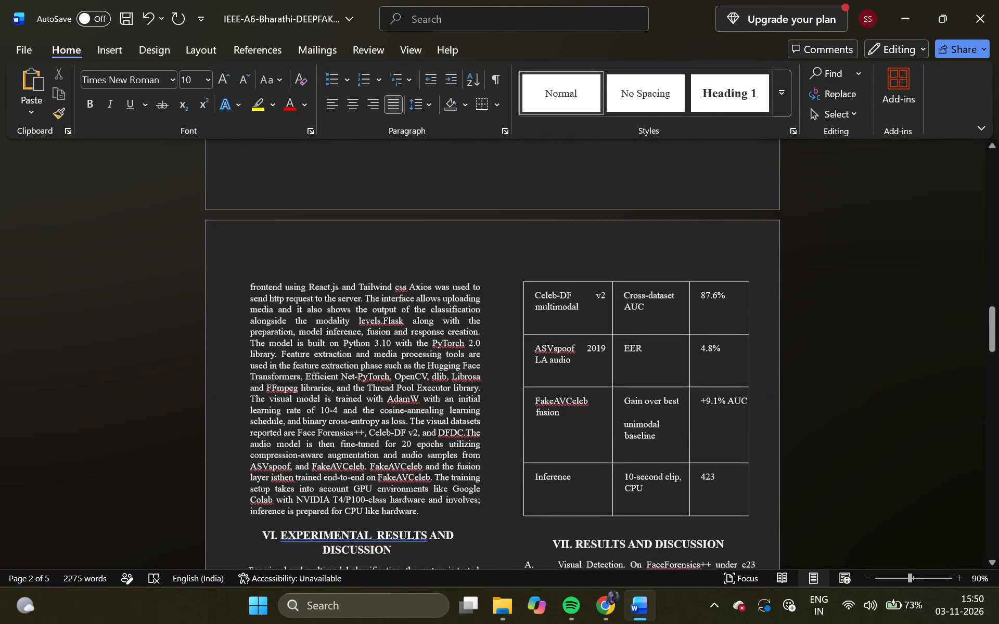
{"action": "scroll", "coordinate": [497, 380], "scroll_direction": "down", "scroll_amount": 1}
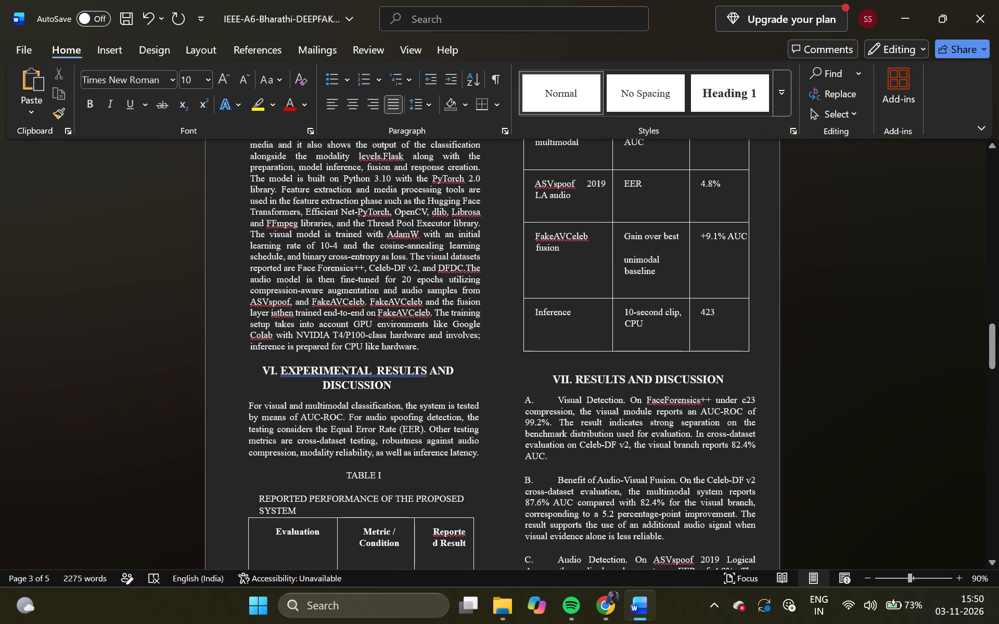
{"action": "scroll", "coordinate": [497, 380], "scroll_direction": "down", "scroll_amount": 2}
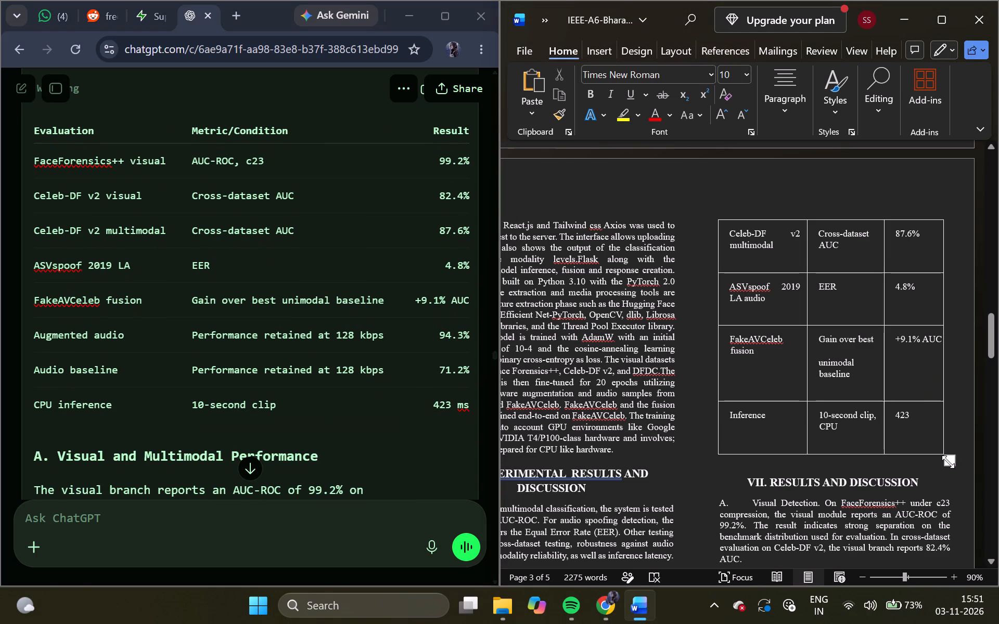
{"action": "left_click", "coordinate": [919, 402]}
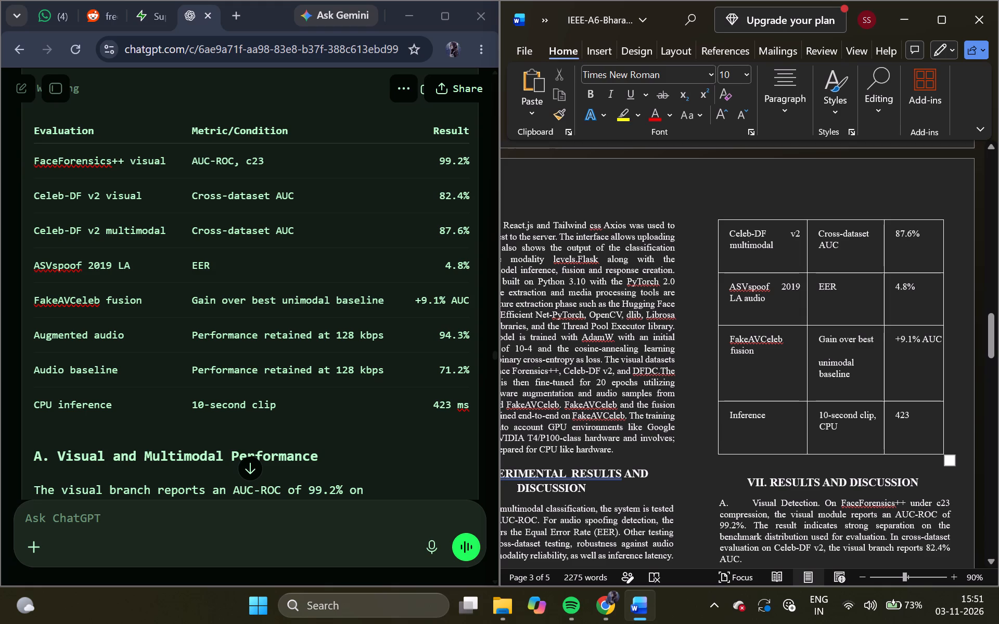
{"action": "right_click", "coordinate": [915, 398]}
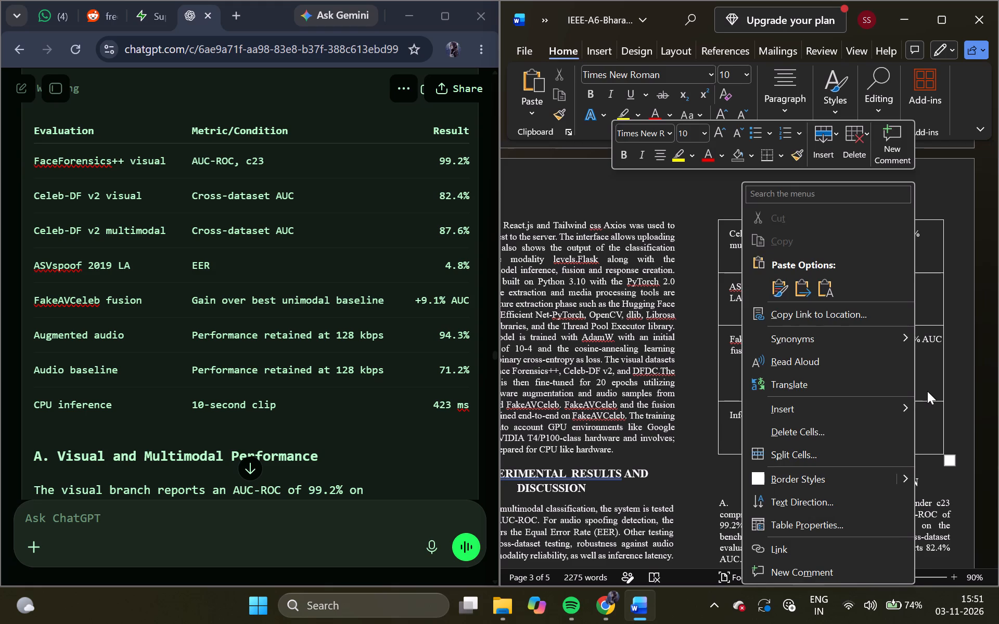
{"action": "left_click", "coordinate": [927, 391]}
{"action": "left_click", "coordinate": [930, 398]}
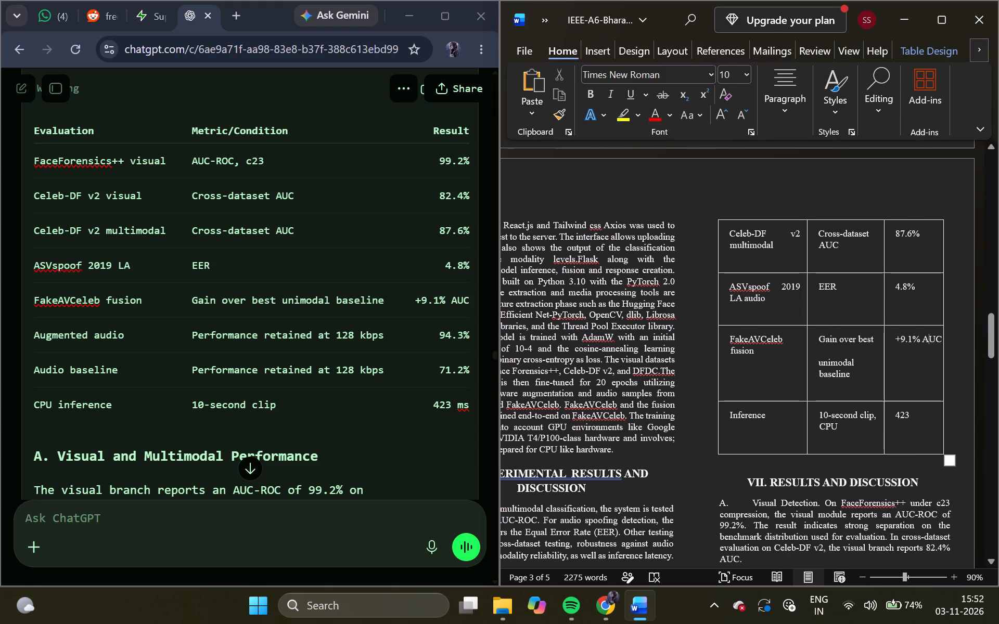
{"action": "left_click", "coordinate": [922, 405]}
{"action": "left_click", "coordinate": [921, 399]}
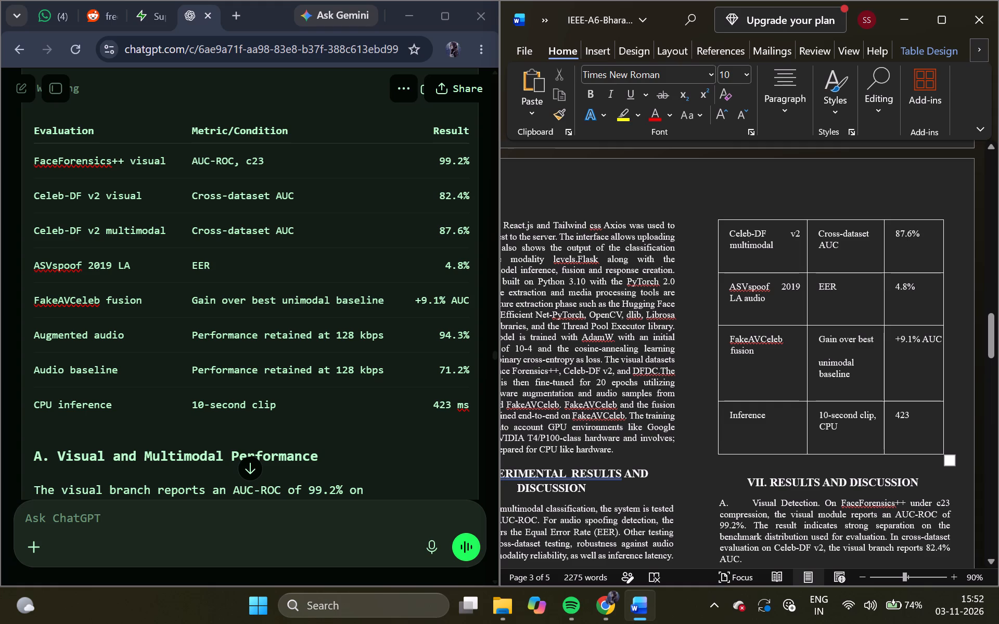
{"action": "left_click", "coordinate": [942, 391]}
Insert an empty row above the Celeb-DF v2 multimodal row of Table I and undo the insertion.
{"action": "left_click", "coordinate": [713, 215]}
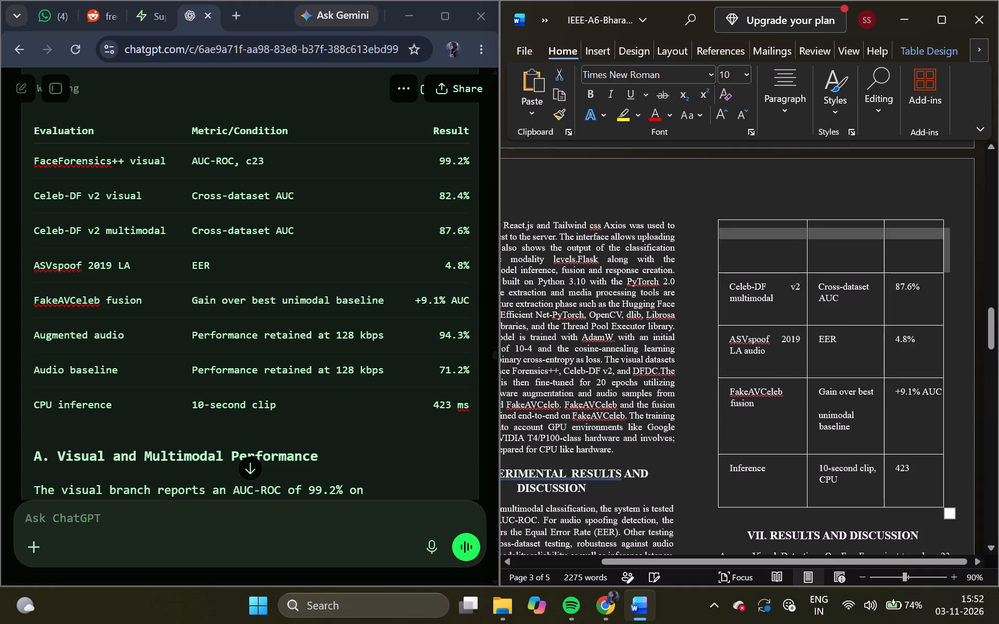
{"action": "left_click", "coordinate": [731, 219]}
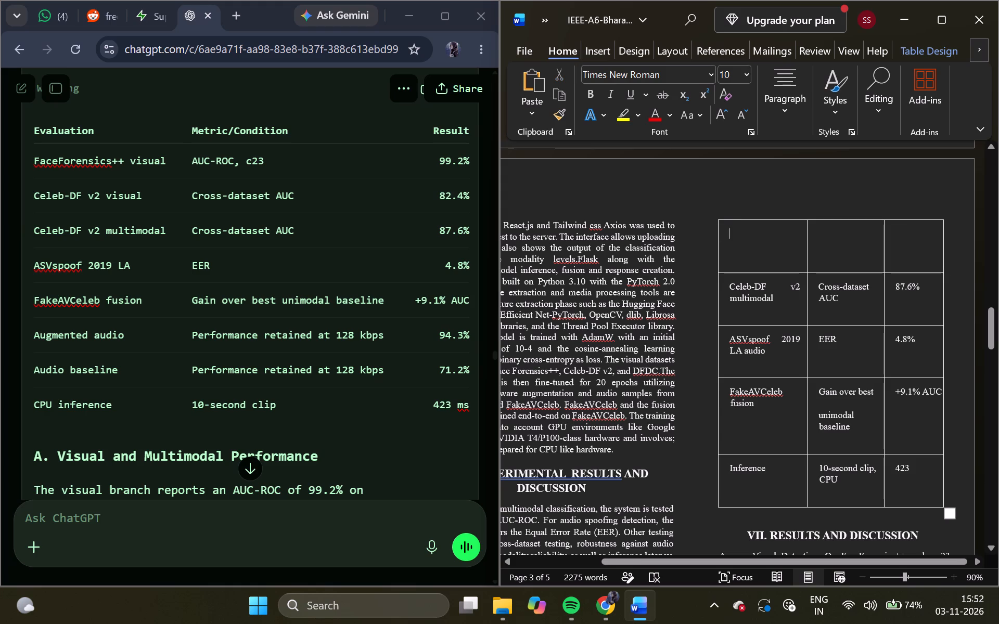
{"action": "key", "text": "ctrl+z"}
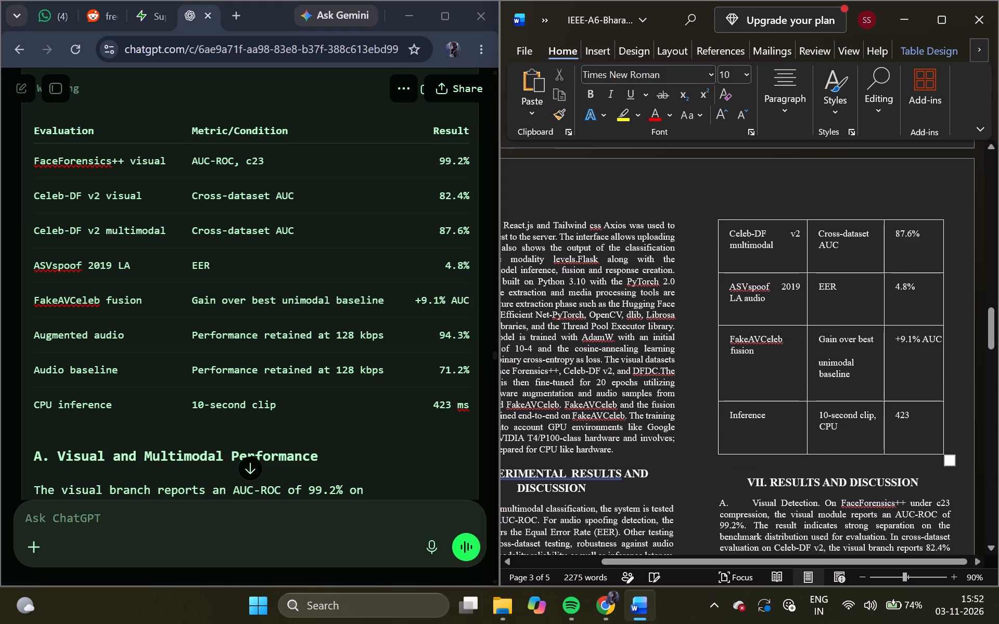
Add an empty row below the Inference row of Table I and place the cursor in its first cell.
{"action": "left_click", "coordinate": [940, 450]}
{"action": "scroll", "coordinate": [940, 450], "scroll_direction": "left", "scroll_amount": 1}
{"action": "scroll", "coordinate": [723, 458], "scroll_direction": "left", "scroll_amount": 1}
{"action": "left_click", "coordinate": [710, 456]}
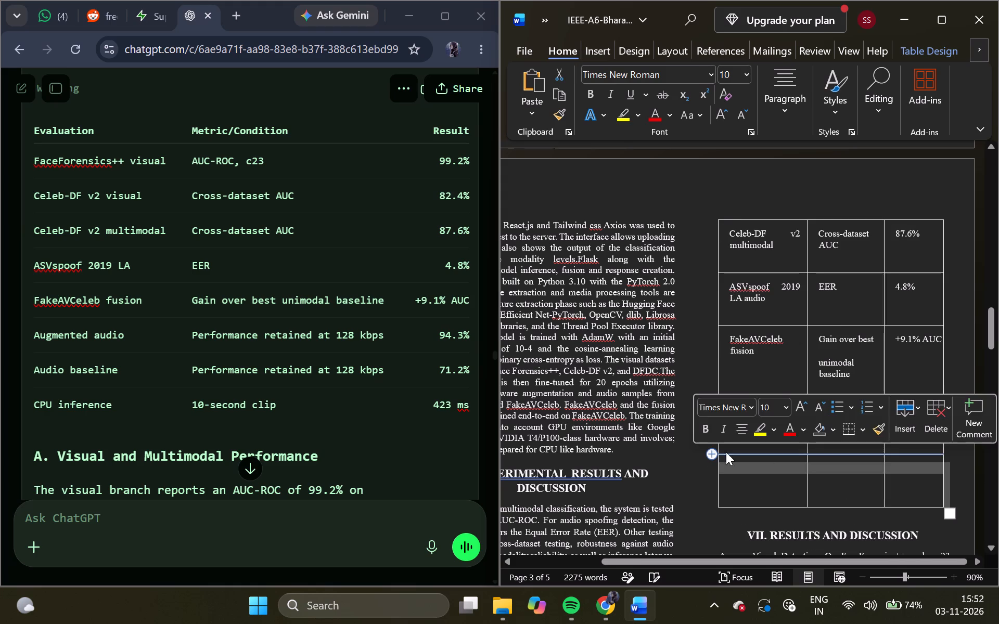
{"action": "left_click", "coordinate": [779, 488]}
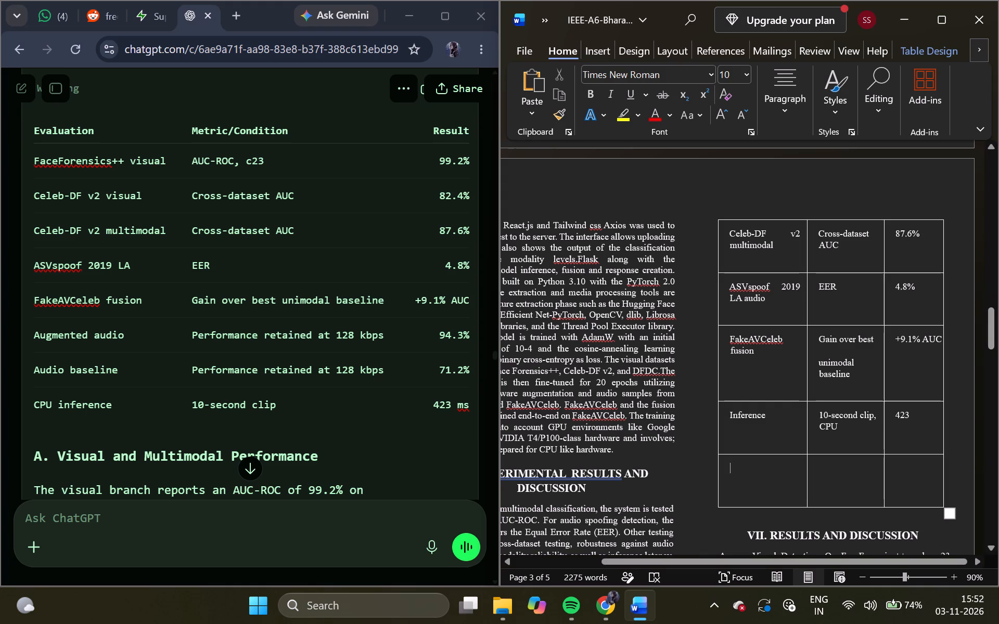
Replace the Inference row of Table I with "Augumented audio", "Performance retained at 128 kbps" and "94.3%".
{"action": "left_click_drag", "start_coordinate": [768, 417], "coordinate": [727, 414]}
{"action": "left_click_drag", "start_coordinate": [727, 414], "coordinate": [726, 414]}
{"action": "key", "text": "shift+a"}
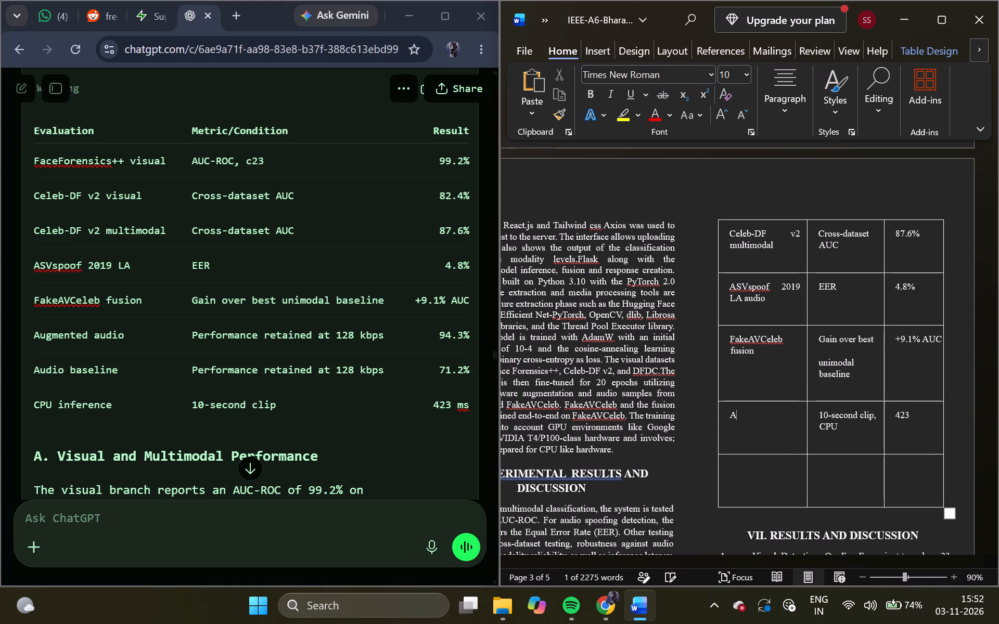
{"action": "type", "text": "ugumented audio"}
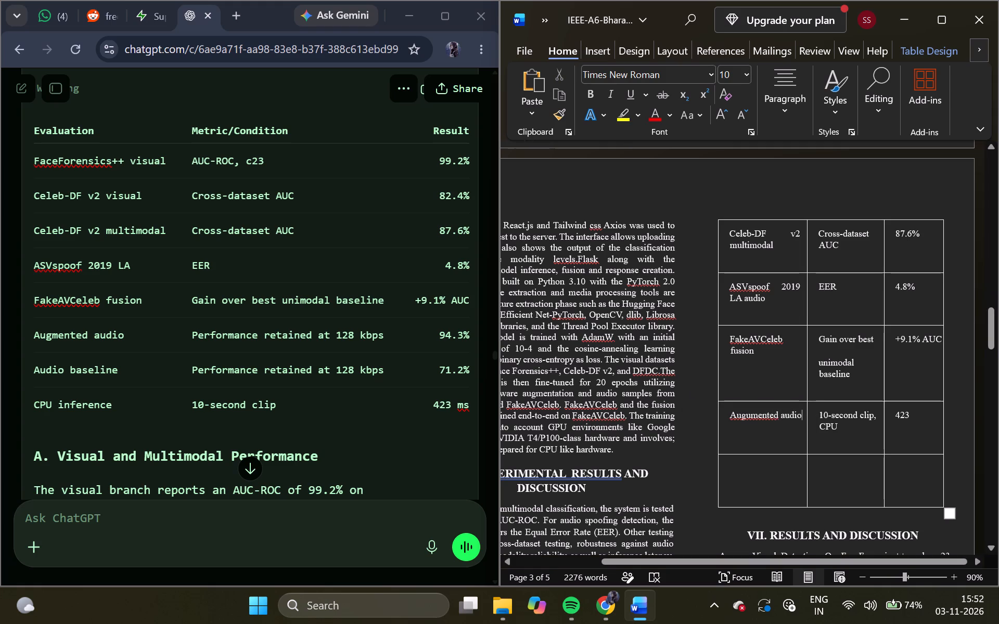
{"action": "left_click_drag", "start_coordinate": [842, 428], "coordinate": [820, 410]}
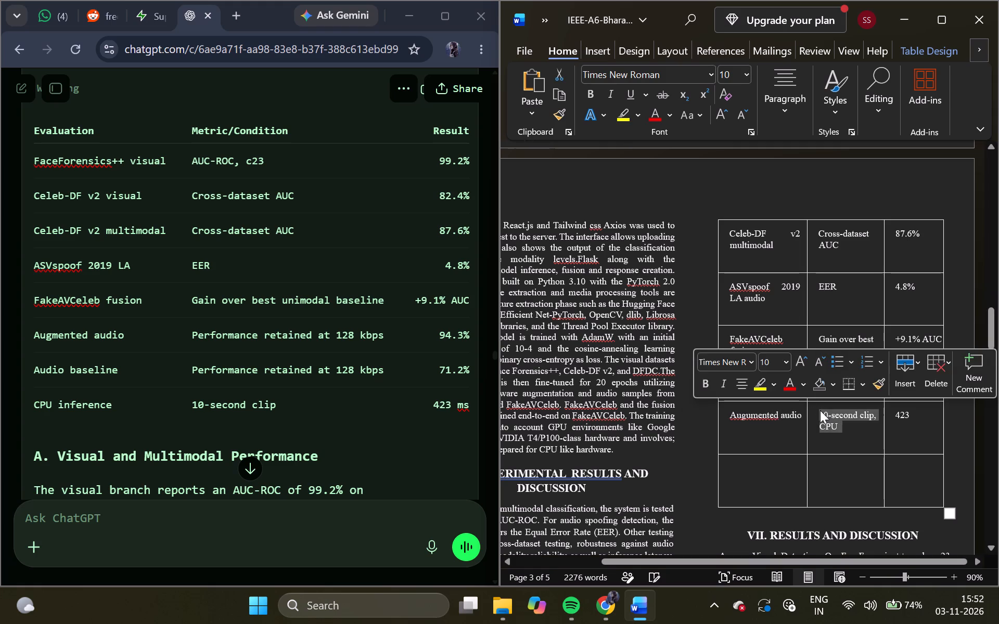
{"action": "key", "text": "BackSpace"}
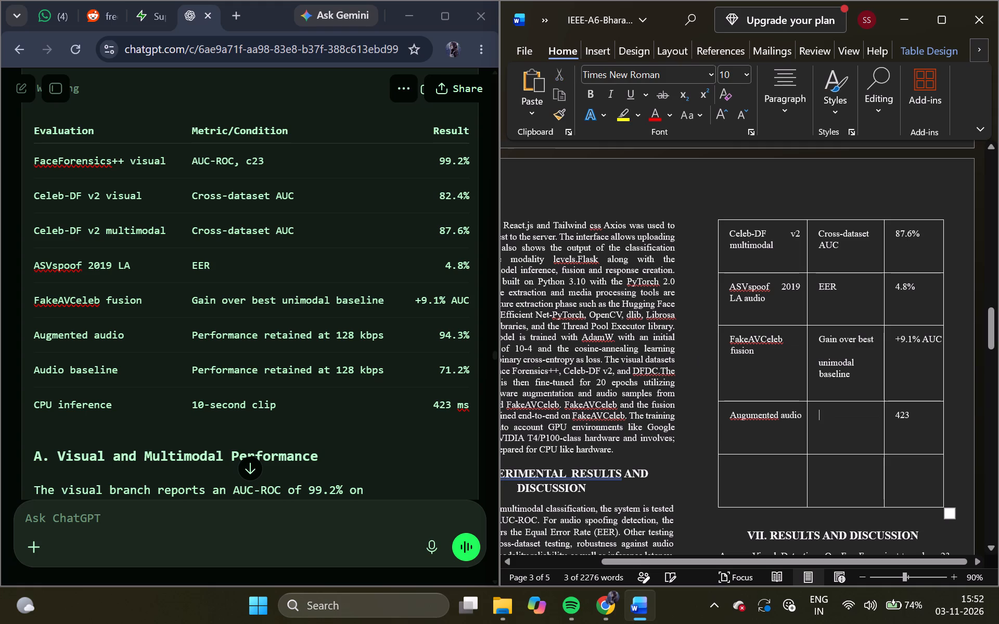
{"action": "type", "text": "per"}
{"action": "type", "text": "fo"}
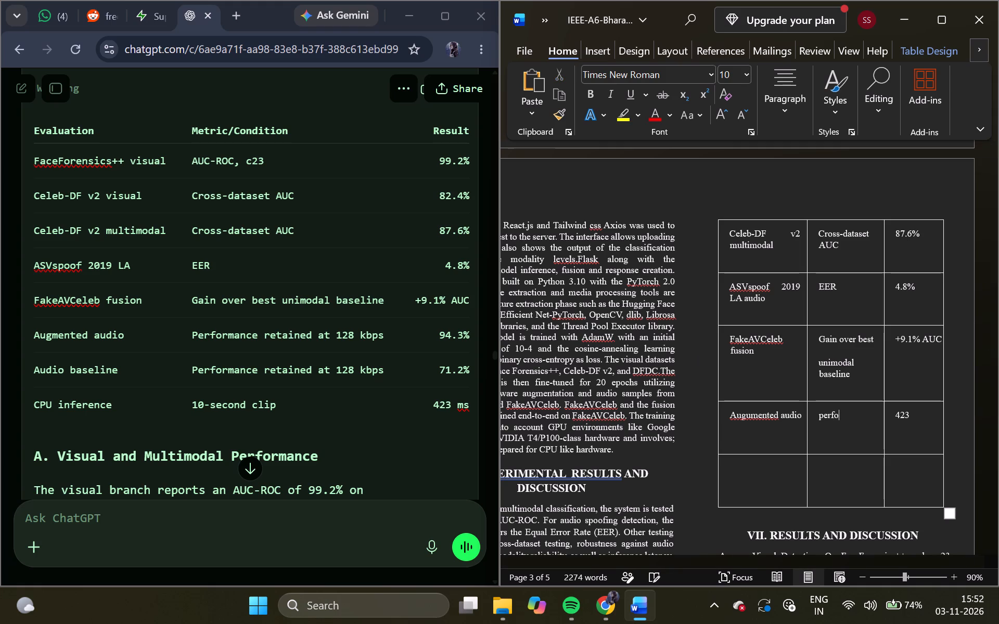
{"action": "type", "text": "rmance retained at 128 kb"}
{"action": "key", "text": "p"}
{"action": "key", "text": "s"}
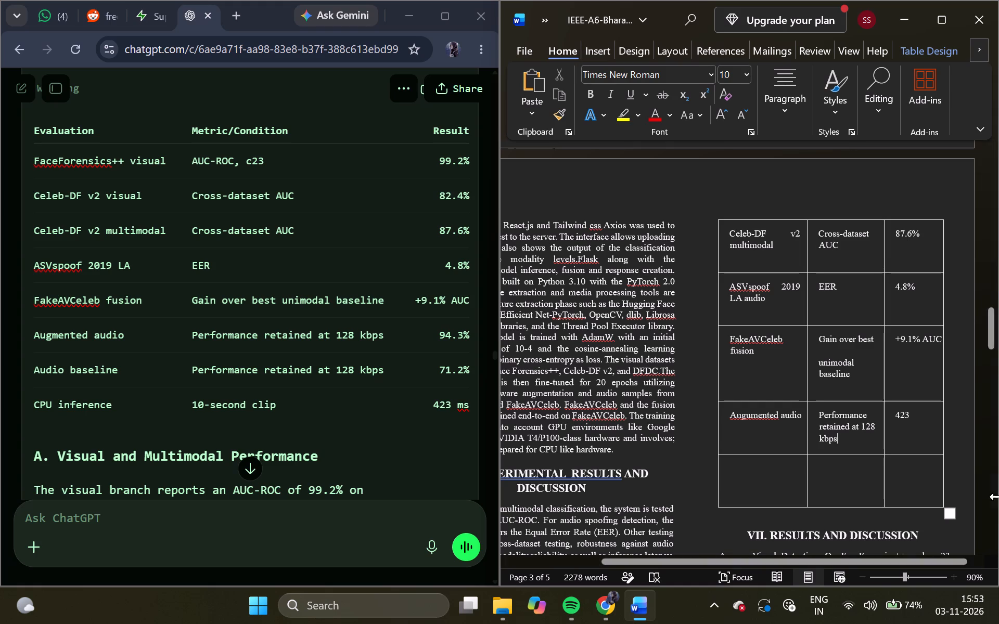
{"action": "left_click_drag", "start_coordinate": [910, 415], "coordinate": [892, 419]}
{"action": "key", "text": "BackSpace"}
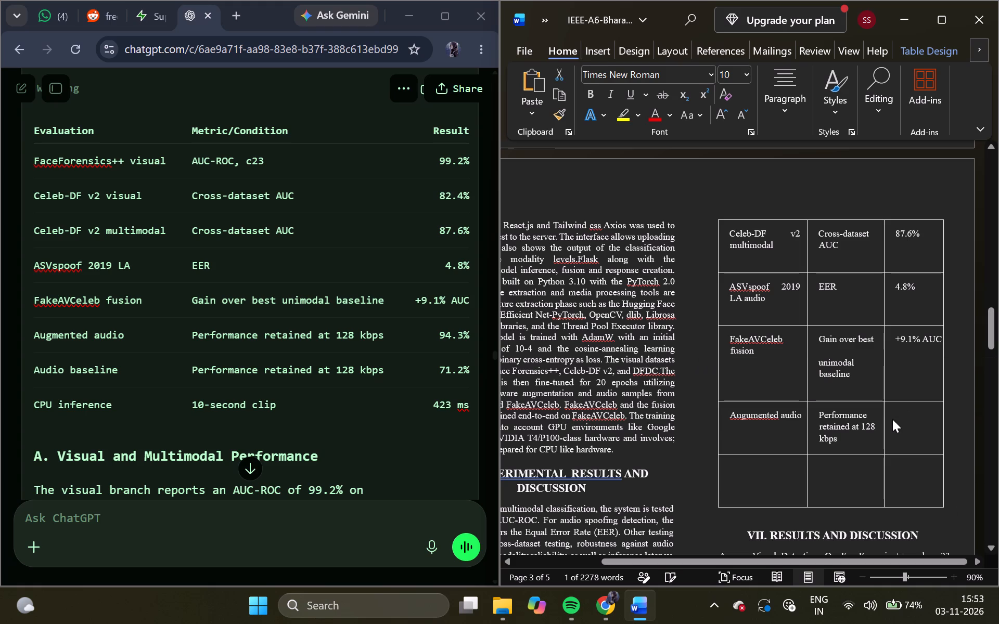
{"action": "type", "text": "94.3"}
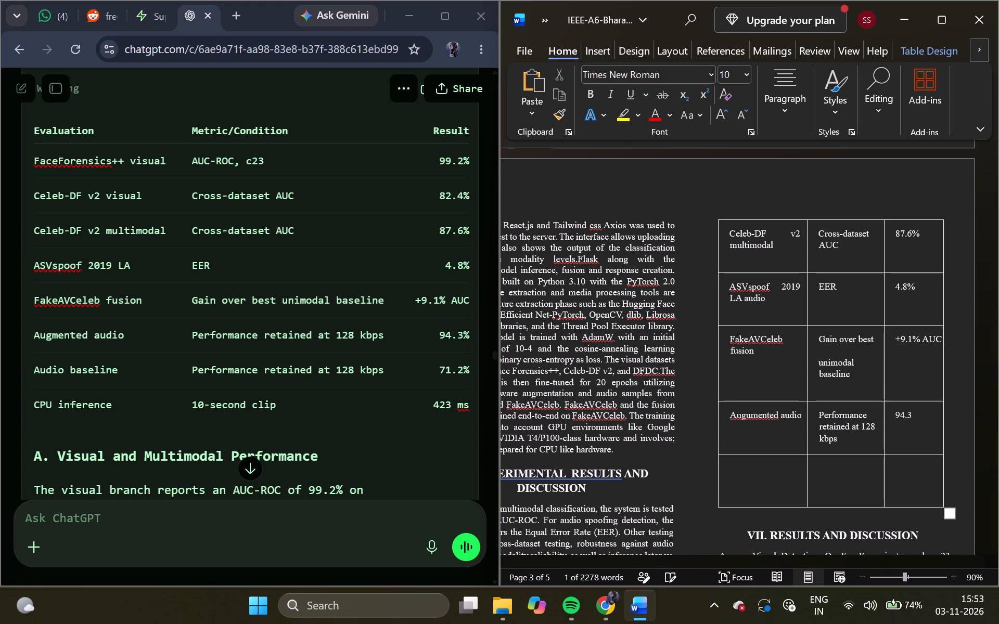
{"action": "key", "text": "shift+percent"}
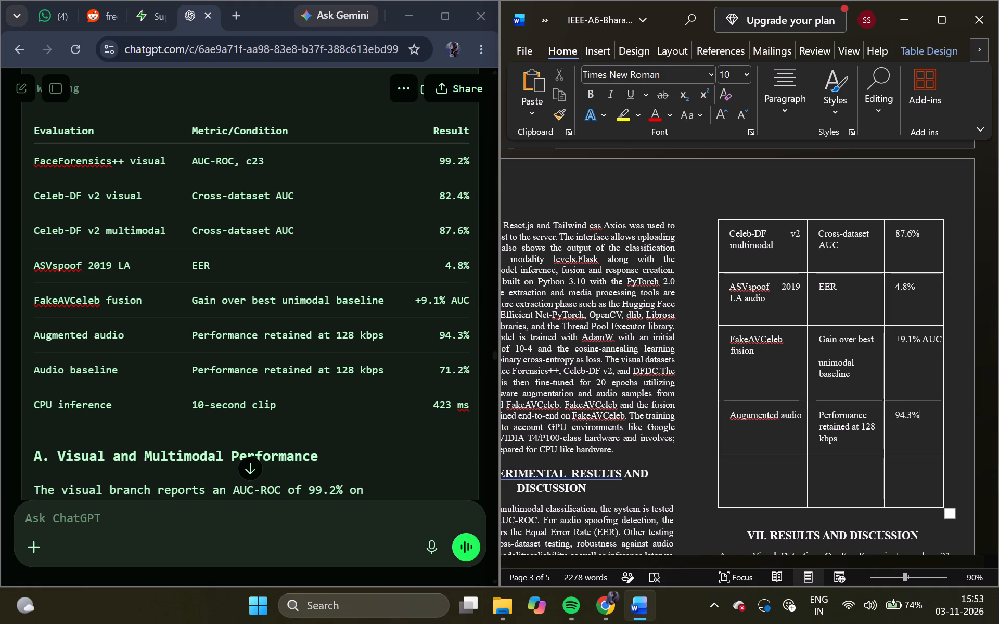
Fill the empty last row of Table I with "Audio baseline", "Performance retained at 128 kbps" and "71.2%".
{"action": "left_click", "coordinate": [749, 465]}
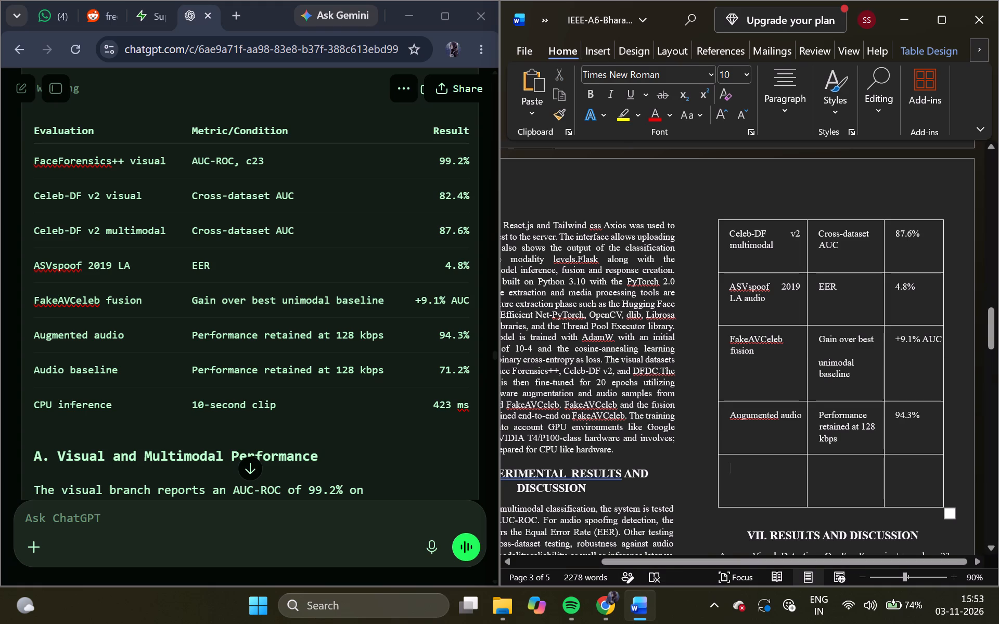
{"action": "type", "text": "Audio"}
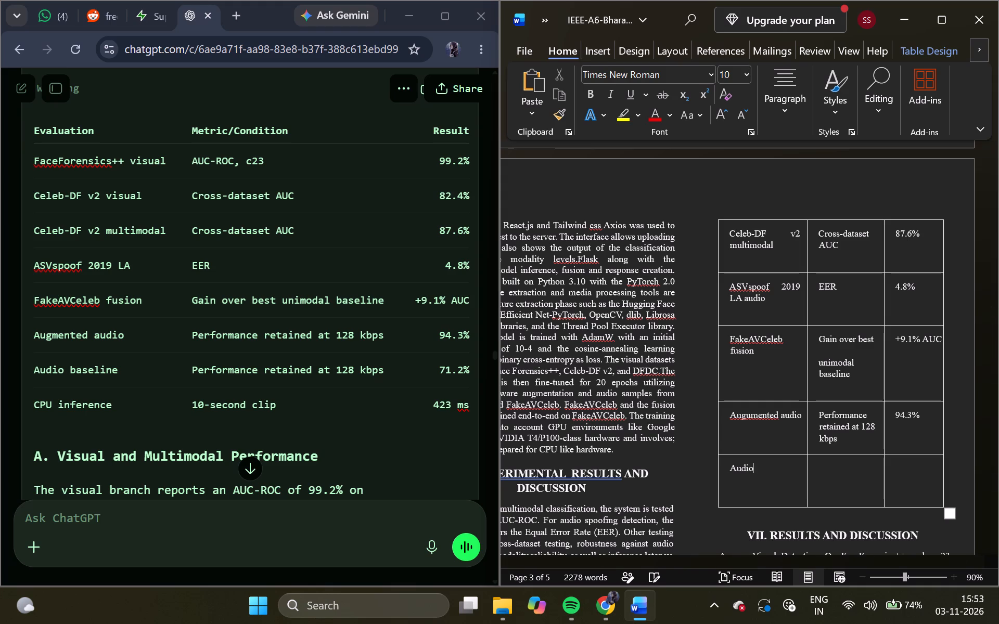
{"action": "key", "text": "space"}
{"action": "type", "text": "baseline"}
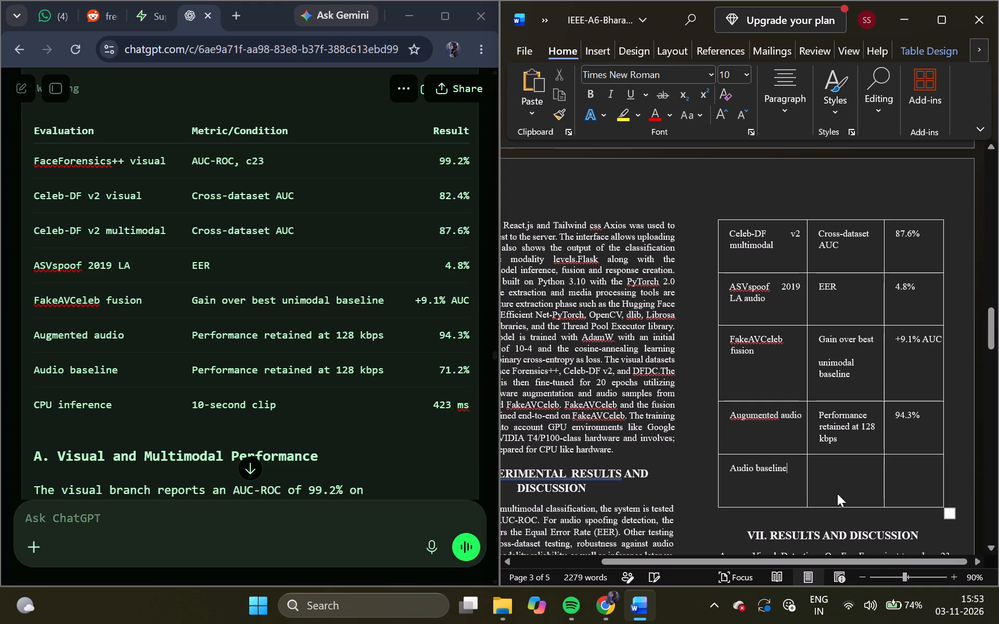
{"action": "left_click", "coordinate": [828, 473]}
{"action": "type", "text": "perform"}
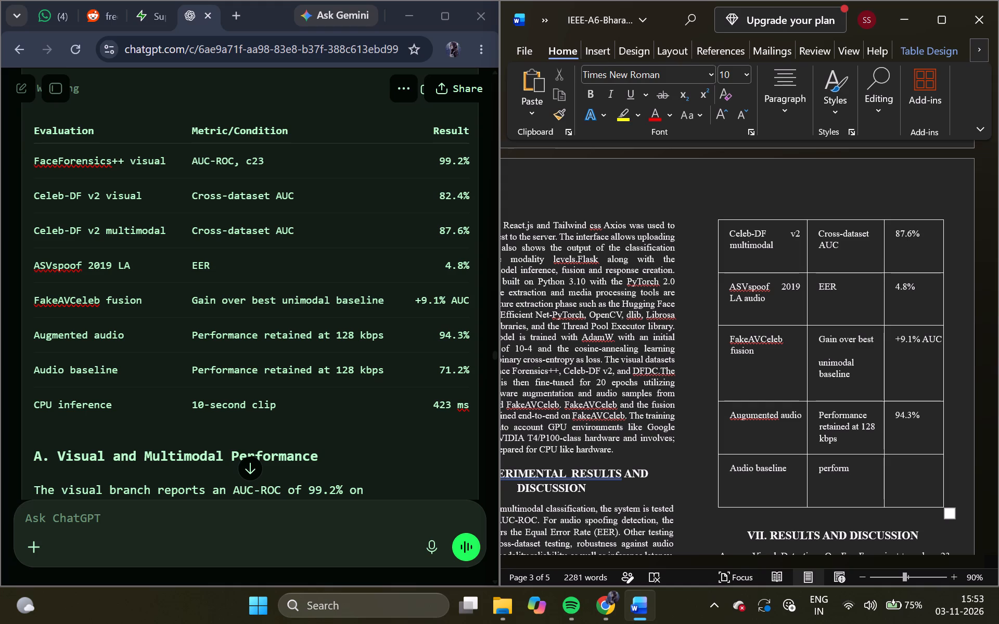
{"action": "type", "text": "ance retained"}
{"action": "key", "text": "space"}
{"action": "type", "text": "at 128"}
{"action": "key", "text": "space"}
{"action": "type", "text": "k"}
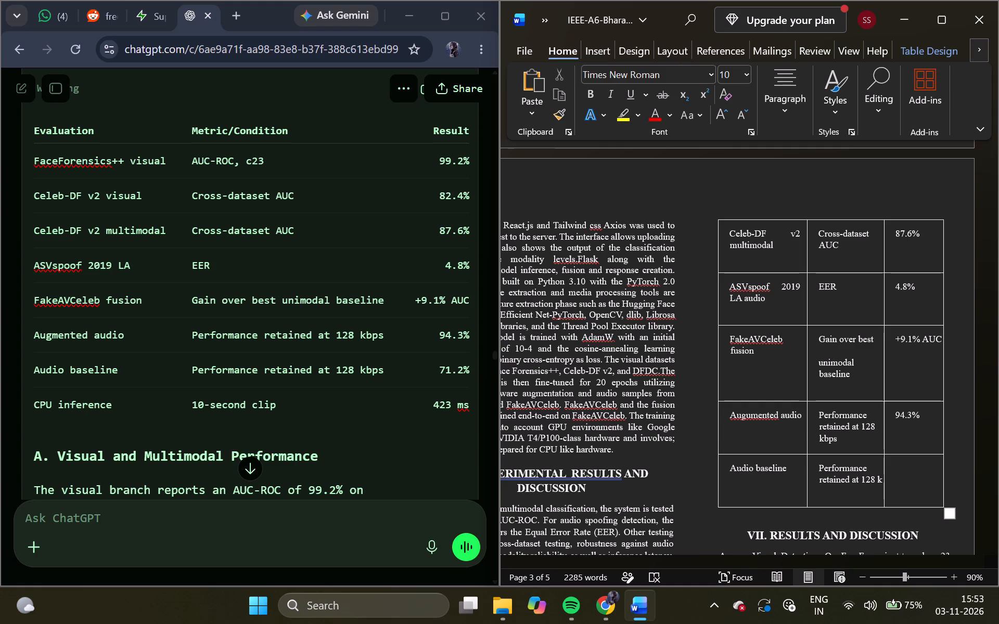
{"action": "type", "text": "bps"}
{"action": "left_click", "coordinate": [912, 470]}
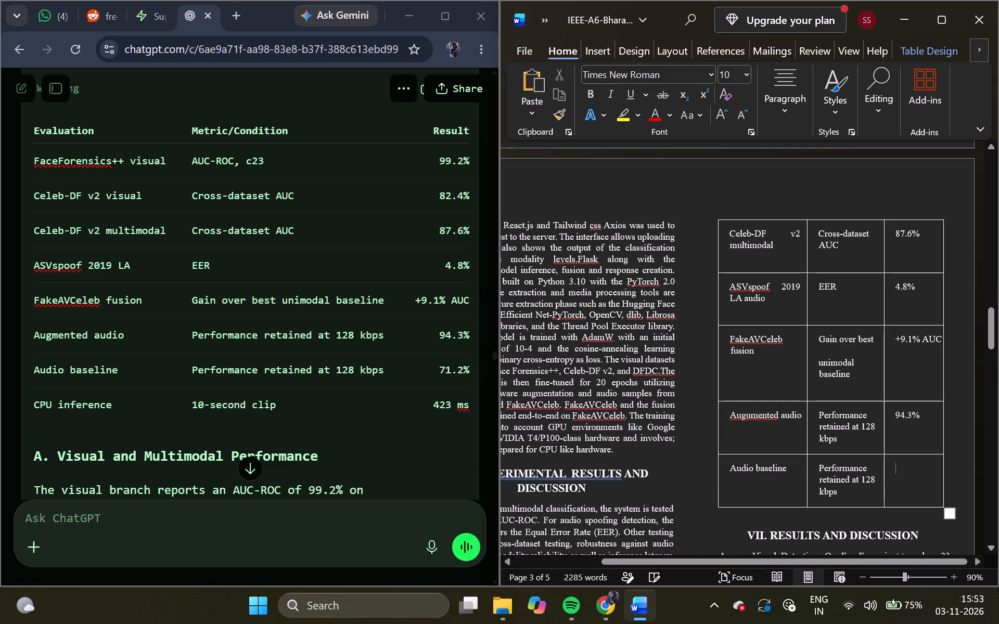
{"action": "type", "text": "72."}
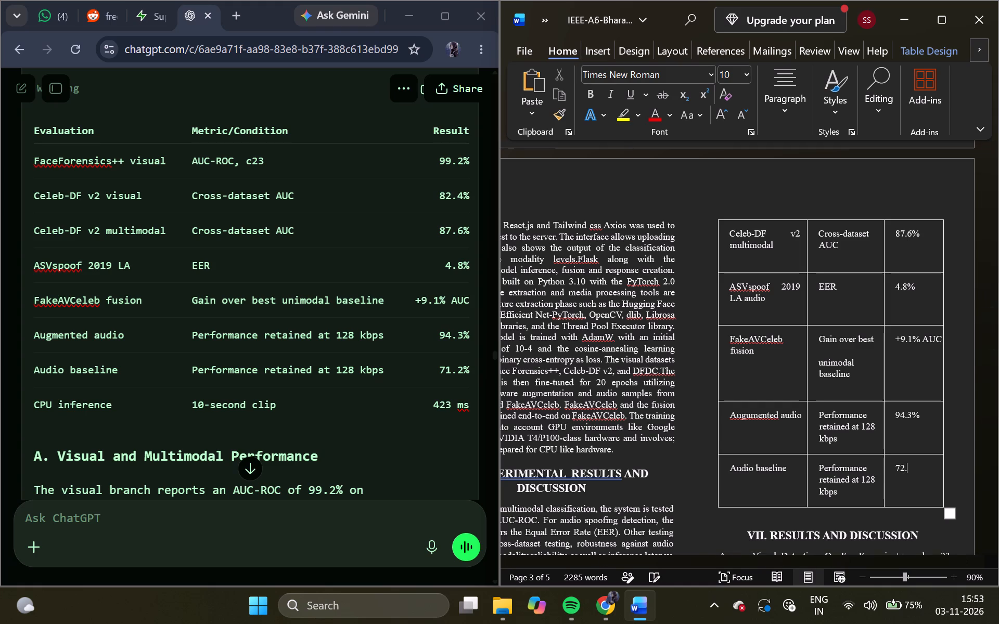
{"action": "key", "text": "BackSpace"}
{"action": "key", "text": "BackSpace"}
{"action": "type", "text": "1.2"}
{"action": "key", "text": "shift+percent"}
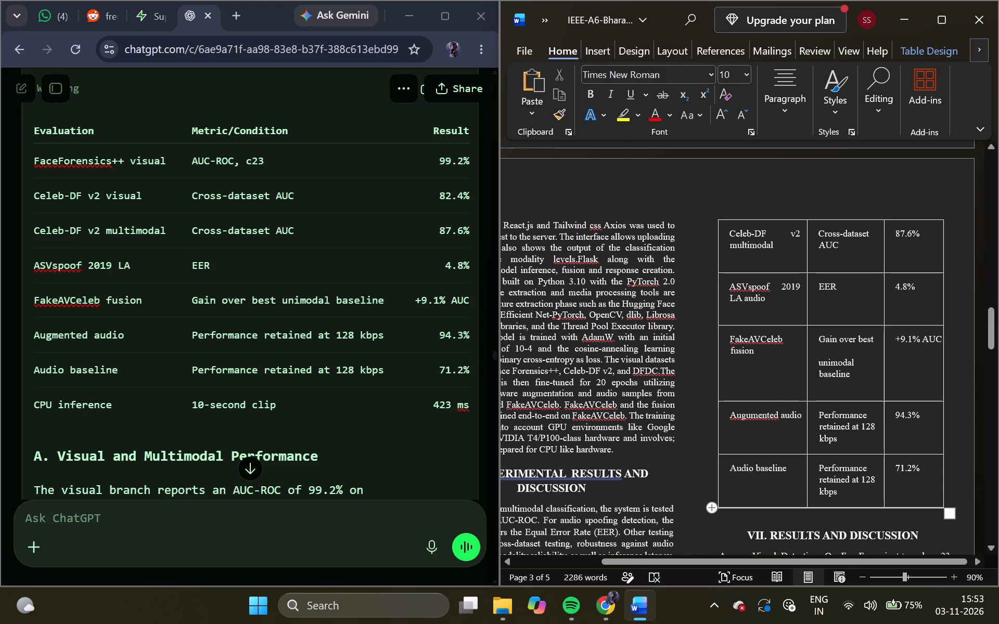
Add a row below the Audio baseline row of Table I and enter "CPU inference" in its first cell.
{"action": "left_click", "coordinate": [718, 506]}
{"action": "left_click", "coordinate": [708, 512]}
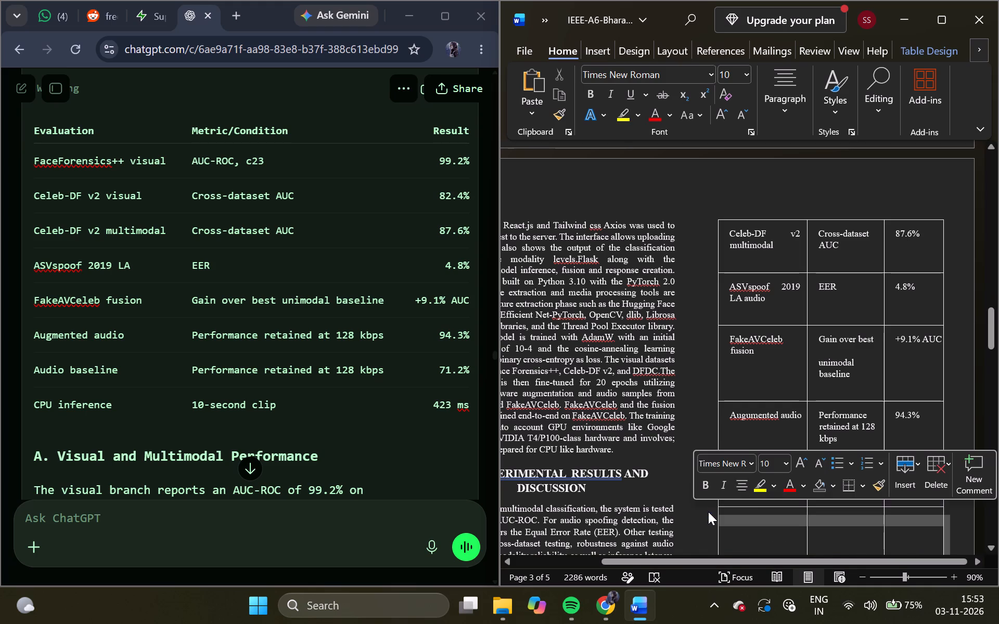
{"action": "scroll", "coordinate": [764, 522], "scroll_direction": "down", "scroll_amount": 1}
{"action": "left_click", "coordinate": [748, 425]}
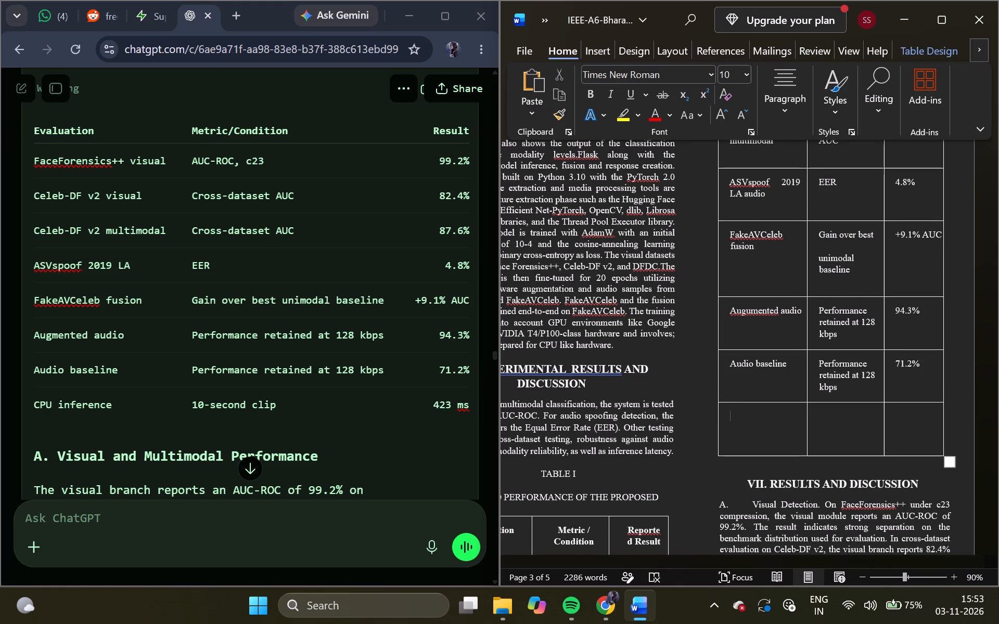
{"action": "type", "text": "CPU"}
{"action": "key", "text": "space"}
{"action": "type", "text": "inference"}
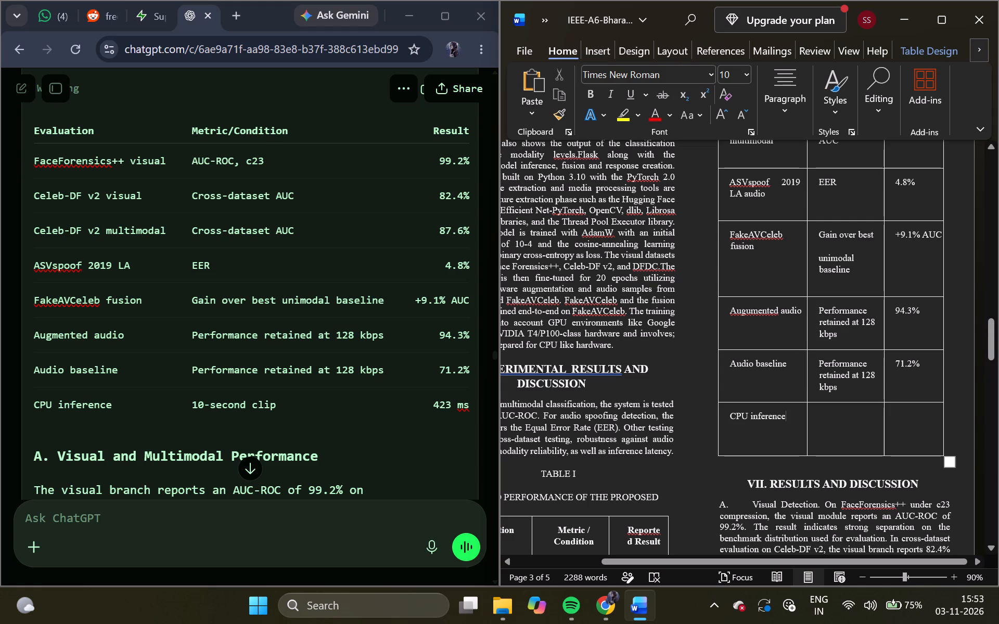
Complete the CPU inference row with "10-second clip" as the condition and "423 ms" as the result.
{"action": "left_click", "coordinate": [839, 419]}
{"action": "left_click", "coordinate": [839, 419]}
{"action": "type", "text": "20-"}
{"action": "key", "text": "BackSpace"}
{"action": "key", "text": "BackSpace"}
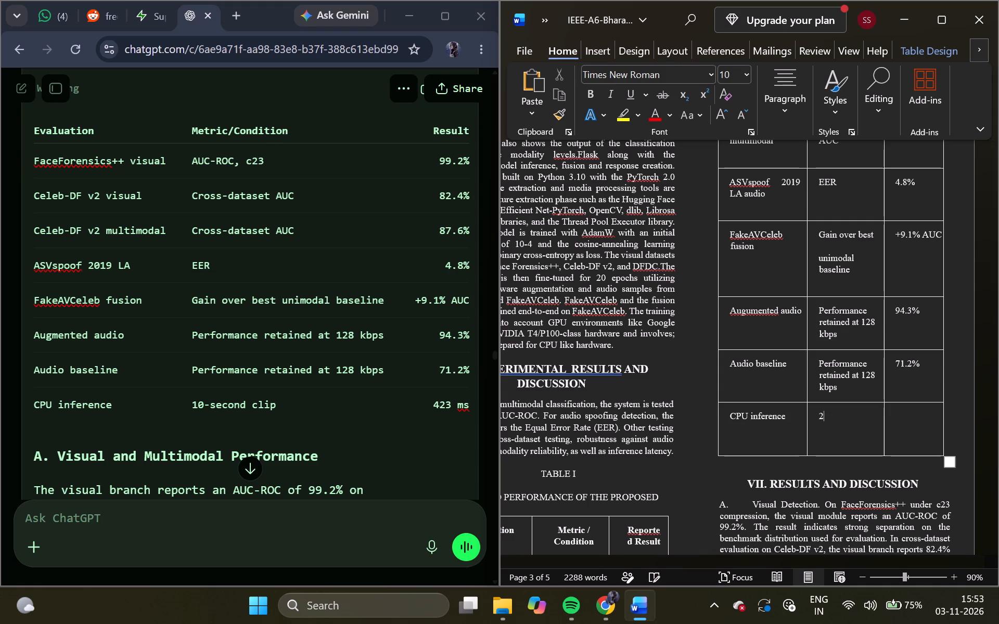
{"action": "type", "text": "1-"}
{"action": "key", "text": "BackSpace"}
{"action": "key", "text": "BackSpace"}
{"action": "key", "text": "BackSpace"}
{"action": "type", "text": "10-second clio"}
{"action": "key", "text": "BackSpace"}
{"action": "key", "text": "p"}
{"action": "left_click", "coordinate": [912, 424]}
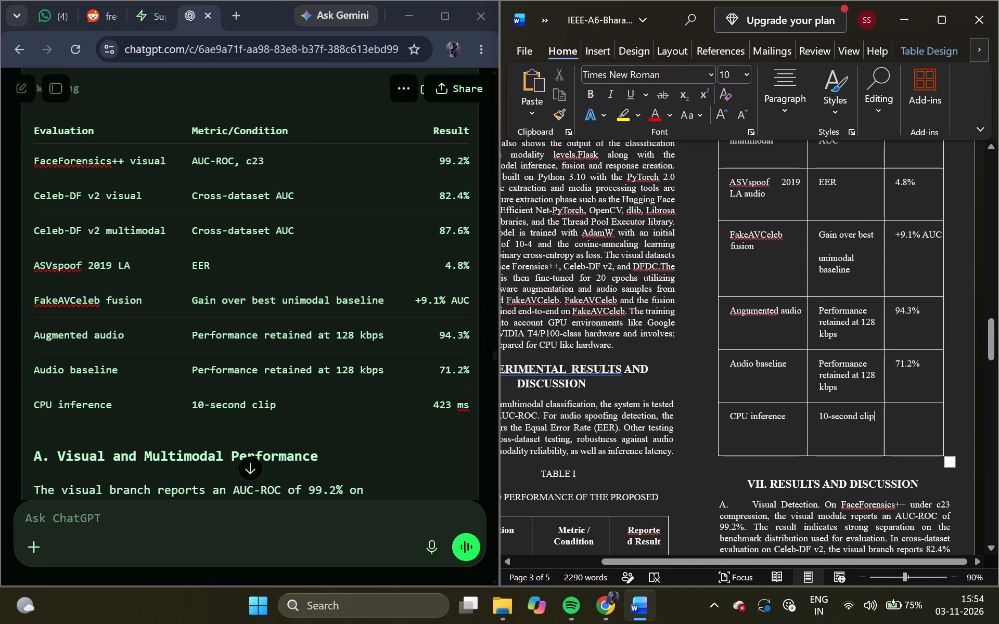
{"action": "type", "text": "423 ms"}
Maximize the Word window and review both parts of Table I and the surrounding text on page 3.
{"action": "scroll", "coordinate": [867, 414], "scroll_direction": "down", "scroll_amount": 1}
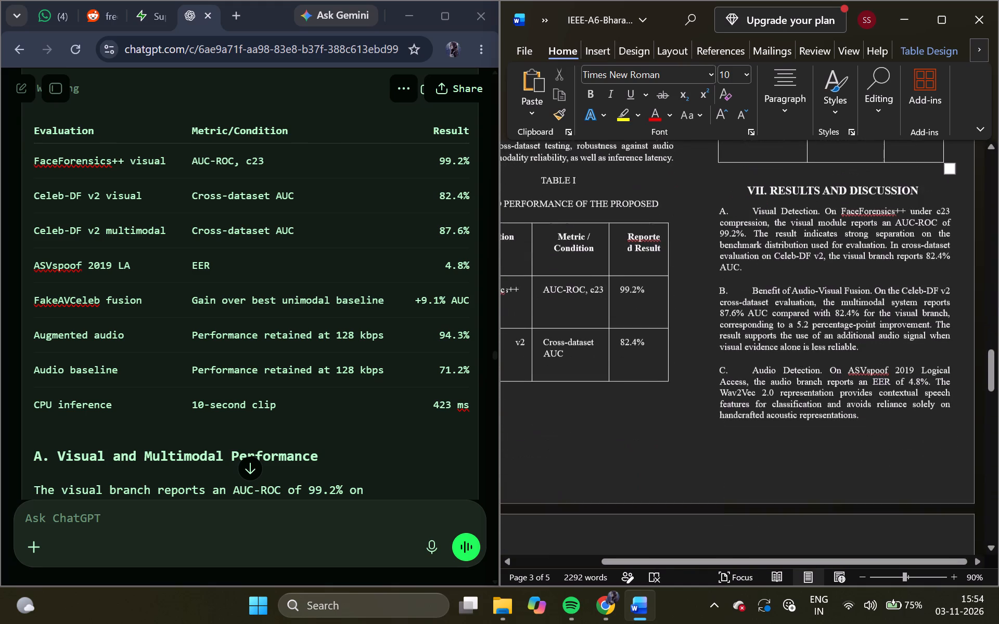
{"action": "left_click", "coordinate": [937, 18]}
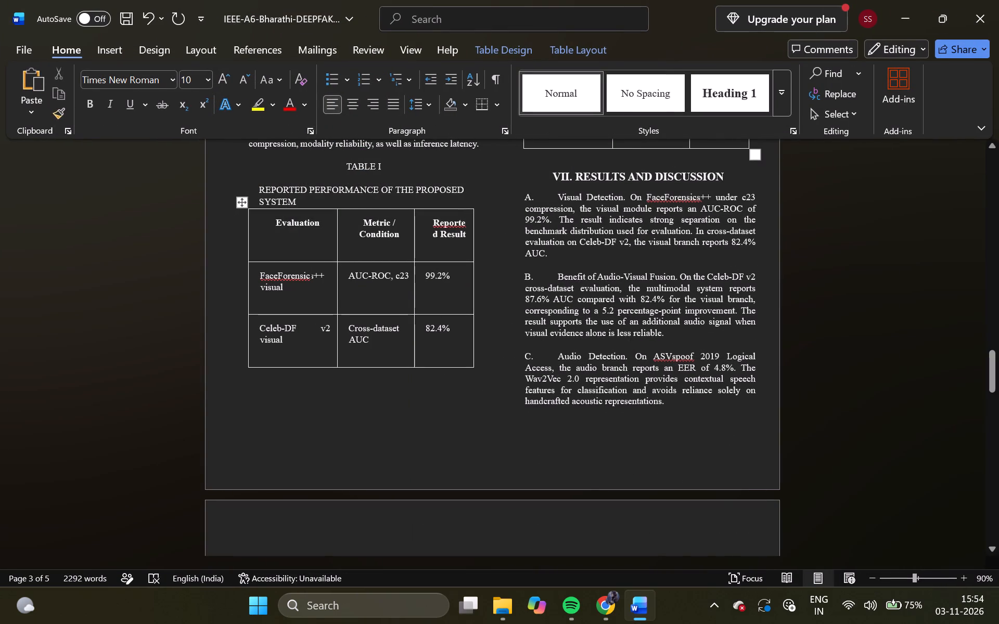
{"action": "left_click_drag", "start_coordinate": [302, 293], "coordinate": [259, 274]}
{"action": "left_click", "coordinate": [292, 287]}
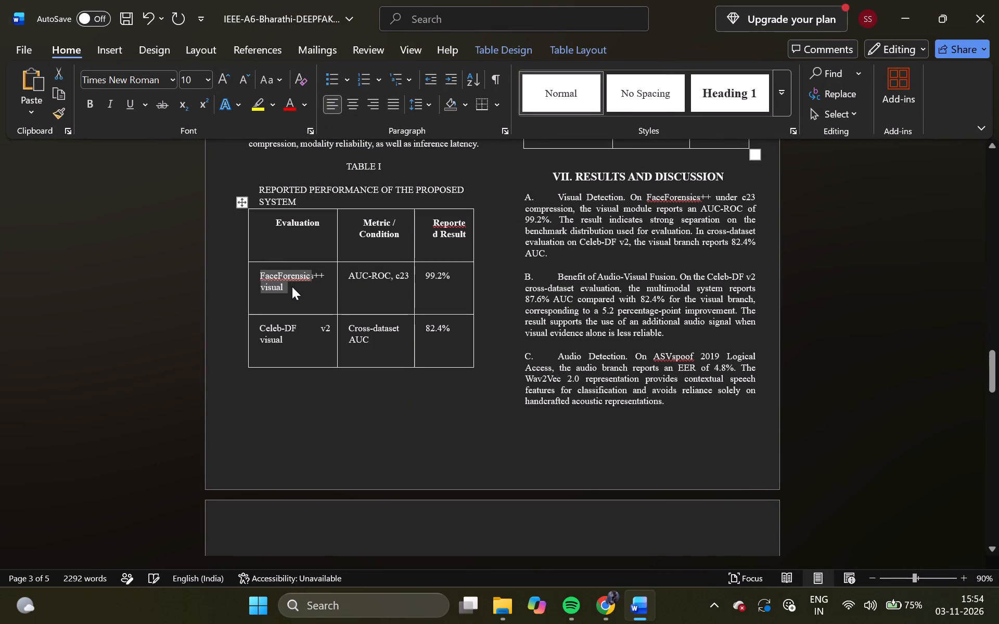
{"action": "scroll", "coordinate": [332, 297], "scroll_direction": "up", "scroll_amount": 1}
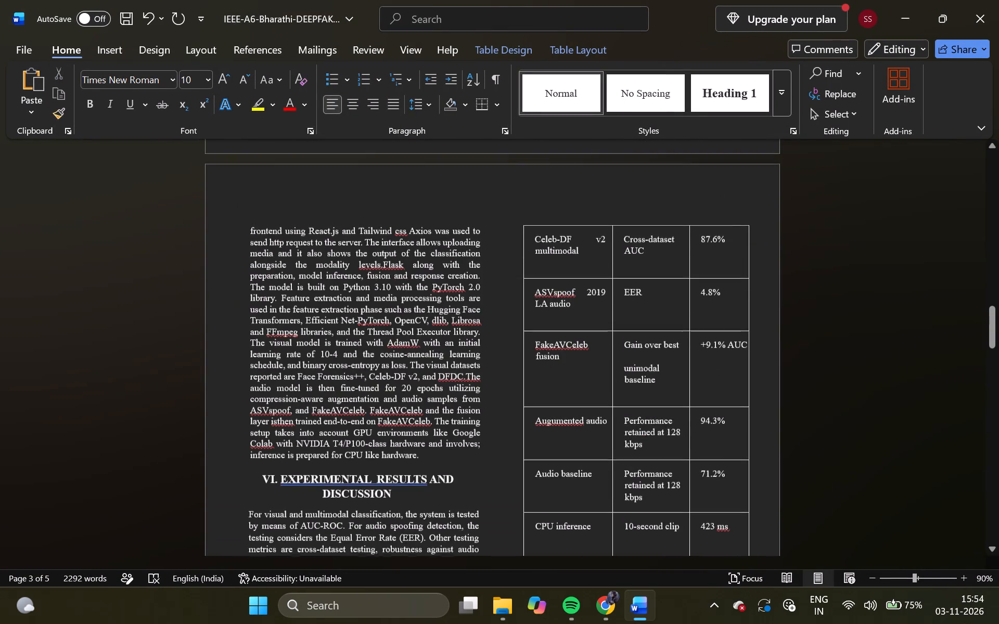
{"action": "scroll", "coordinate": [332, 297], "scroll_direction": "down", "scroll_amount": 1}
{"action": "left_click_drag", "start_coordinate": [672, 328], "coordinate": [666, 324]}
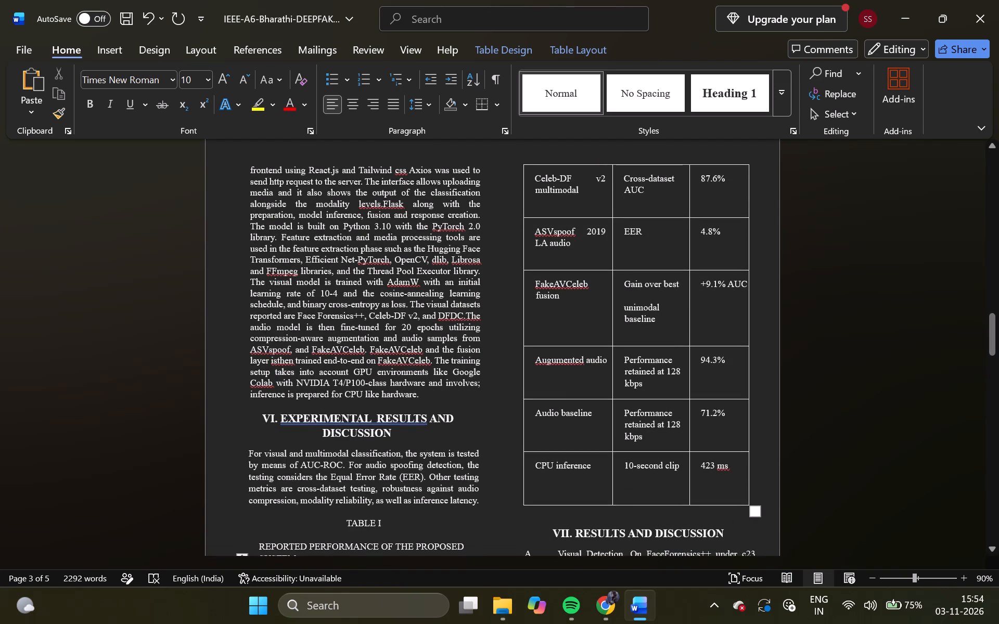
{"action": "left_click_drag", "start_coordinate": [666, 324], "coordinate": [622, 280]}
{"action": "key", "text": "ctrl+c"}
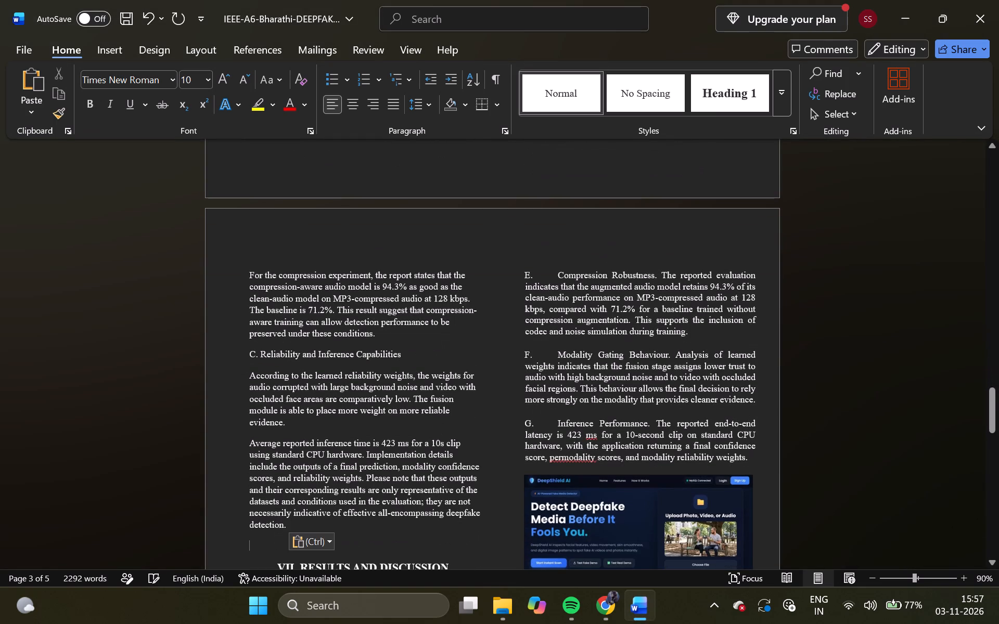
{"action": "scroll", "coordinate": [574, 249], "scroll_direction": "up", "scroll_amount": 2}
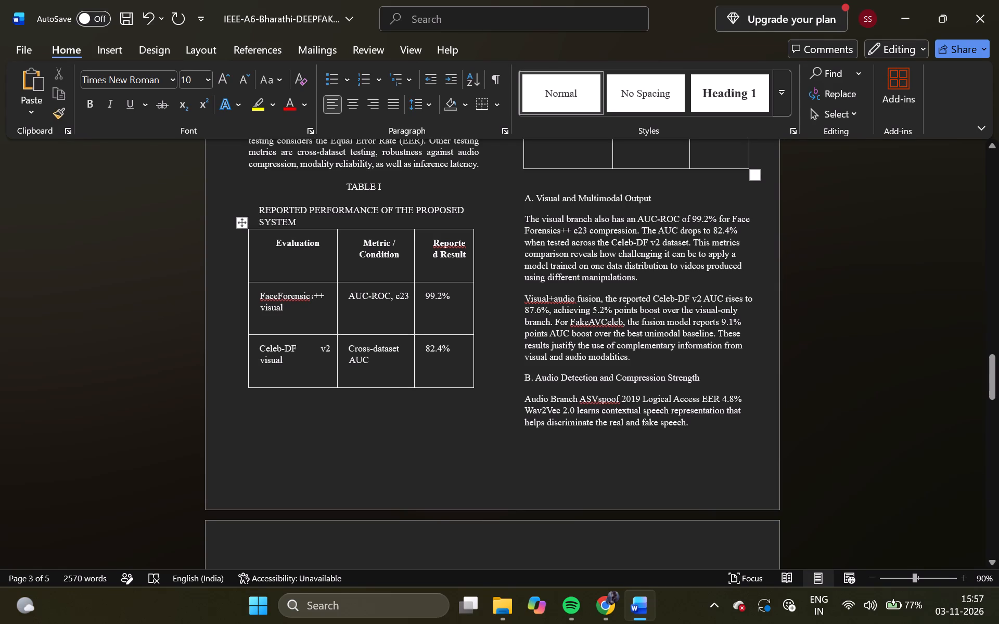
Join the two paragraphs under A. Visual and Multimodal Output by deleting the full stop and paragraph break between them.
{"action": "left_click", "coordinate": [524, 293]}
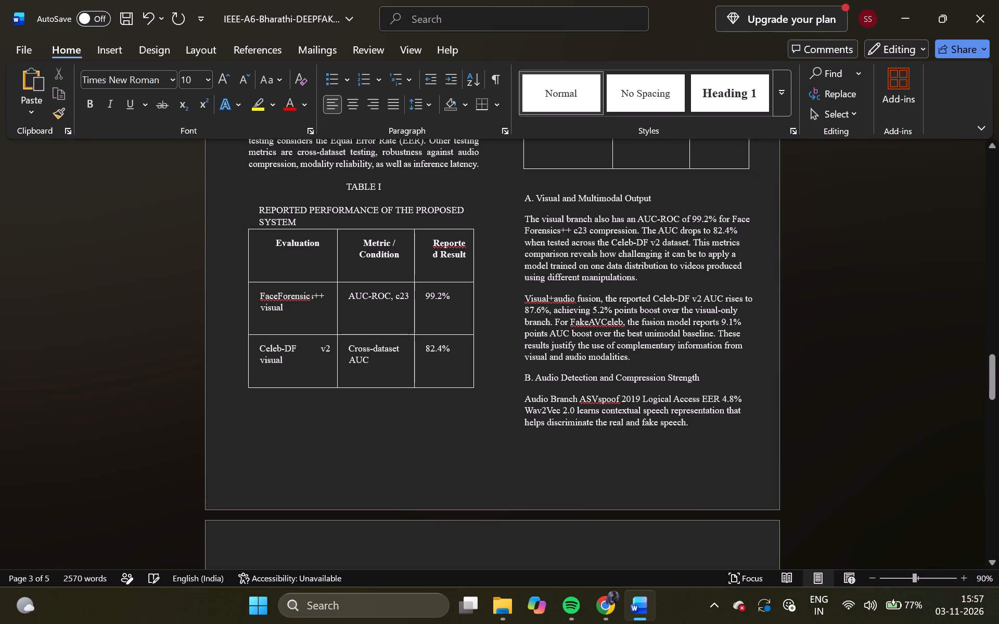
{"action": "left_click_drag", "start_coordinate": [636, 275], "coordinate": [543, 312]}
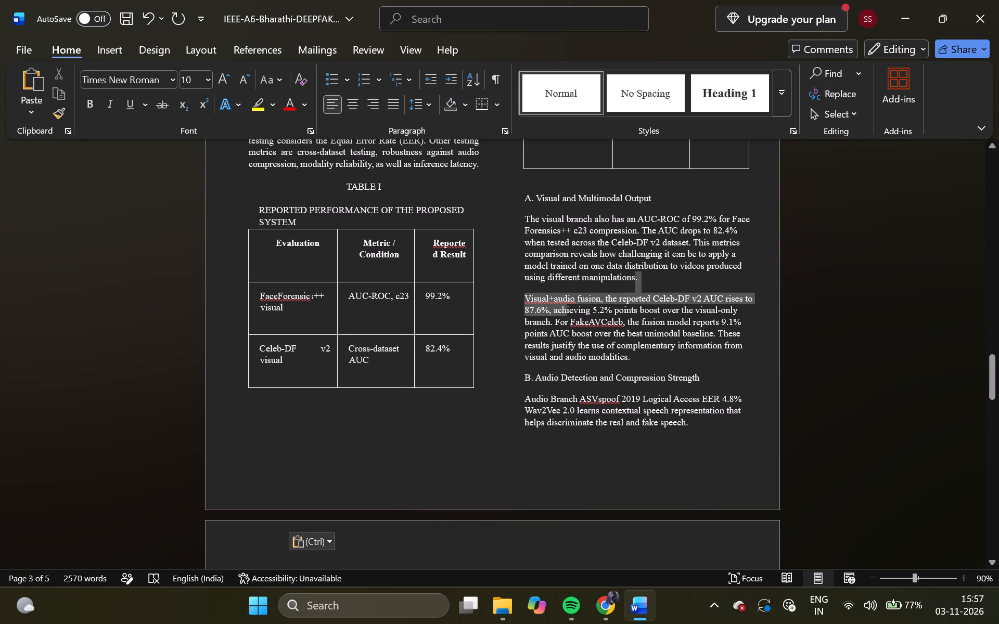
{"action": "left_click_drag", "start_coordinate": [543, 312], "coordinate": [526, 296]}
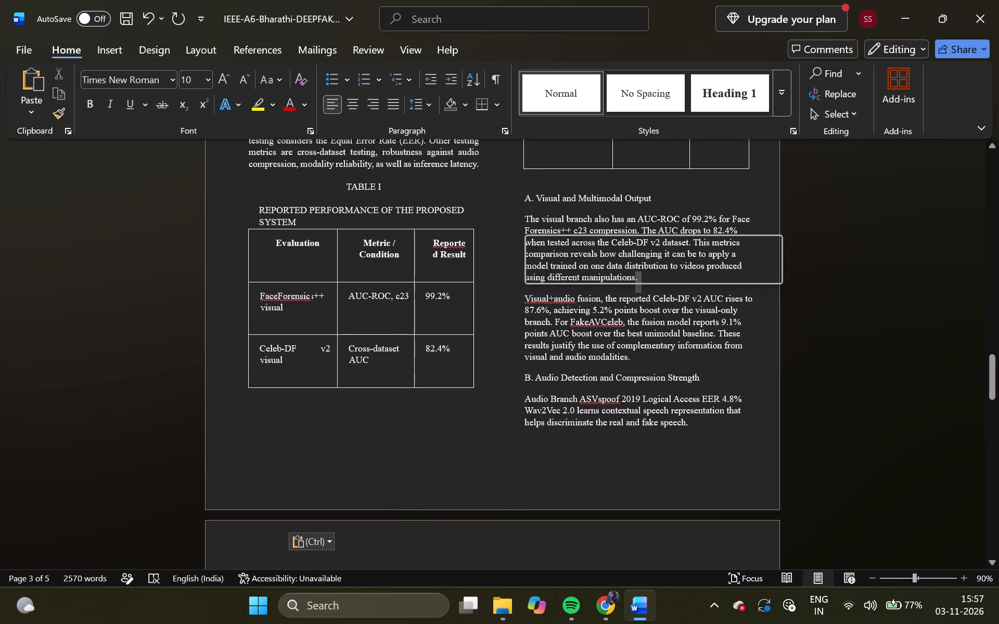
{"action": "key", "text": "BackSpace"}
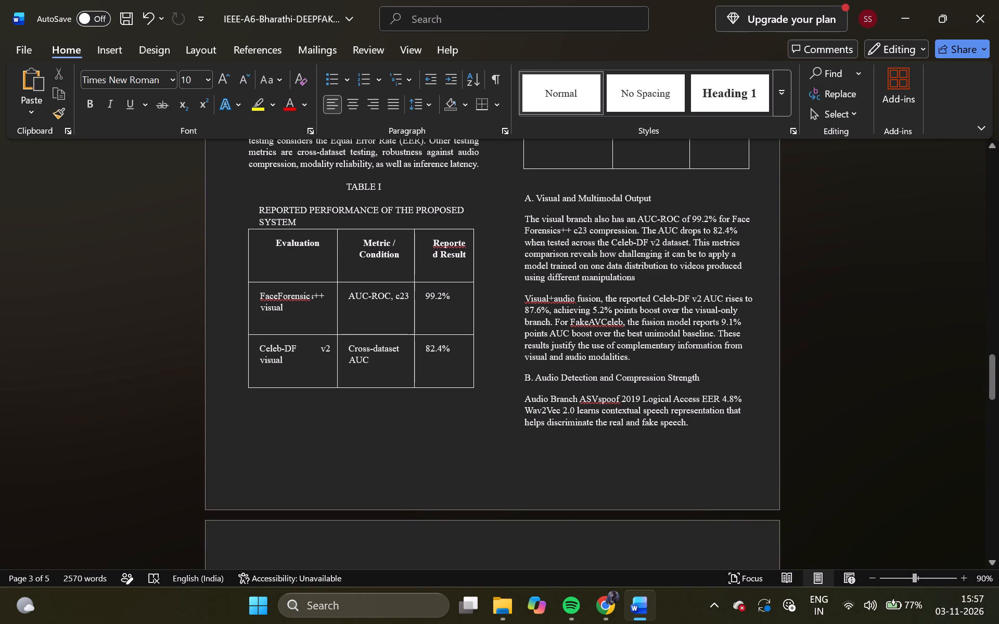
{"action": "left_click_drag", "start_coordinate": [646, 276], "coordinate": [523, 293]}
{"action": "key", "text": "BackSpace"}
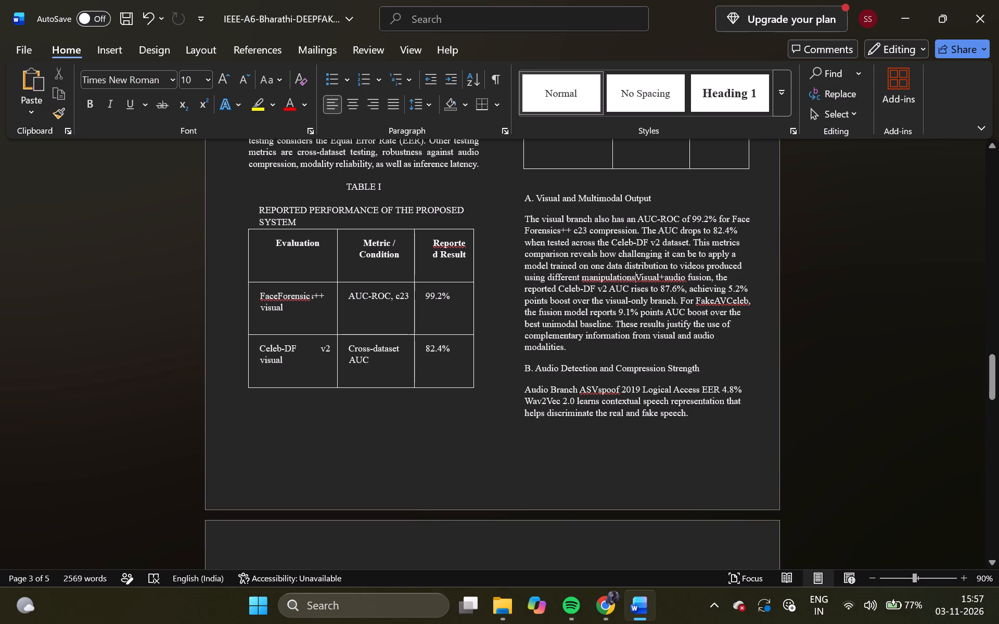
Join the two paragraphs under C. Reliability and Inference Capabilities by deleting the paragraph break after "evidence.".
{"action": "scroll", "coordinate": [622, 368], "scroll_direction": "down", "scroll_amount": 1}
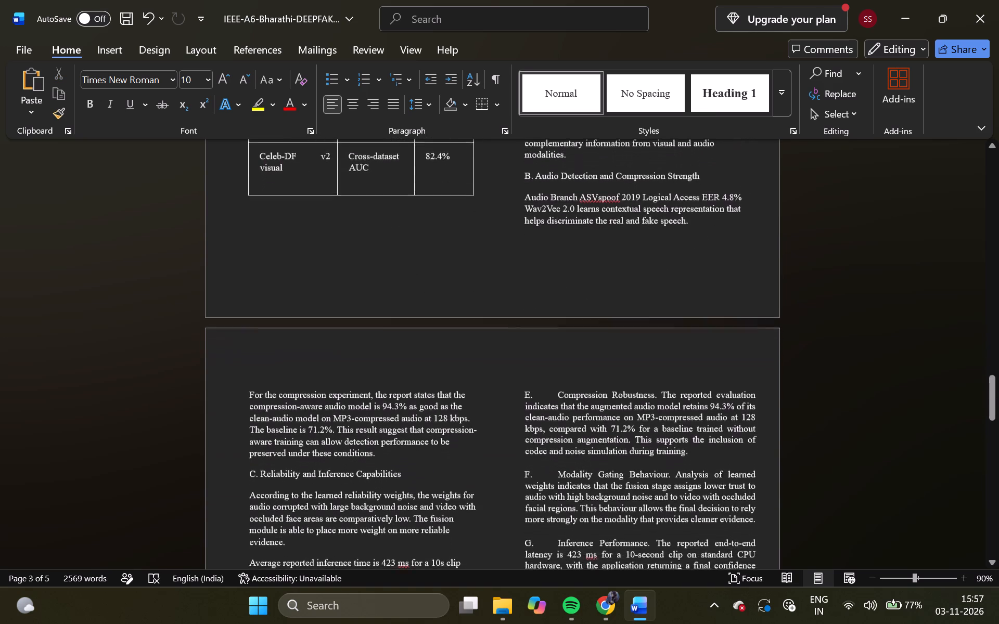
{"action": "scroll", "coordinate": [622, 368], "scroll_direction": "down", "scroll_amount": 1}
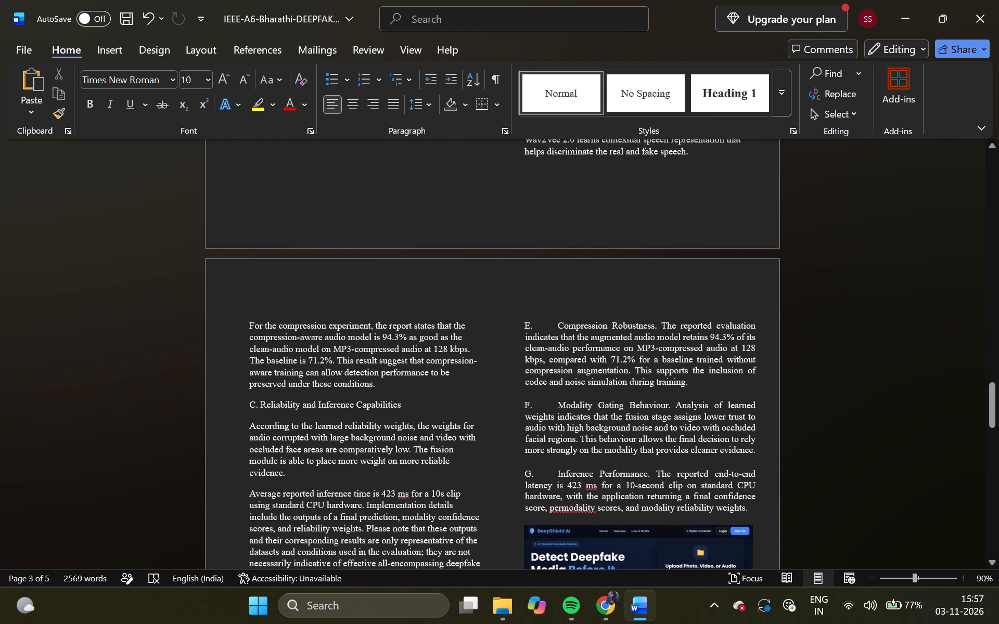
{"action": "scroll", "coordinate": [373, 457], "scroll_direction": "down", "scroll_amount": 2}
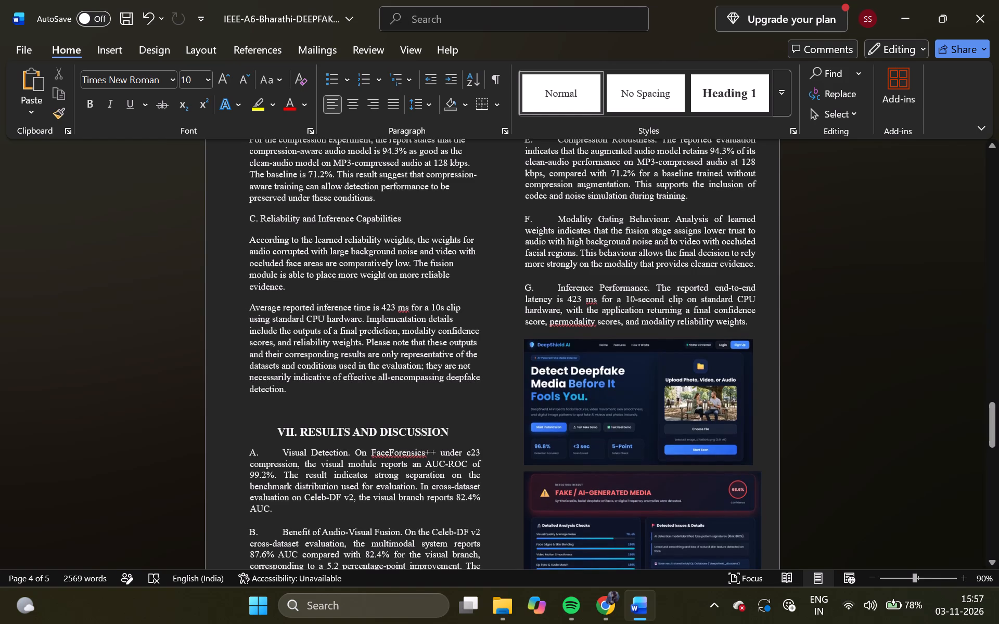
{"action": "left_click_drag", "start_coordinate": [289, 289], "coordinate": [287, 295]}
{"action": "left_click_drag", "start_coordinate": [287, 295], "coordinate": [249, 310]}
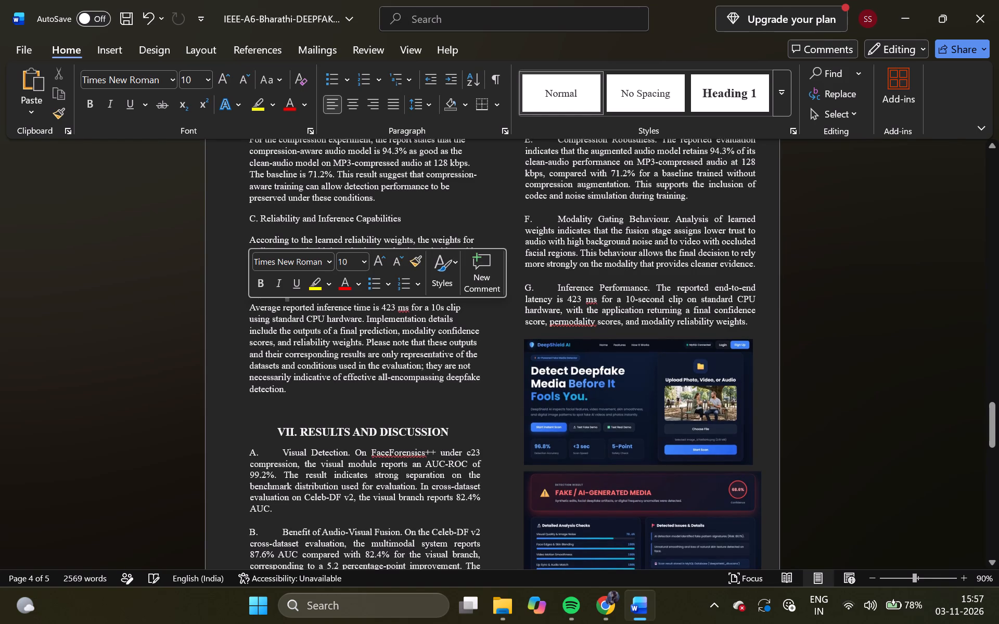
{"action": "key", "text": "BackSpace"}
Review the Word paper's layout from the methodology section through Table I, the pasted results subsections and the old VII. Results and Discussion.
{"action": "scroll", "coordinate": [249, 310], "scroll_direction": "down", "scroll_amount": 2}
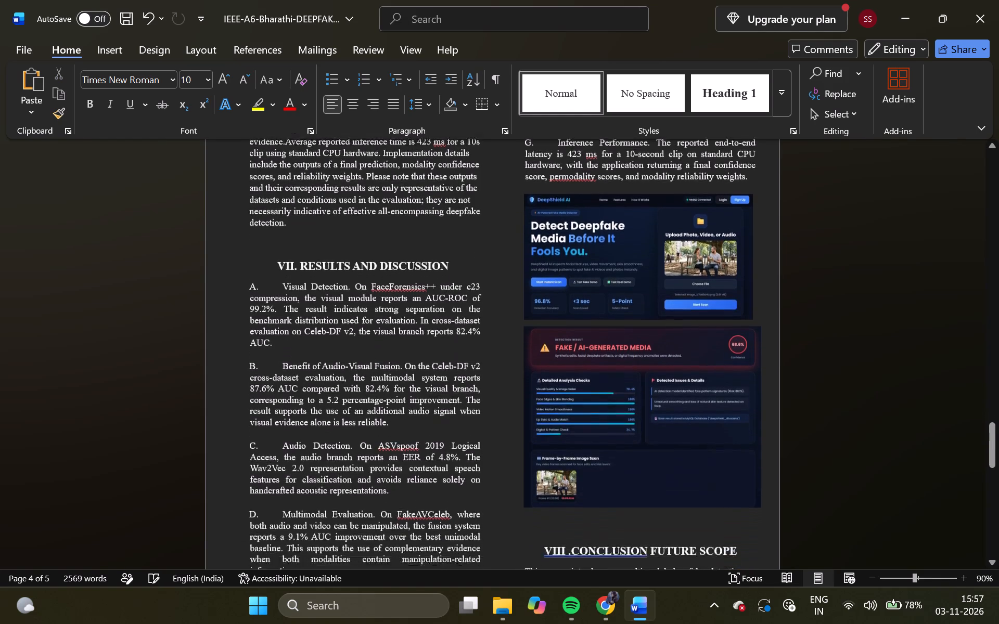
{"action": "scroll", "coordinate": [249, 310], "scroll_direction": "down", "scroll_amount": 1}
{"action": "scroll", "coordinate": [249, 310], "scroll_direction": "up", "scroll_amount": 2}
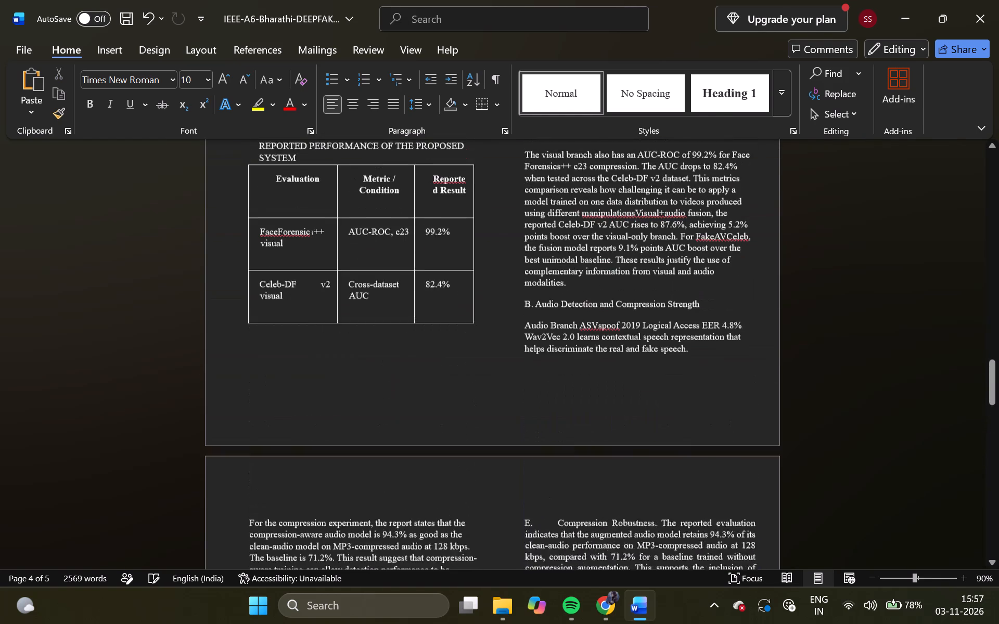
{"action": "scroll", "coordinate": [249, 310], "scroll_direction": "up", "scroll_amount": 1}
{"action": "scroll", "coordinate": [249, 310], "scroll_direction": "down", "scroll_amount": 1}
{"action": "scroll", "coordinate": [249, 310], "scroll_direction": "up", "scroll_amount": 1}
{"action": "scroll", "coordinate": [249, 310], "scroll_direction": "down", "scroll_amount": 1}
{"action": "scroll", "coordinate": [249, 310], "scroll_direction": "up", "scroll_amount": 1}
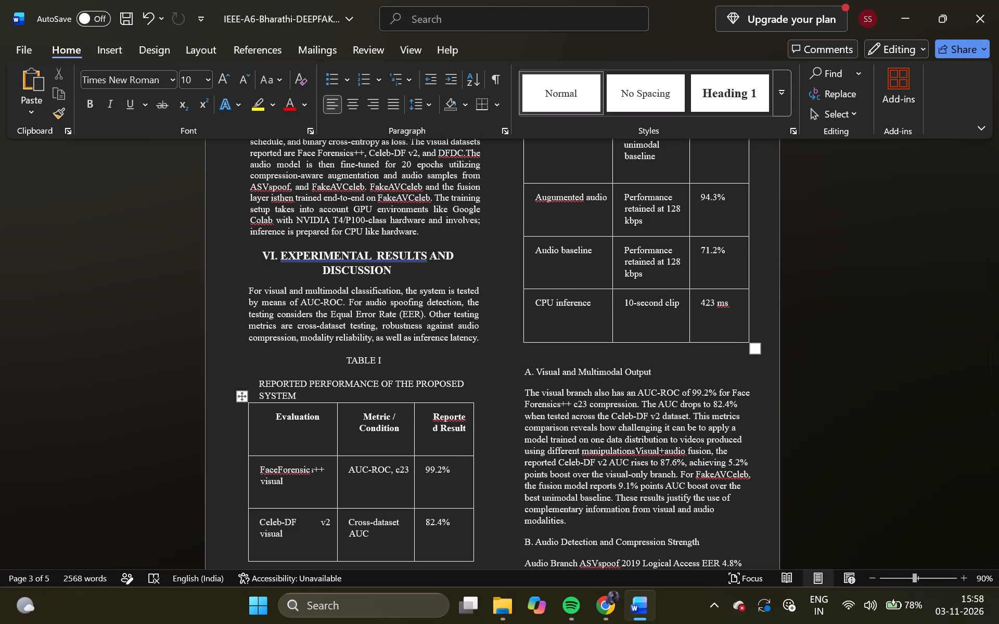
{"action": "left_click", "coordinate": [249, 310]}
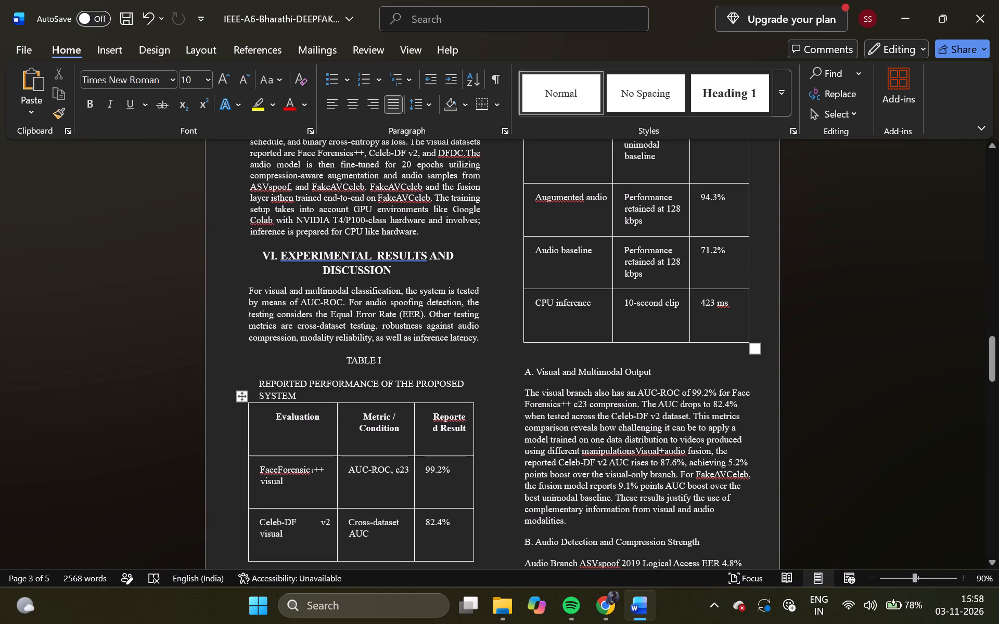
{"action": "scroll", "coordinate": [627, 457], "scroll_direction": "up", "scroll_amount": 2}
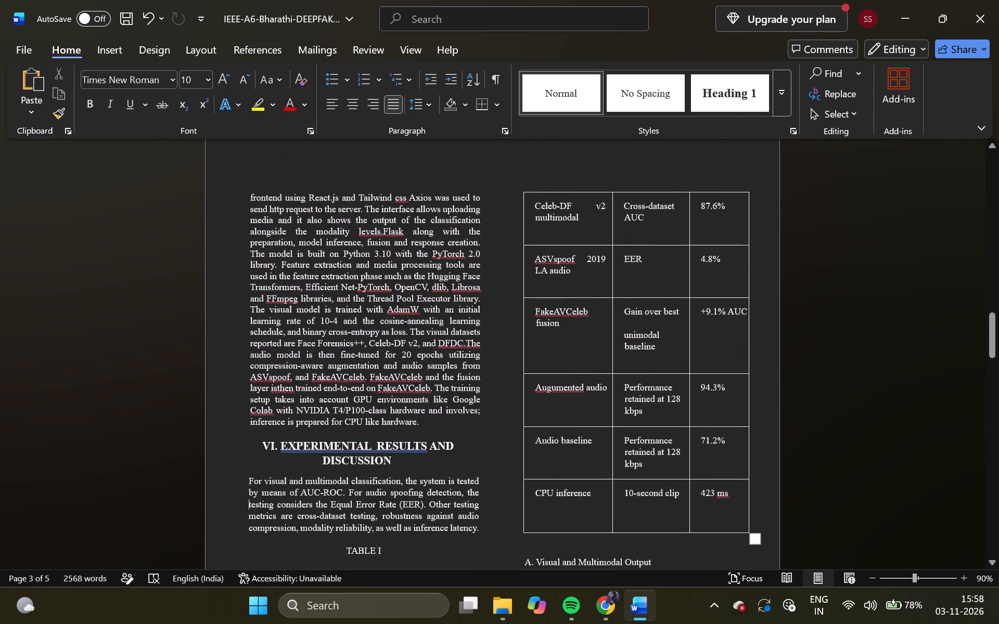
{"action": "scroll", "coordinate": [627, 457], "scroll_direction": "up", "scroll_amount": 3}
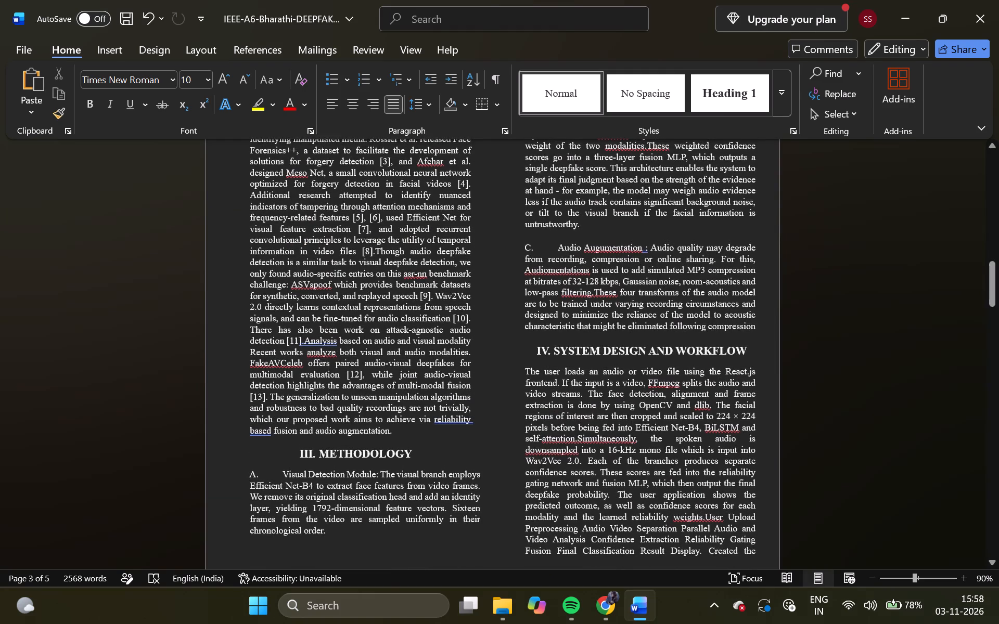
{"action": "scroll", "coordinate": [627, 457], "scroll_direction": "up", "scroll_amount": 1}
{"action": "scroll", "coordinate": [627, 457], "scroll_direction": "down", "scroll_amount": 1}
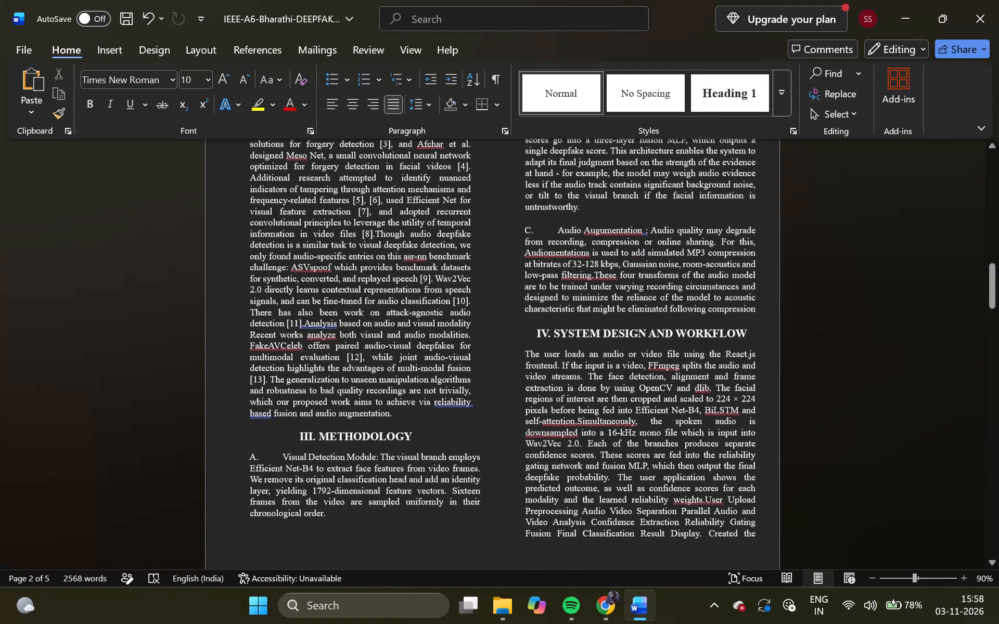
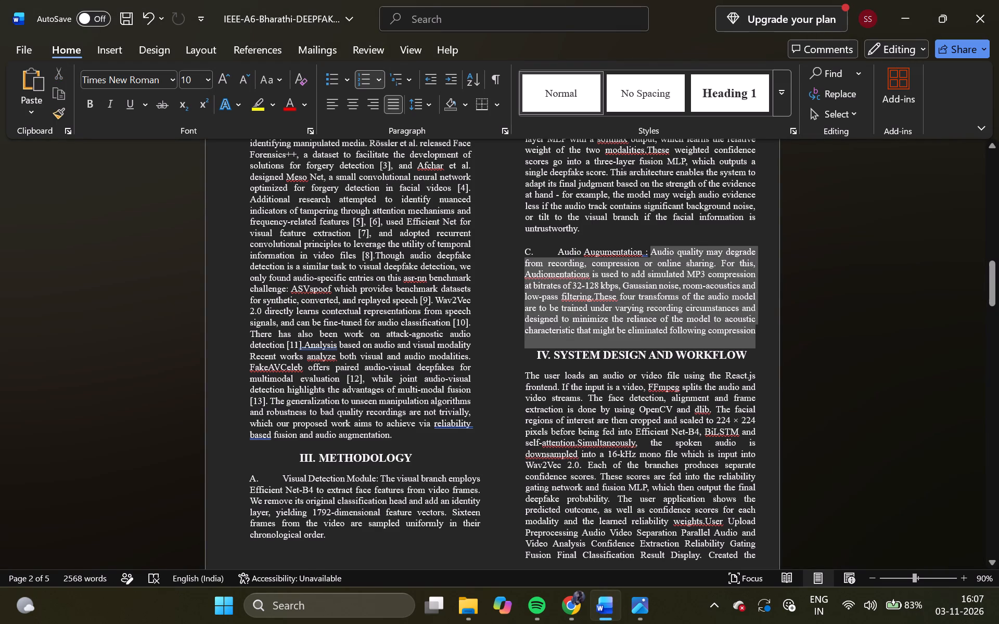
{"action": "left_click_drag", "start_coordinate": [752, 331], "coordinate": [755, 328]}
{"action": "key", "text": "ctrl+v"}
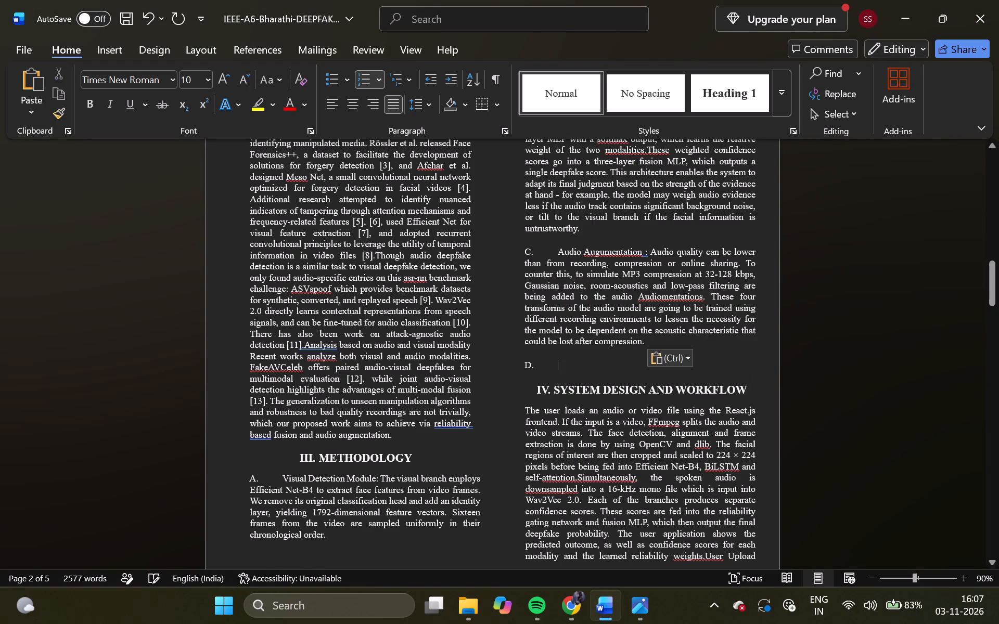
{"action": "key", "text": "BackSpace"}
{"action": "key", "text": "BackSpace"}
{"action": "key", "text": "BackSpace"}
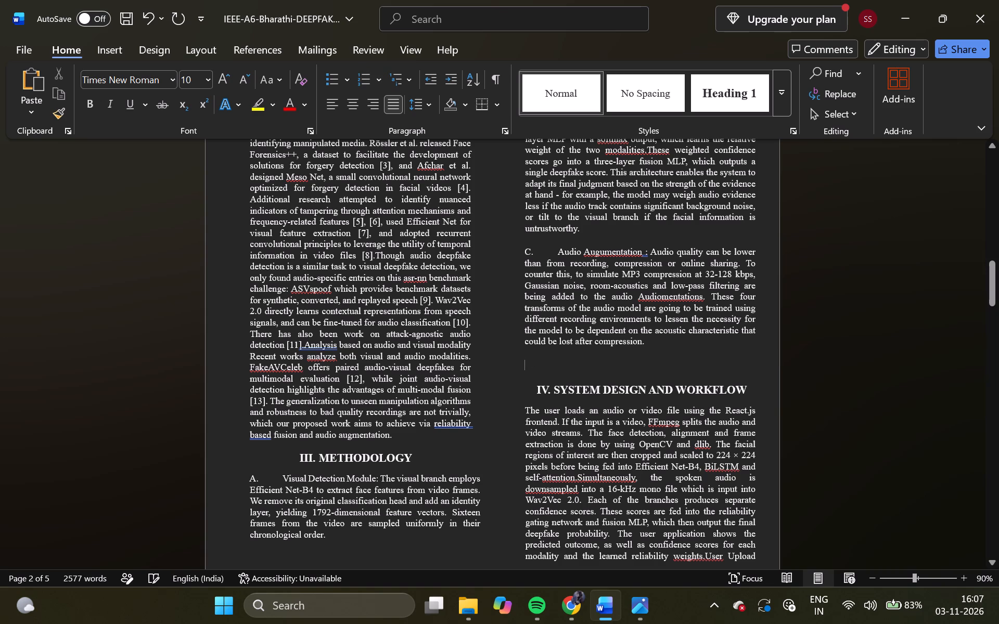
{"action": "left_click", "coordinate": [110, 48]}
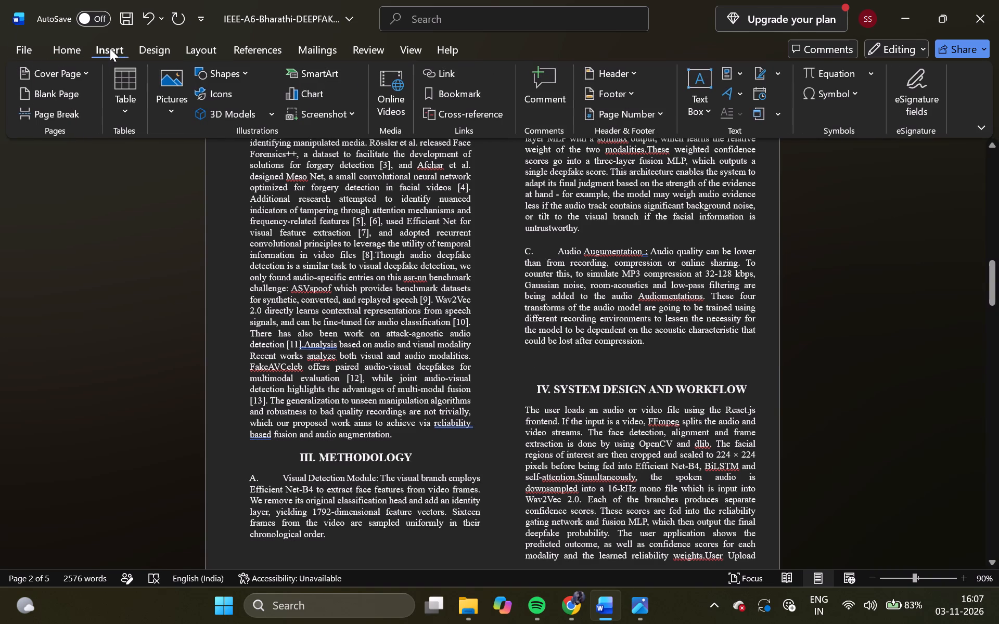
{"action": "left_click", "coordinate": [178, 87]}
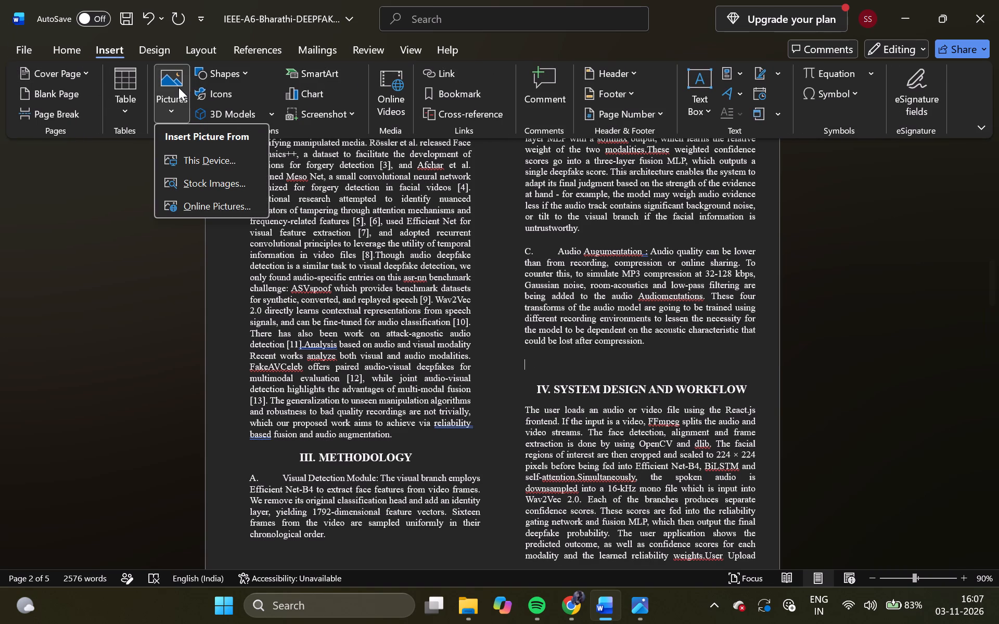
{"action": "left_click", "coordinate": [208, 158]}
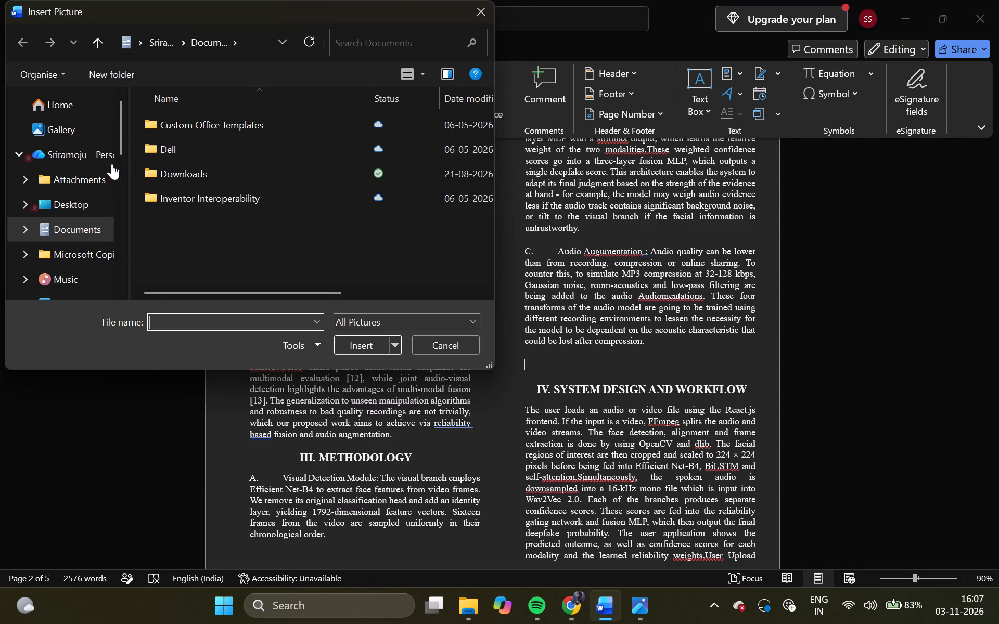
{"action": "scroll", "coordinate": [62, 229], "scroll_direction": "down", "scroll_amount": 1}
{"action": "scroll", "coordinate": [62, 229], "scroll_direction": "up", "scroll_amount": 1}
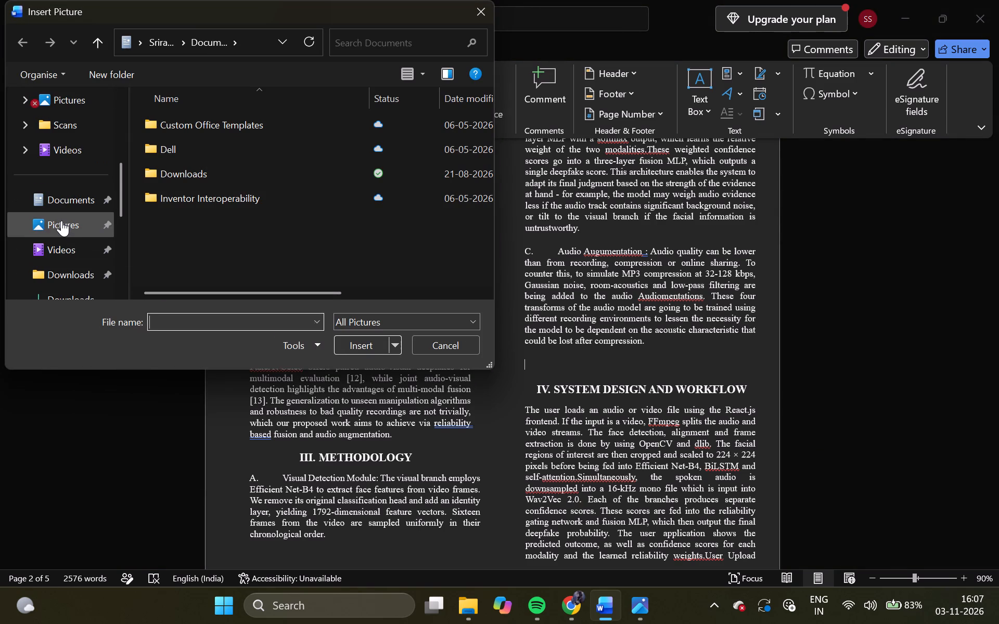
{"action": "scroll", "coordinate": [61, 220], "scroll_direction": "down", "scroll_amount": 1}
{"action": "left_click", "coordinate": [64, 219]}
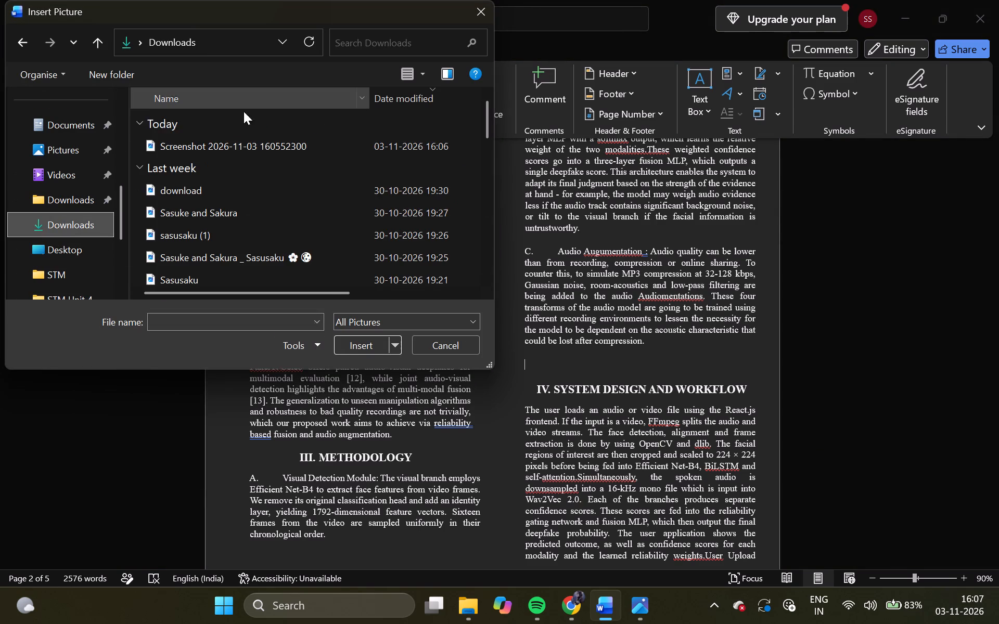
{"action": "left_click", "coordinate": [228, 134]}
{"action": "left_click", "coordinate": [229, 142]}
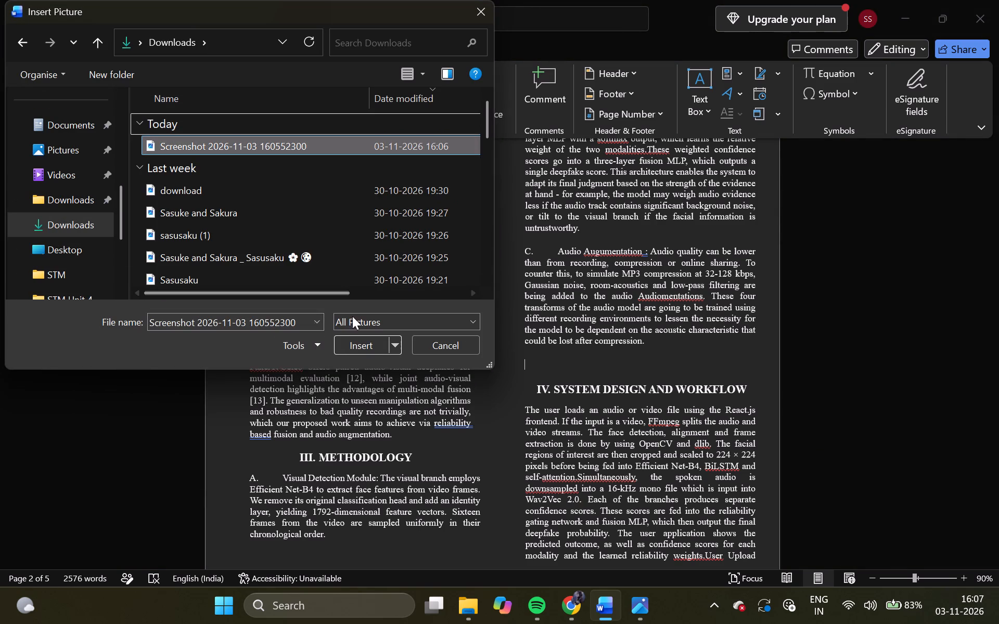
{"action": "left_click", "coordinate": [352, 336]}
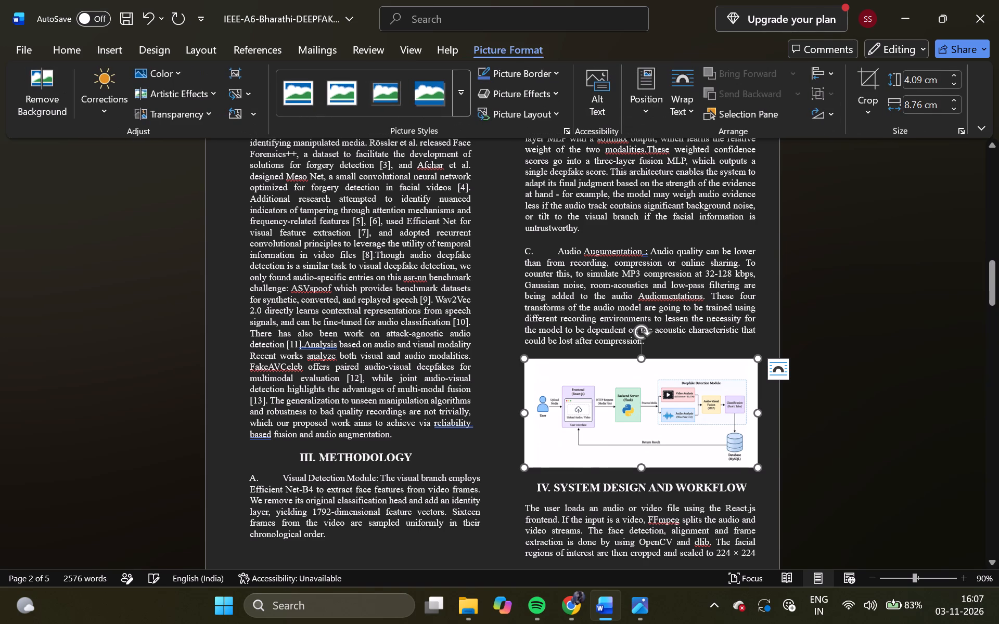
Start a caption below the architecture diagram and enter System Architecture after the Figure 1 label, checking ChatGPT's placement table for the title.
{"action": "left_click_drag", "start_coordinate": [656, 436], "coordinate": [656, 407]}
{"action": "left_click_drag", "start_coordinate": [648, 406], "coordinate": [649, 392]}
{"action": "right_click", "coordinate": [649, 392]}
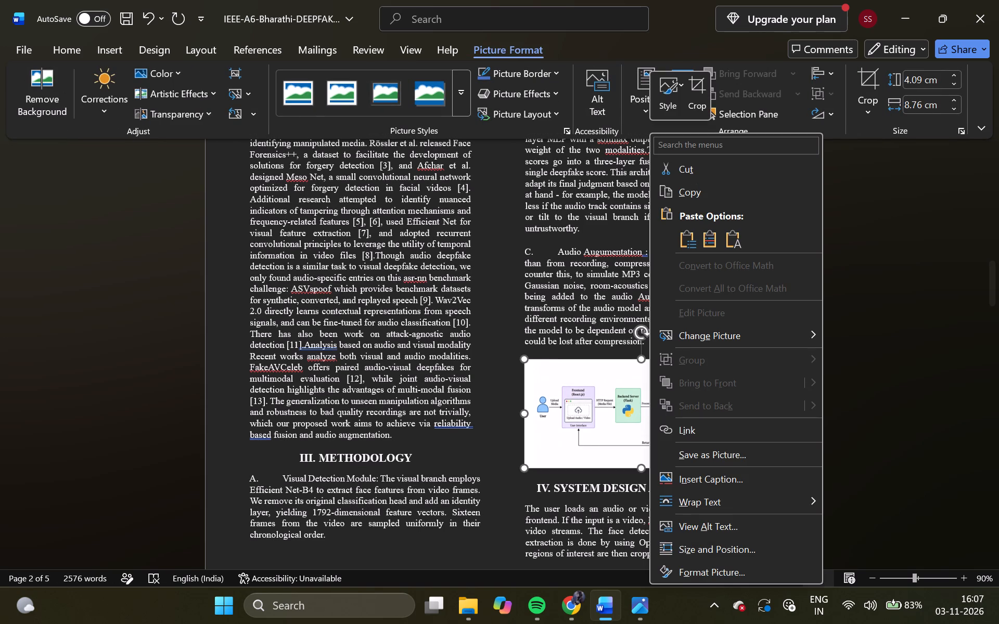
{"action": "left_click", "coordinate": [700, 477]}
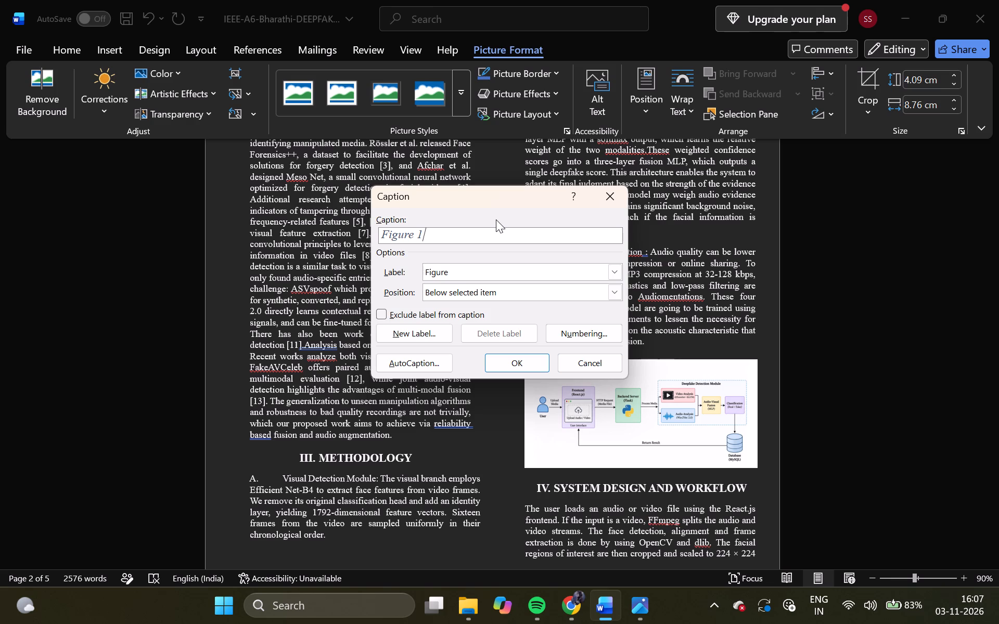
{"action": "left_click", "coordinate": [574, 592]}
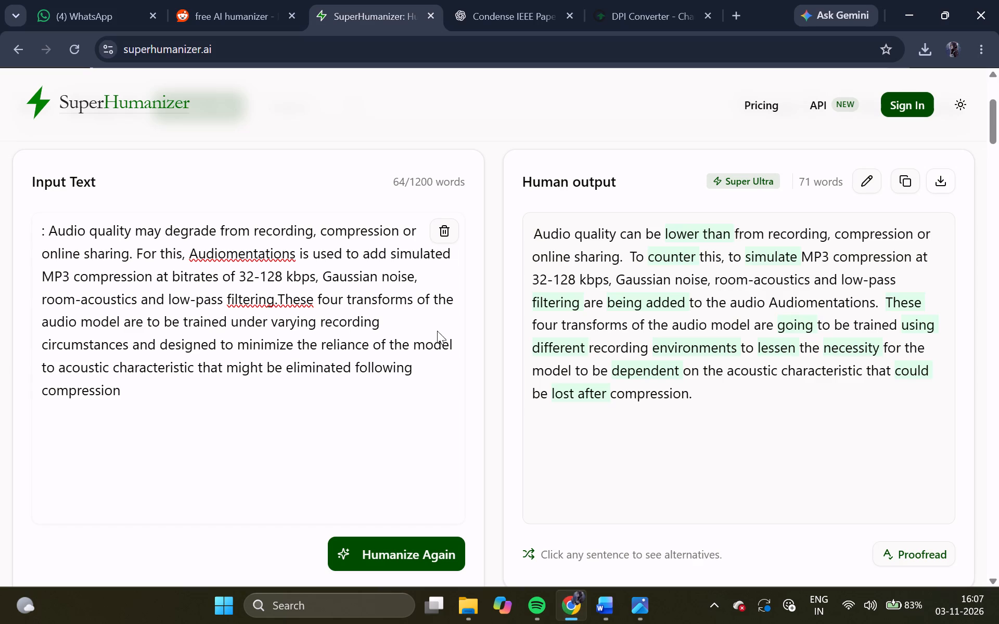
{"action": "left_click", "coordinate": [506, 0]}
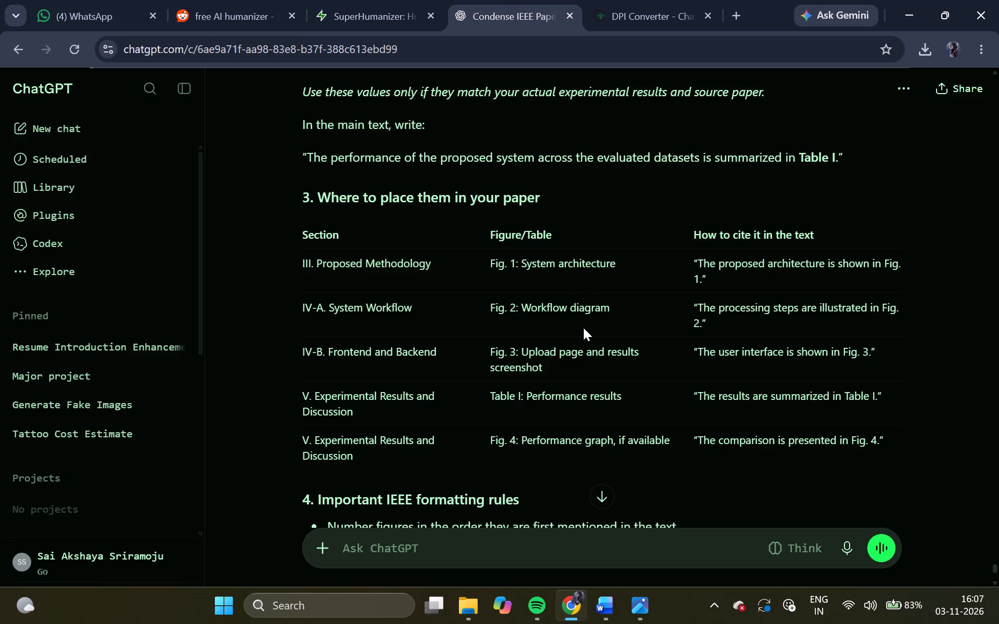
{"action": "left_click", "coordinate": [599, 597]}
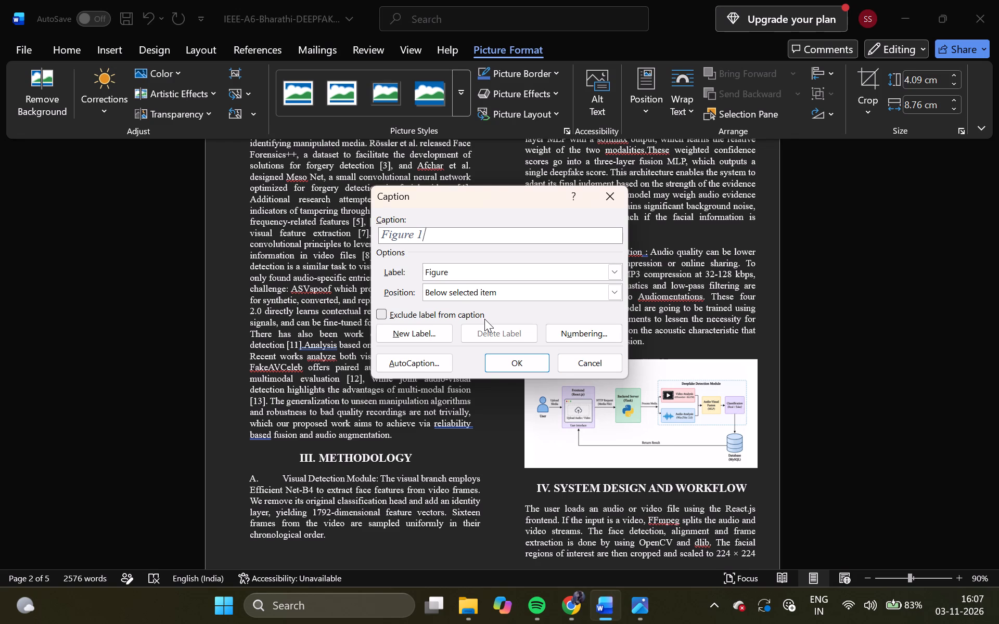
{"action": "type", "text": "Syt"}
{"action": "key", "text": "BackSpace"}
{"action": "type", "text": "stem Ac"}
{"action": "key", "text": "BackSpace"}
{"action": "type", "text": "rchitecture"}
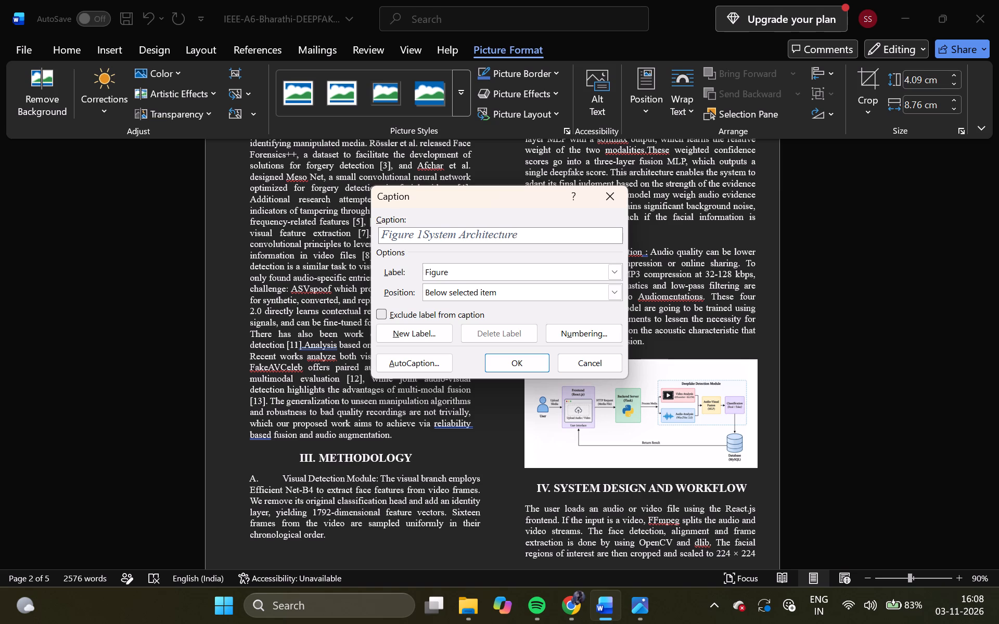
Correct the caption text to "Figure 1:System architecture" by adding the colon and a lowercase a, and insert it below the diagram.
{"action": "left_click", "coordinate": [581, 599]}
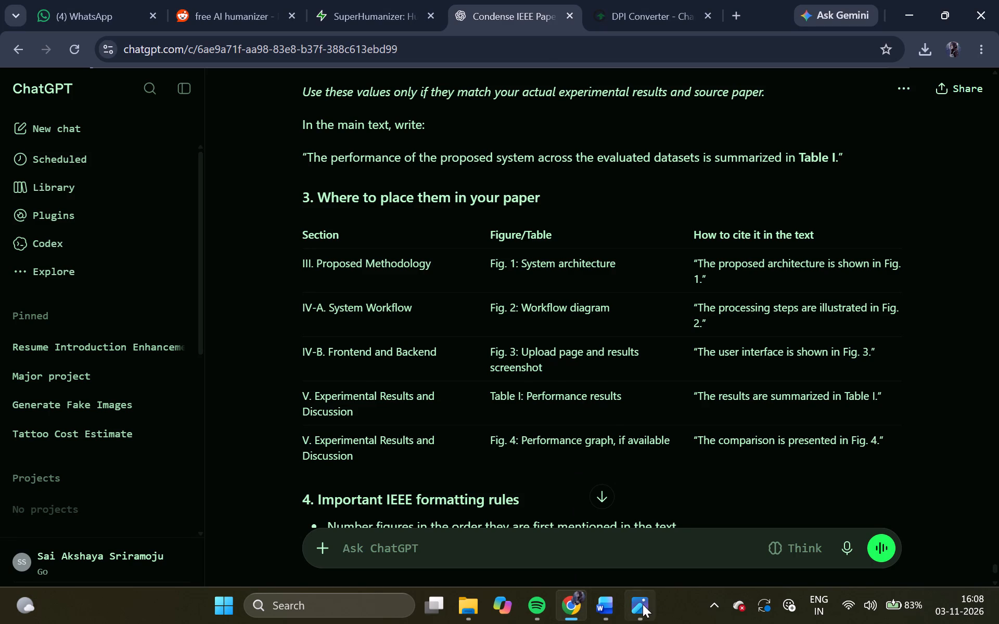
{"action": "left_click", "coordinate": [609, 603]}
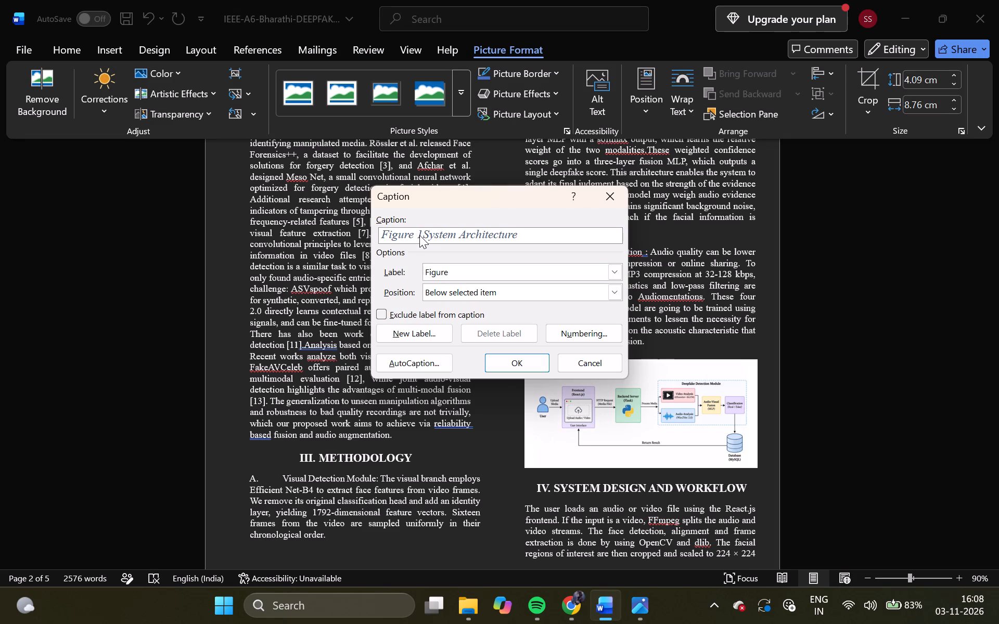
{"action": "left_click", "coordinate": [419, 235]}
{"action": "key", "text": "shift+colon"}
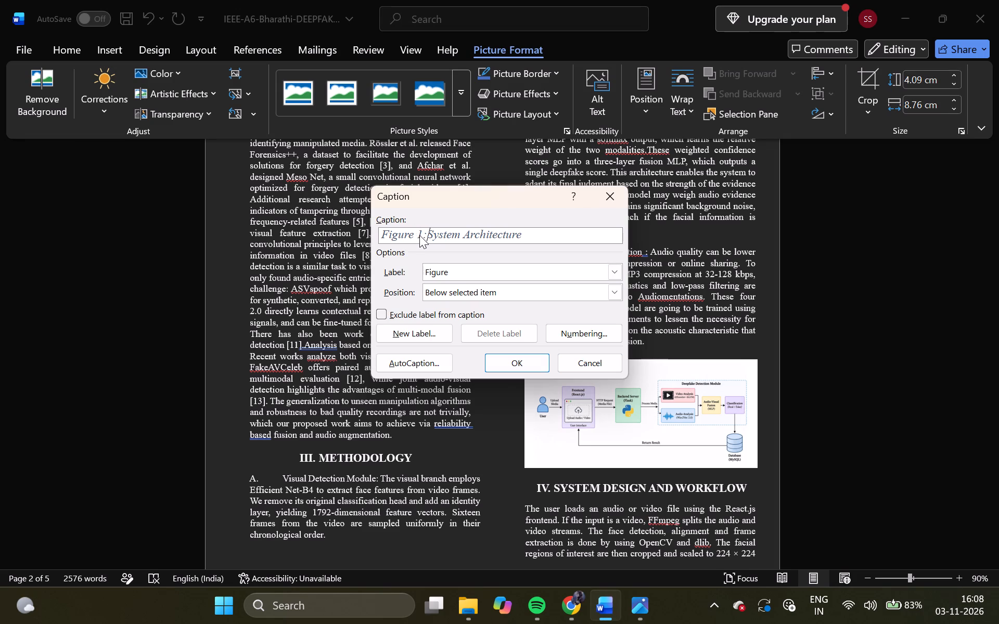
{"action": "key", "text": "space"}
{"action": "key", "text": "BackSpace"}
{"action": "key", "text": "ctrl+Right"}
{"action": "key", "text": "Right"}
{"action": "key", "text": "BackSpace"}
{"action": "key", "text": "a"}
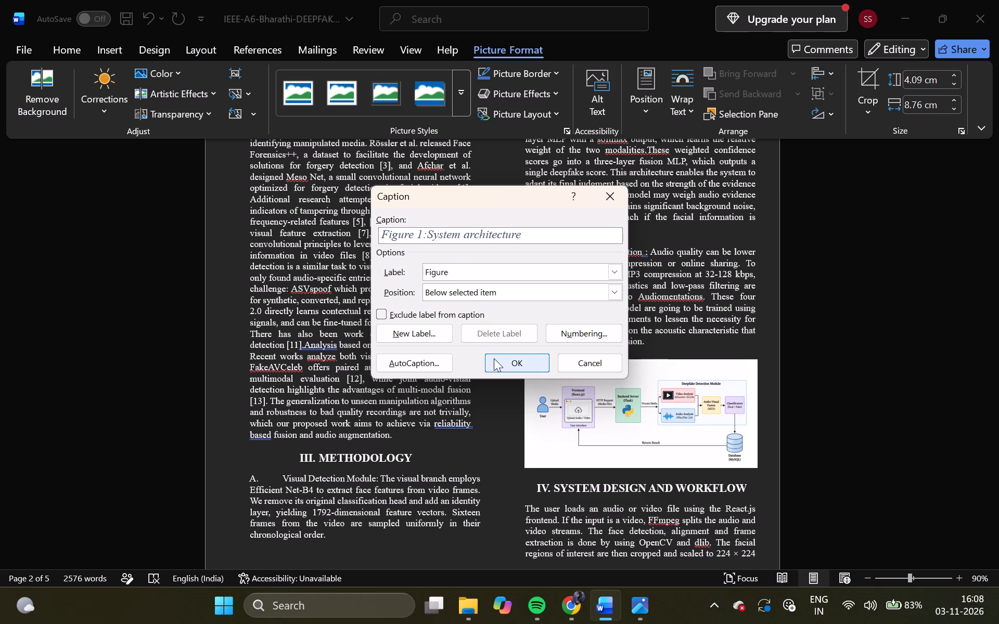
{"action": "left_click", "coordinate": [499, 363]}
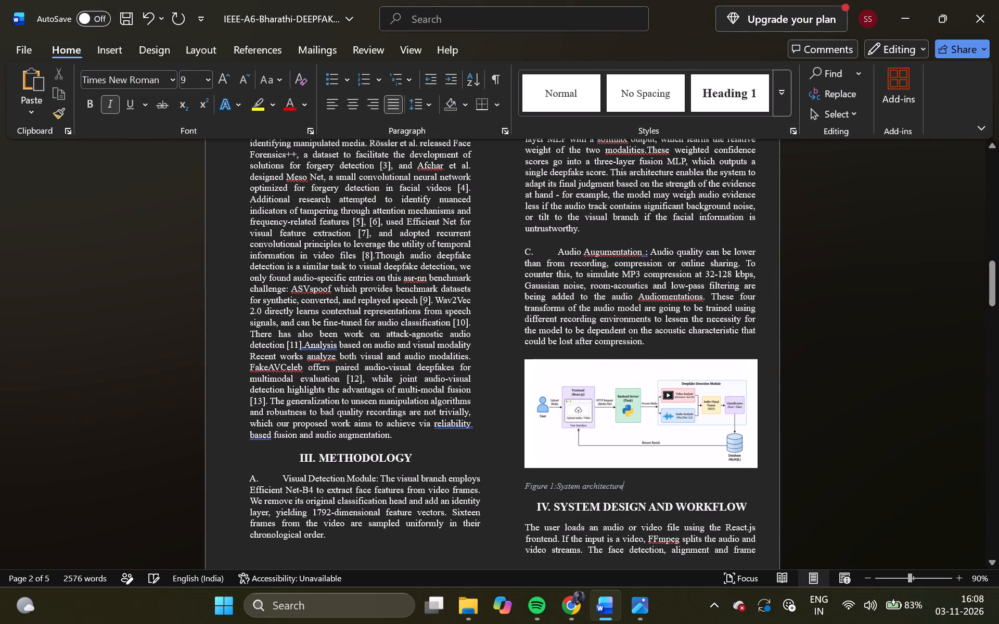
Center the Figure 1 caption under the architecture diagram.
{"action": "left_click_drag", "start_coordinate": [631, 484], "coordinate": [524, 485]}
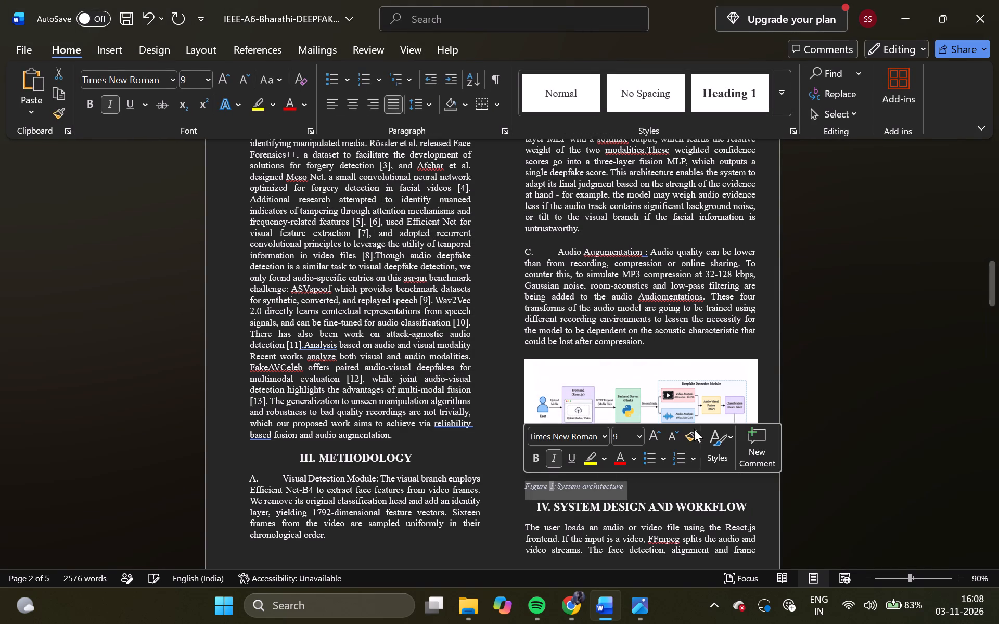
{"action": "left_click", "coordinate": [393, 106]}
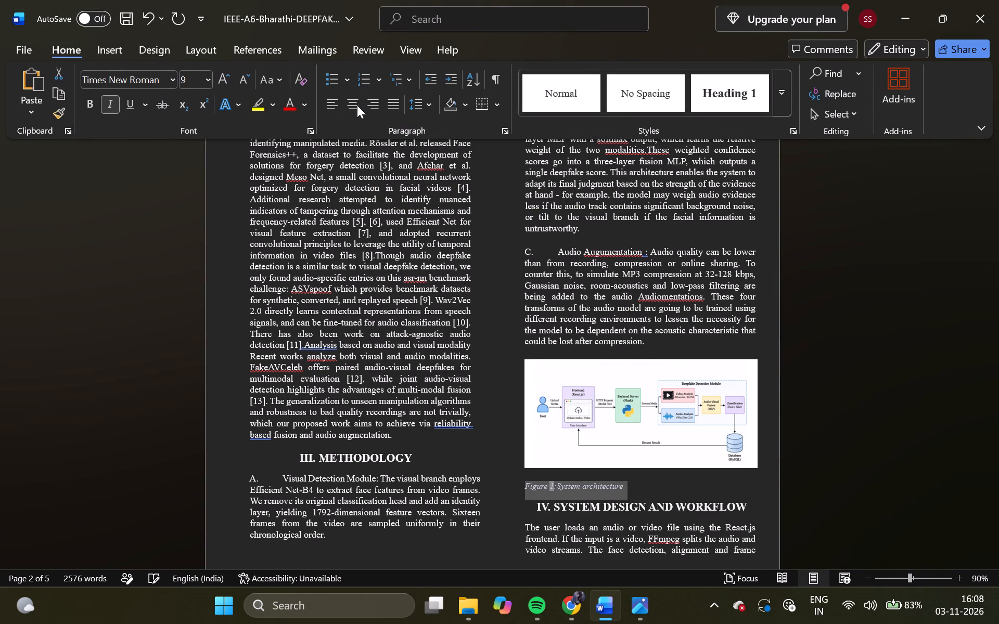
{"action": "left_click", "coordinate": [355, 106]}
{"action": "left_click", "coordinate": [508, 475]}
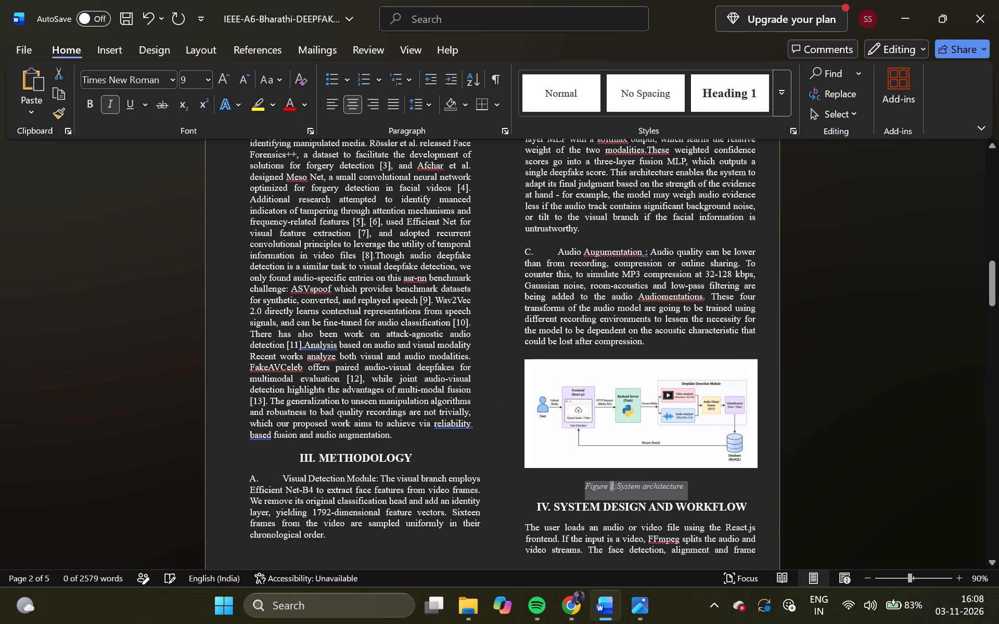
{"action": "left_click", "coordinate": [497, 480]}
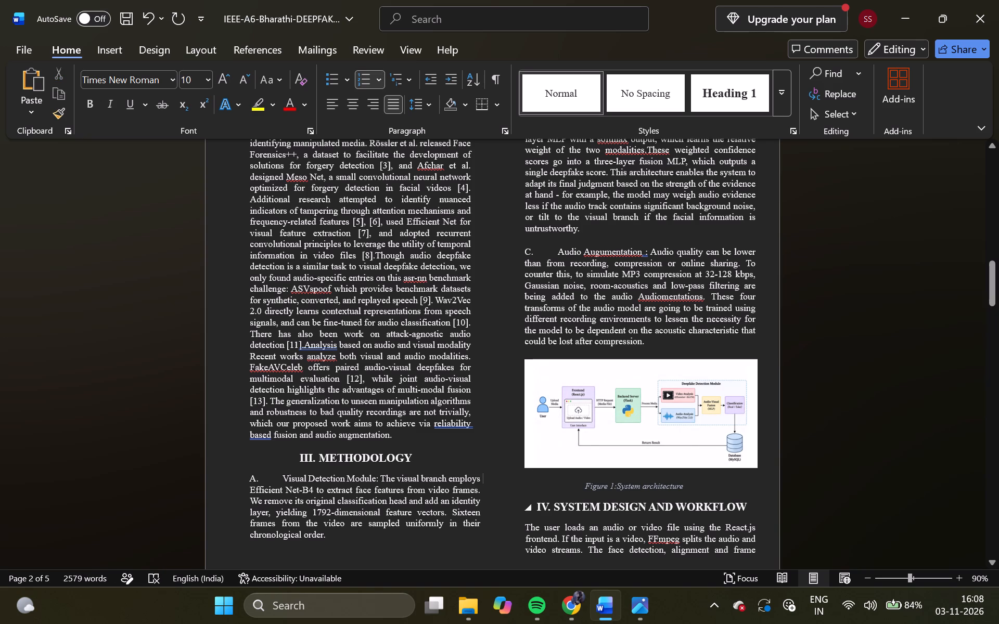
{"action": "scroll", "coordinate": [627, 513], "scroll_direction": "down", "scroll_amount": 1}
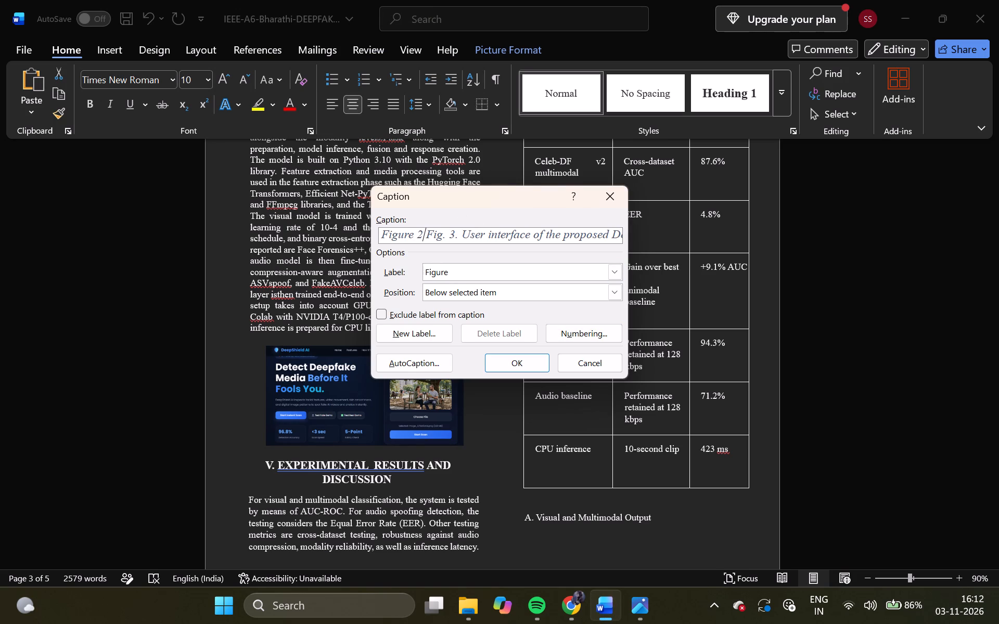
{"action": "key", "text": "Right"}
{"action": "key", "text": "Right"}
{"action": "key", "text": "Right"}
{"action": "key", "text": "Right"}
{"action": "key", "text": "Right"}
{"action": "key", "text": "Right"}
{"action": "key", "text": "Right"}
{"action": "key", "text": "Right"}
{"action": "key", "text": "BackSpace"}
{"action": "key", "text": "BackSpace"}
{"action": "key", "text": "BackSpace"}
{"action": "key", "text": "BackSpace"}
{"action": "key", "text": "BackSpace"}
{"action": "key", "text": "BackSpace"}
{"action": "key", "text": "BackSpace"}
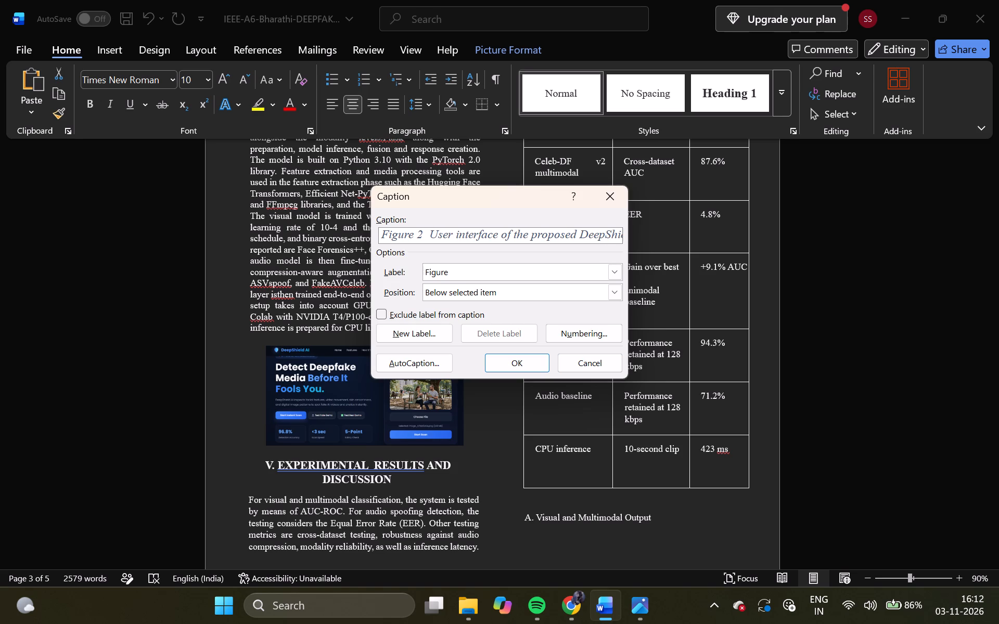
{"action": "key", "text": "BackSpace"}
{"action": "key", "text": "shift+colon"}
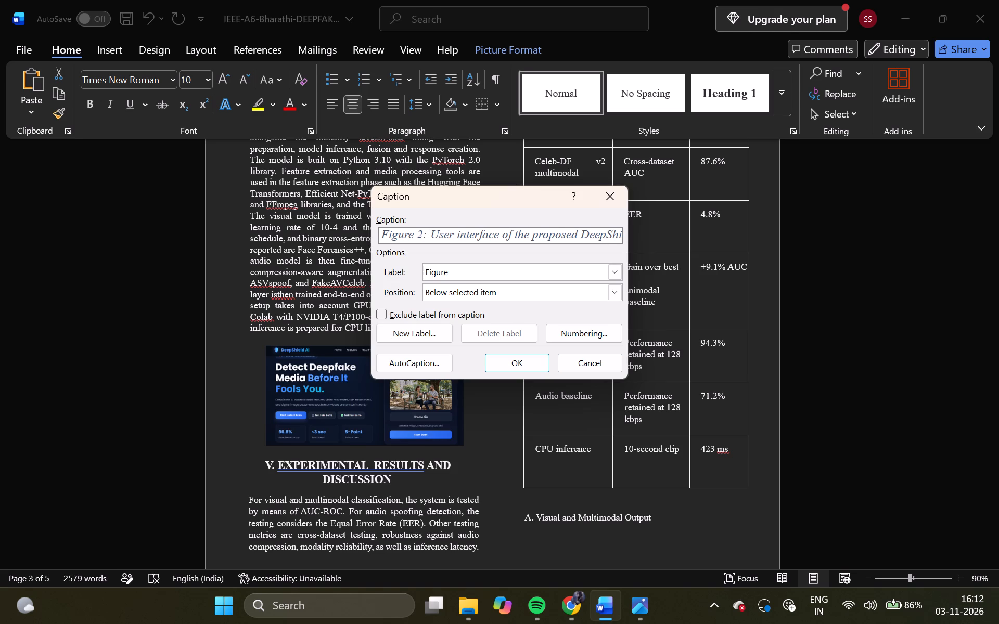
{"action": "left_click", "coordinate": [516, 363]}
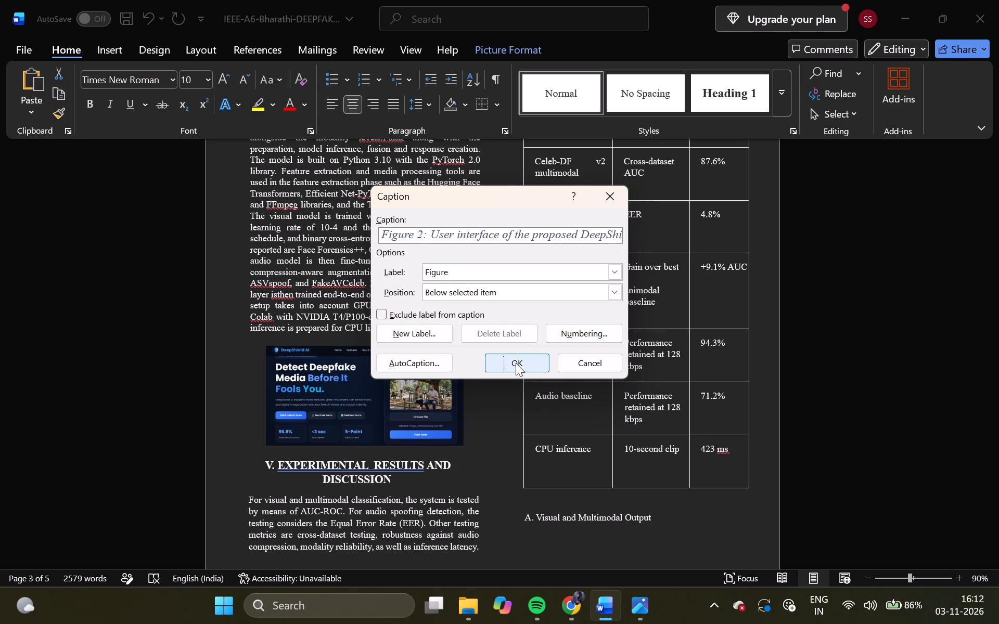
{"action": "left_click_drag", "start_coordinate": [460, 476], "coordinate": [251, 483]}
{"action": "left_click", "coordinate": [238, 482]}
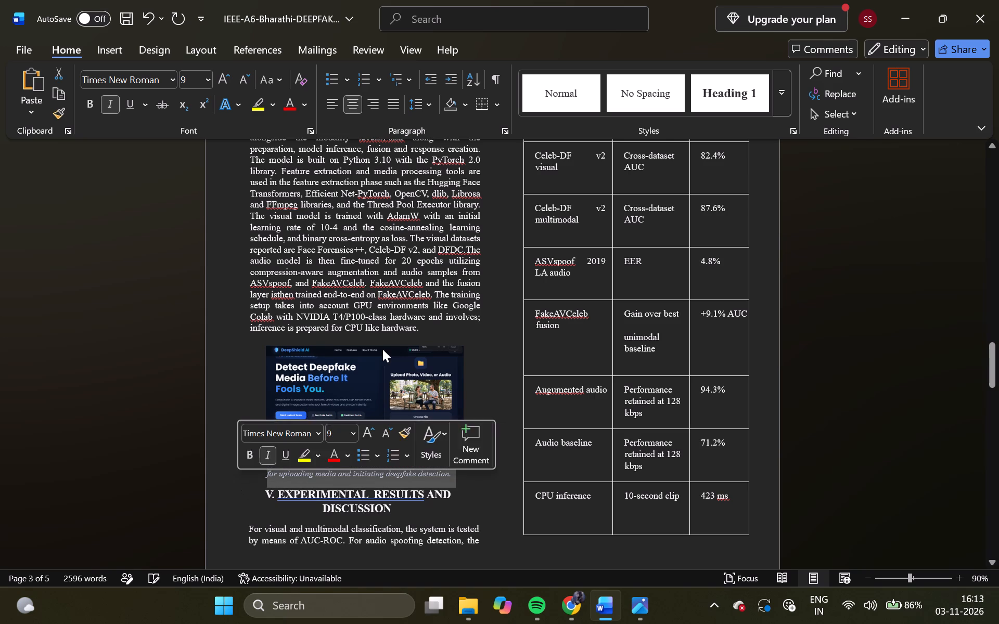
Enlarge the captioned DeepShield AI screenshot proportionally until it fills the column width.
{"action": "left_click", "coordinate": [384, 373]}
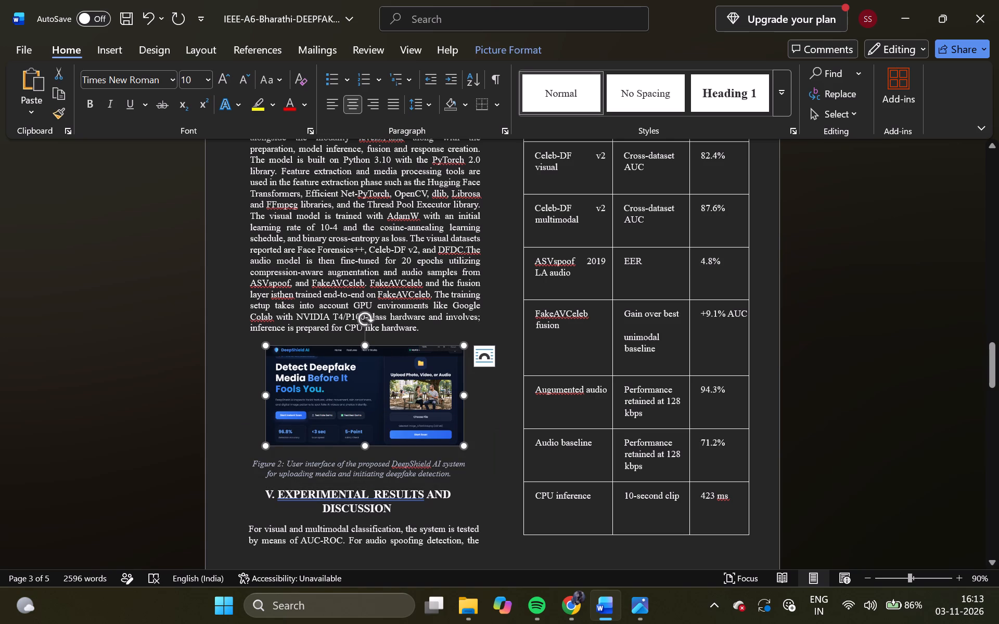
{"action": "left_click_drag", "start_coordinate": [464, 443], "coordinate": [481, 459]}
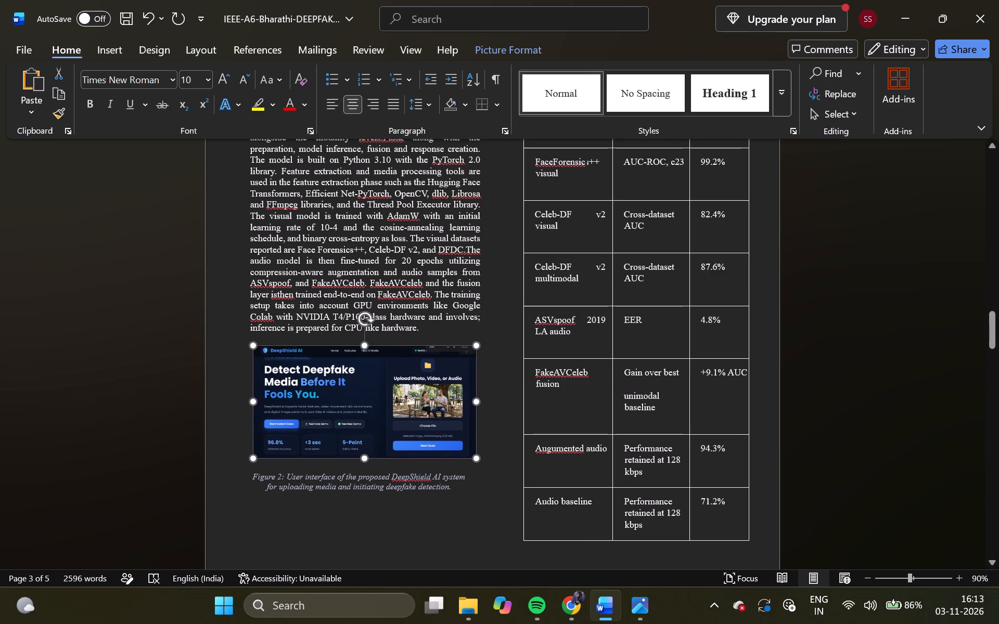
{"action": "left_click_drag", "start_coordinate": [481, 459], "coordinate": [478, 462]}
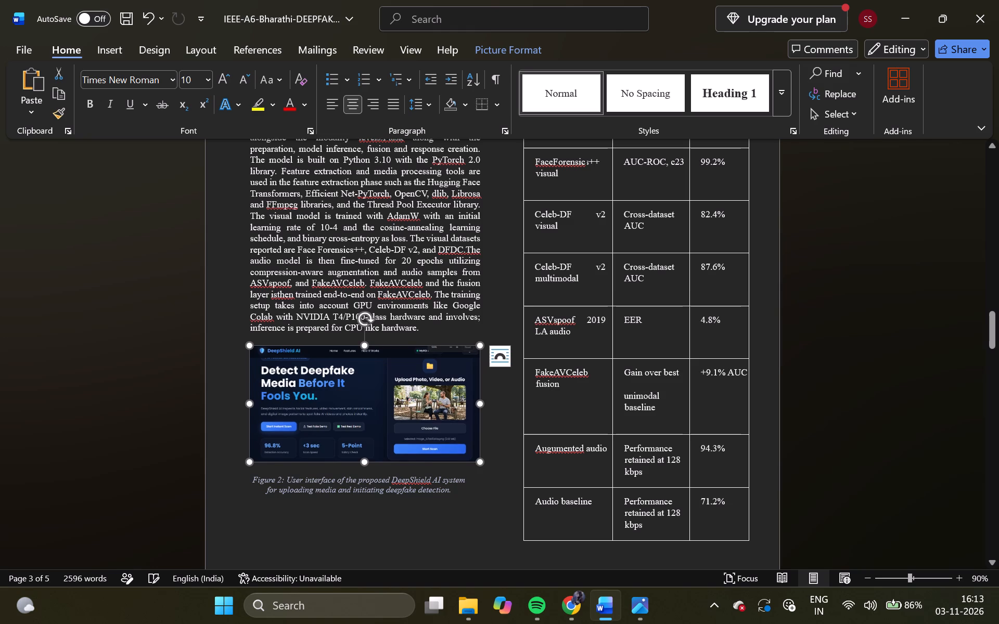
{"action": "left_click", "coordinate": [513, 531]}
Delete Section VII Results and Discussion, including items A to G and the two DeepShield AI screenshots, up to the Section VIII heading.
{"action": "scroll", "coordinate": [513, 531], "scroll_direction": "up", "scroll_amount": 2}
{"action": "scroll", "coordinate": [513, 531], "scroll_direction": "down", "scroll_amount": 1}
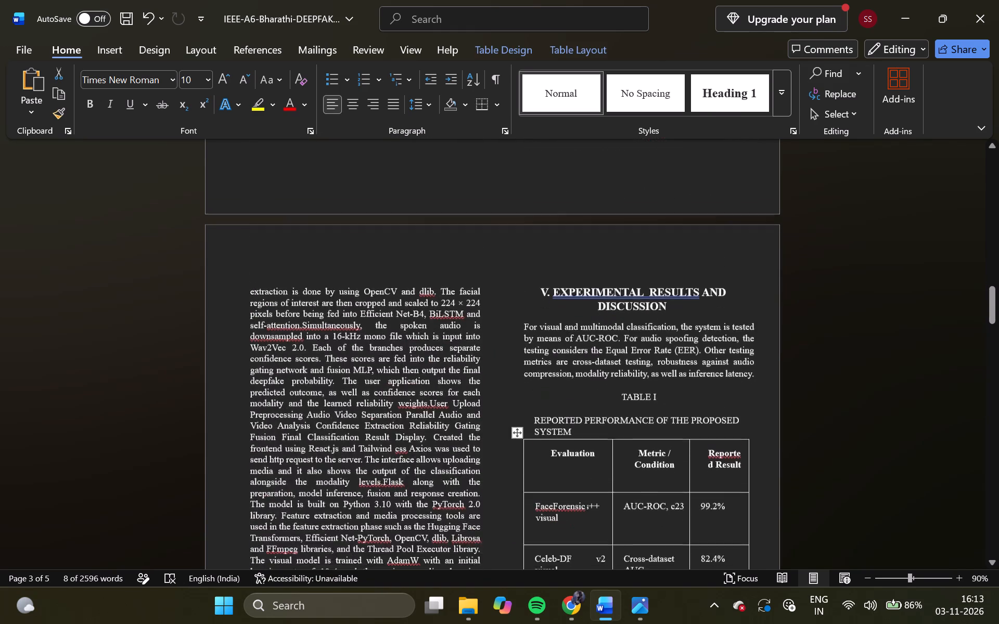
{"action": "scroll", "coordinate": [513, 531], "scroll_direction": "down", "scroll_amount": 2}
{"action": "scroll", "coordinate": [513, 531], "scroll_direction": "up", "scroll_amount": 1}
{"action": "scroll", "coordinate": [513, 531], "scroll_direction": "down", "scroll_amount": 1}
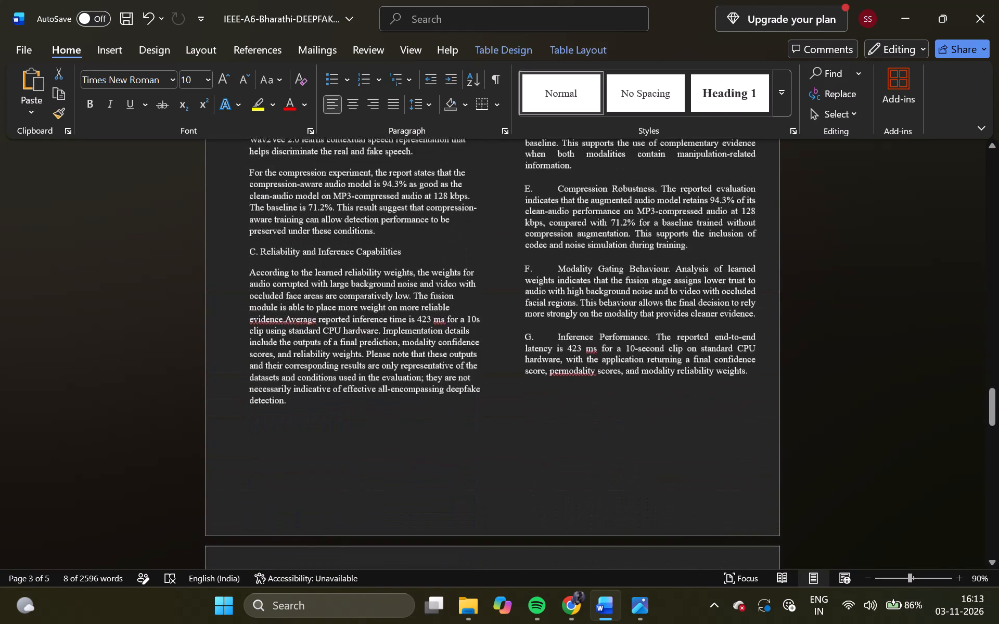
{"action": "scroll", "coordinate": [513, 531], "scroll_direction": "down", "scroll_amount": 1}
{"action": "scroll", "coordinate": [513, 531], "scroll_direction": "up", "scroll_amount": 6}
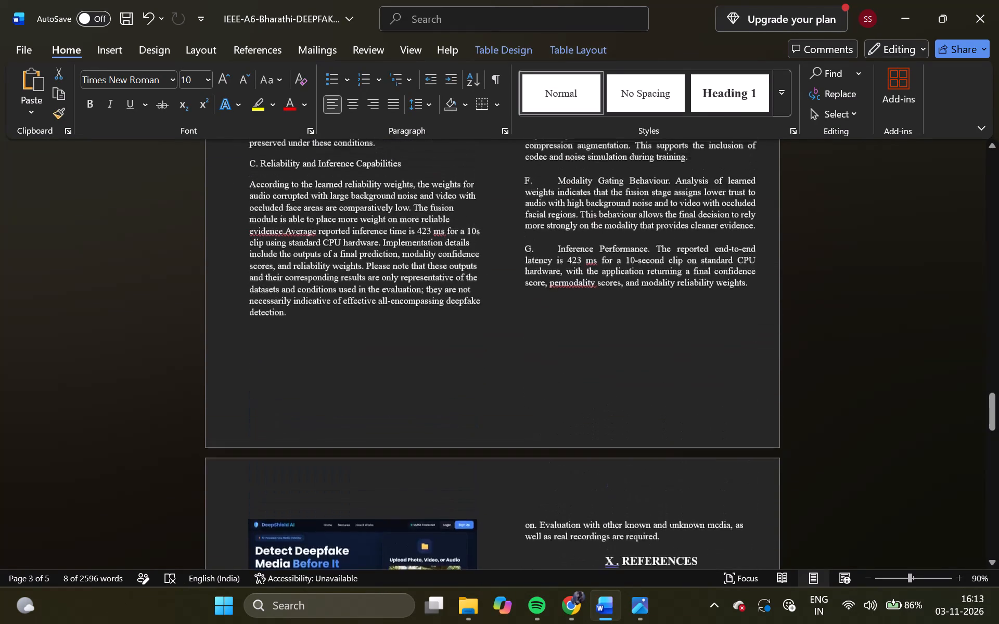
{"action": "scroll", "coordinate": [513, 531], "scroll_direction": "up", "scroll_amount": 2}
{"action": "scroll", "coordinate": [513, 531], "scroll_direction": "down", "scroll_amount": 1}
{"action": "scroll", "coordinate": [513, 531], "scroll_direction": "up", "scroll_amount": 2}
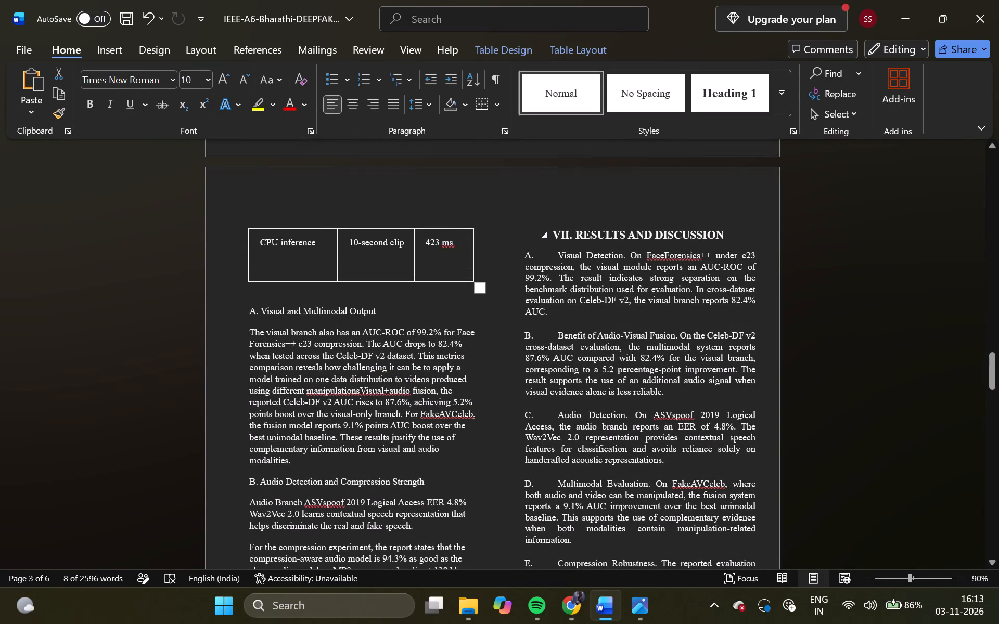
{"action": "left_click_drag", "start_coordinate": [555, 236], "coordinate": [578, 576]}
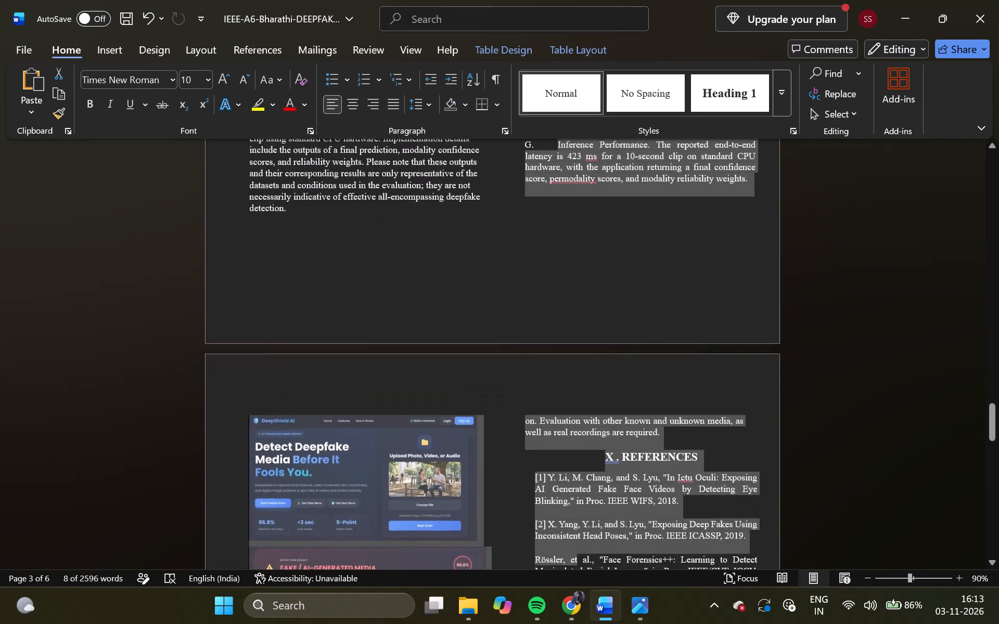
{"action": "left_click_drag", "start_coordinate": [578, 576], "coordinate": [326, 432]}
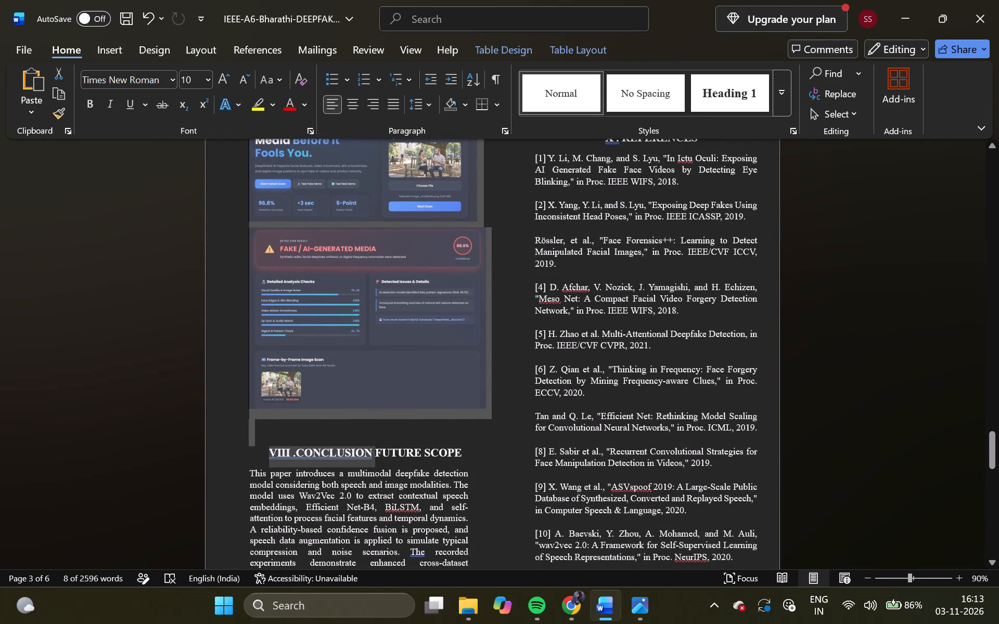
{"action": "left_click_drag", "start_coordinate": [326, 432], "coordinate": [277, 421]}
{"action": "key", "text": "BackSpace"}
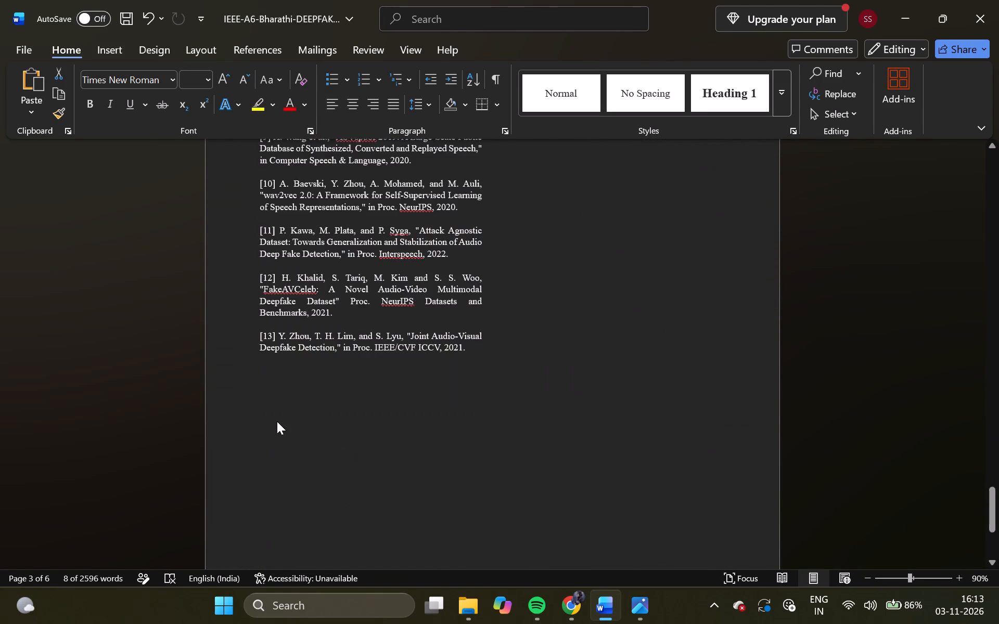
Review the paper's layout around Section VIII, checking Table I and the placement and captions of Figures 1 and 2.
{"action": "scroll", "coordinate": [277, 421], "scroll_direction": "up", "scroll_amount": 3}
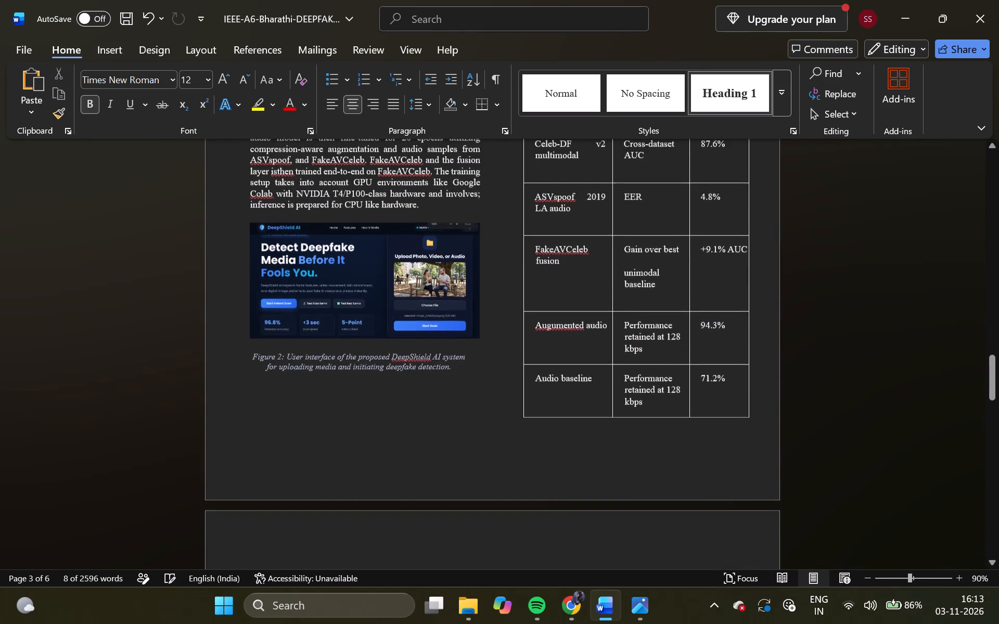
{"action": "scroll", "coordinate": [277, 421], "scroll_direction": "up", "scroll_amount": 1}
{"action": "scroll", "coordinate": [277, 421], "scroll_direction": "down", "scroll_amount": 1}
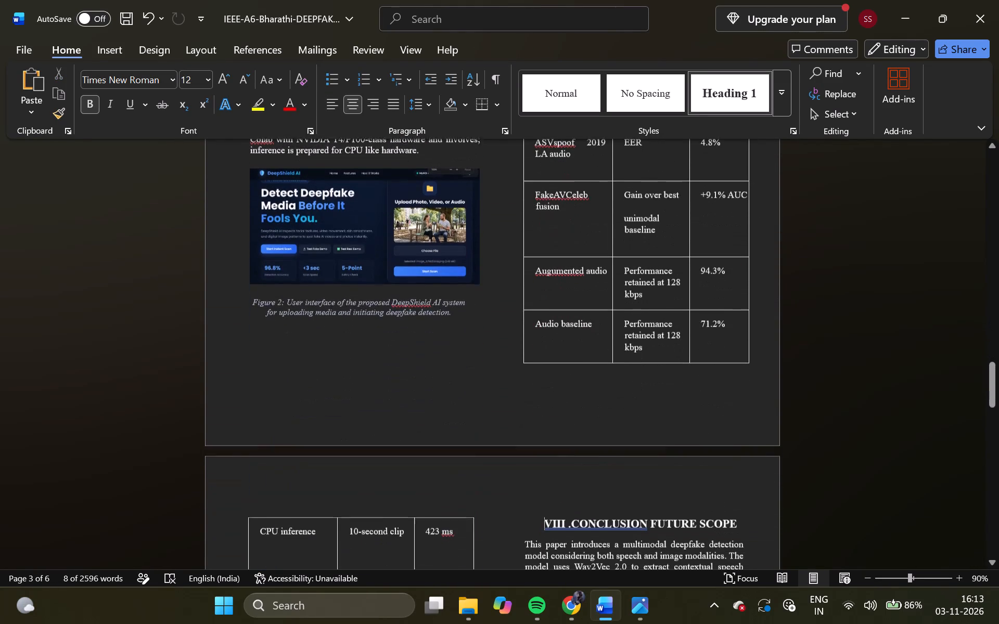
{"action": "scroll", "coordinate": [277, 421], "scroll_direction": "down", "scroll_amount": 2}
{"action": "scroll", "coordinate": [277, 421], "scroll_direction": "up", "scroll_amount": 1}
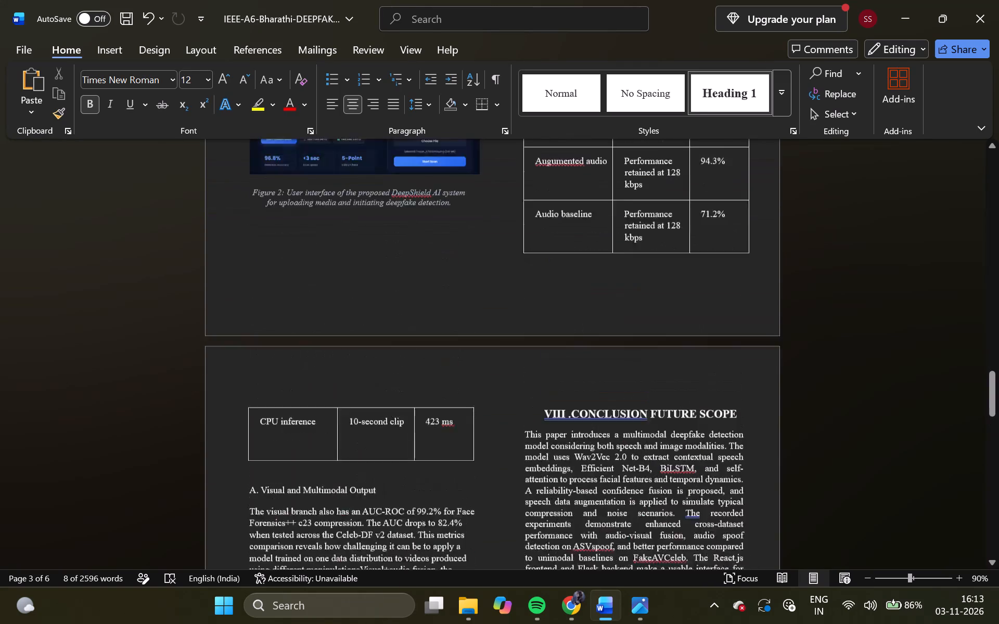
{"action": "scroll", "coordinate": [277, 421], "scroll_direction": "up", "scroll_amount": 2}
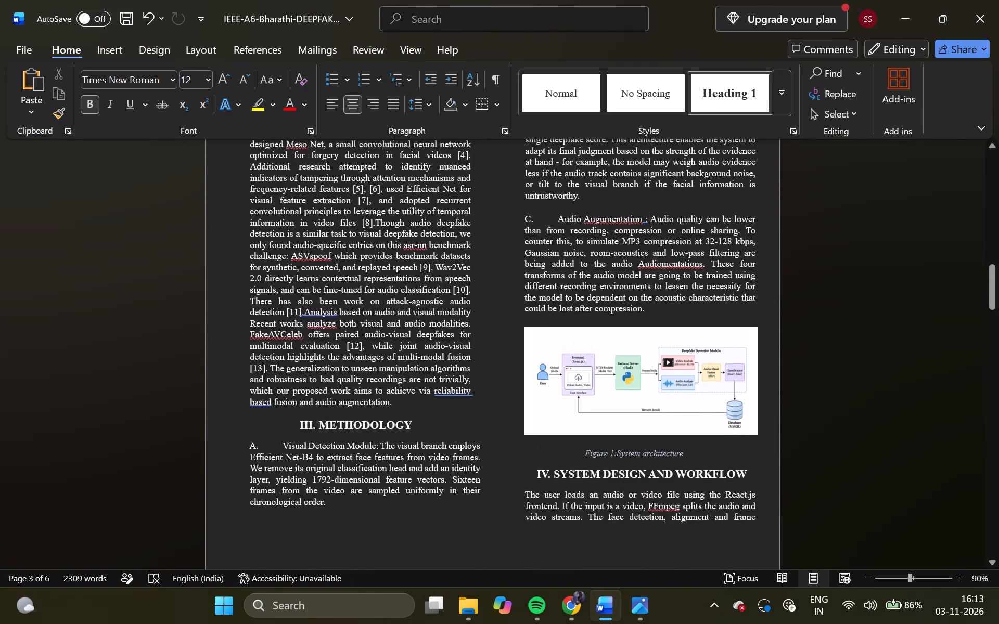
{"action": "scroll", "coordinate": [277, 421], "scroll_direction": "down", "scroll_amount": 2}
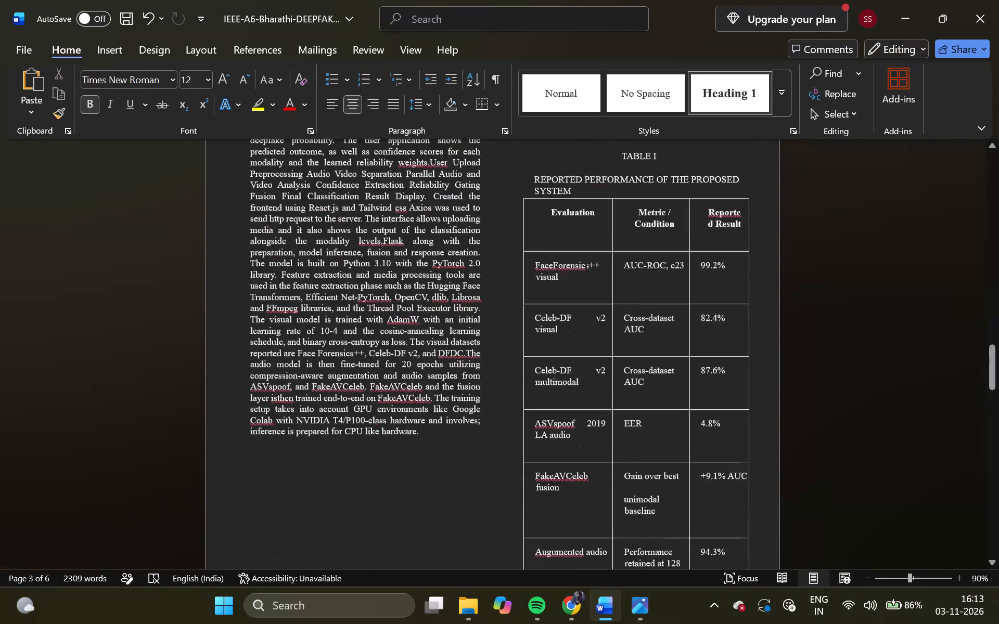
{"action": "scroll", "coordinate": [277, 421], "scroll_direction": "down", "scroll_amount": 1}
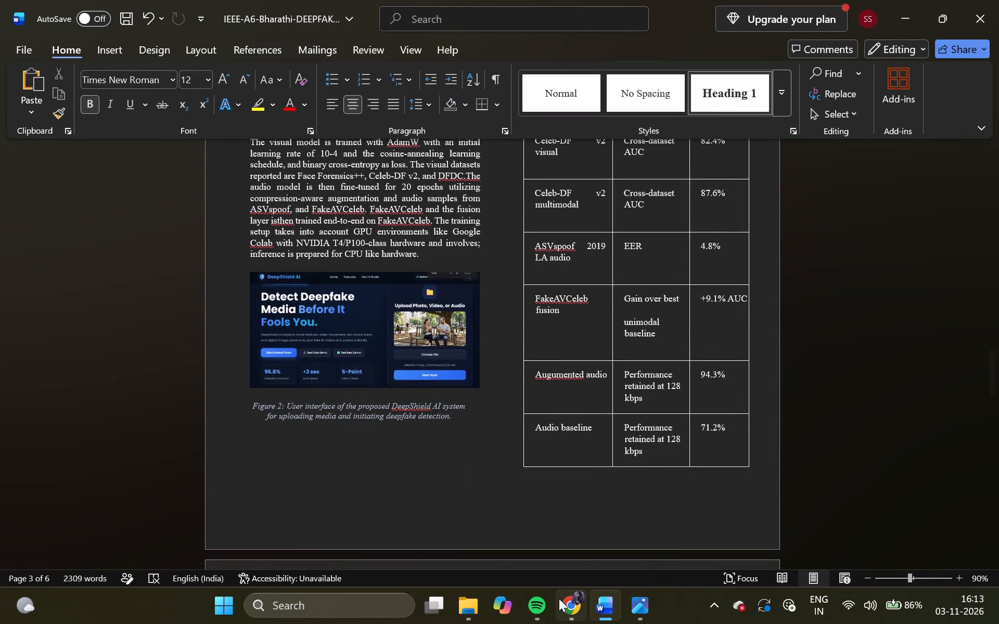
Switch to the ChatGPT conversation in Chrome and check its figure and caption recommendations for the paper.
{"action": "left_click", "coordinate": [558, 600]}
{"action": "scroll", "coordinate": [533, 378], "scroll_direction": "down", "scroll_amount": 1}
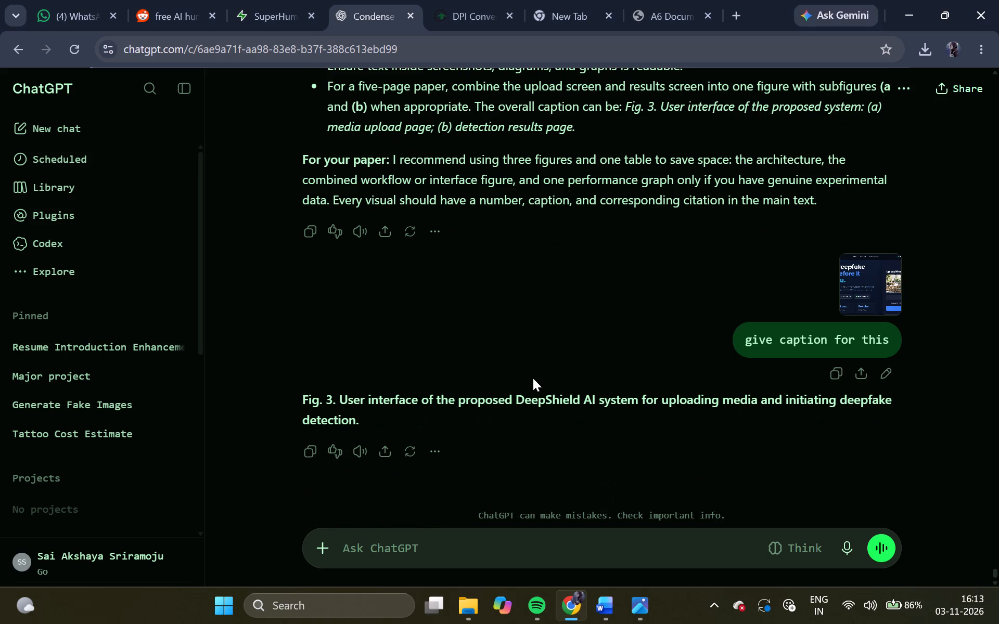
{"action": "scroll", "coordinate": [470, 503], "scroll_direction": "up", "scroll_amount": 2}
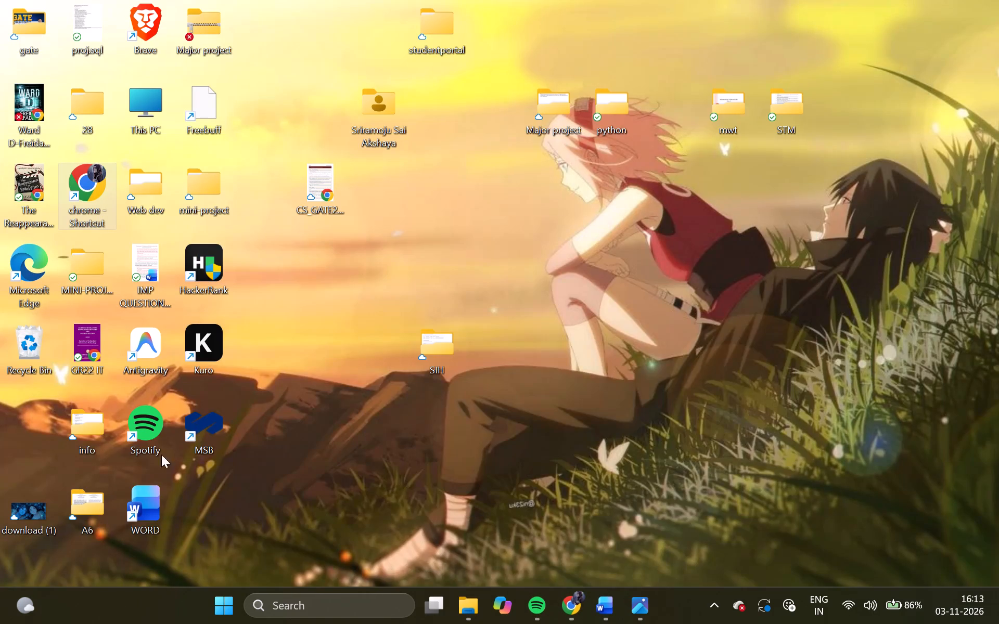
Launch Antigravity from the desktop and open the Start menu.
{"action": "double_click", "coordinate": [150, 359]}
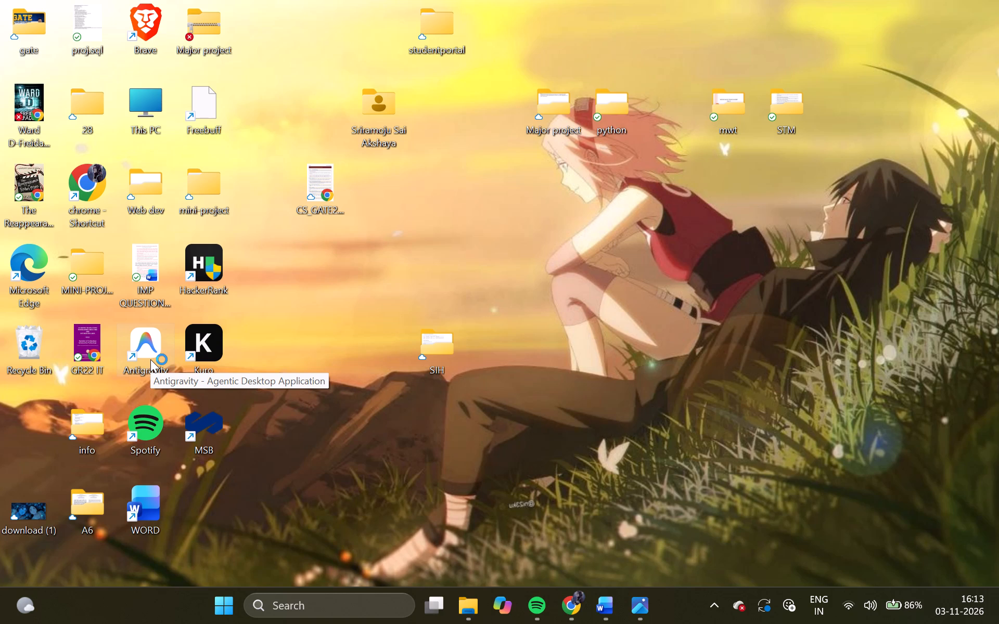
{"action": "left_click", "coordinate": [224, 623]}
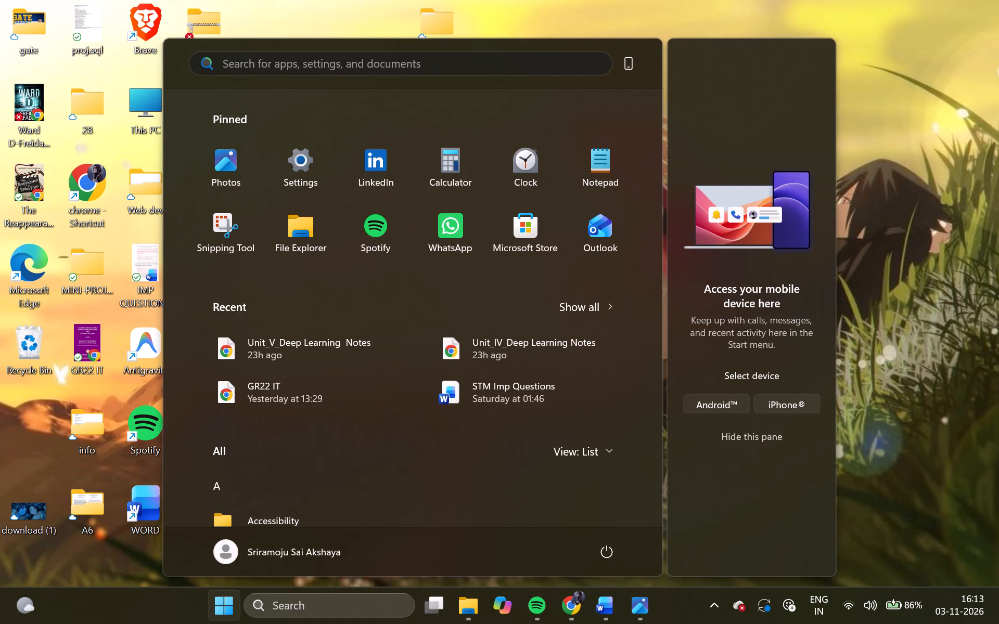
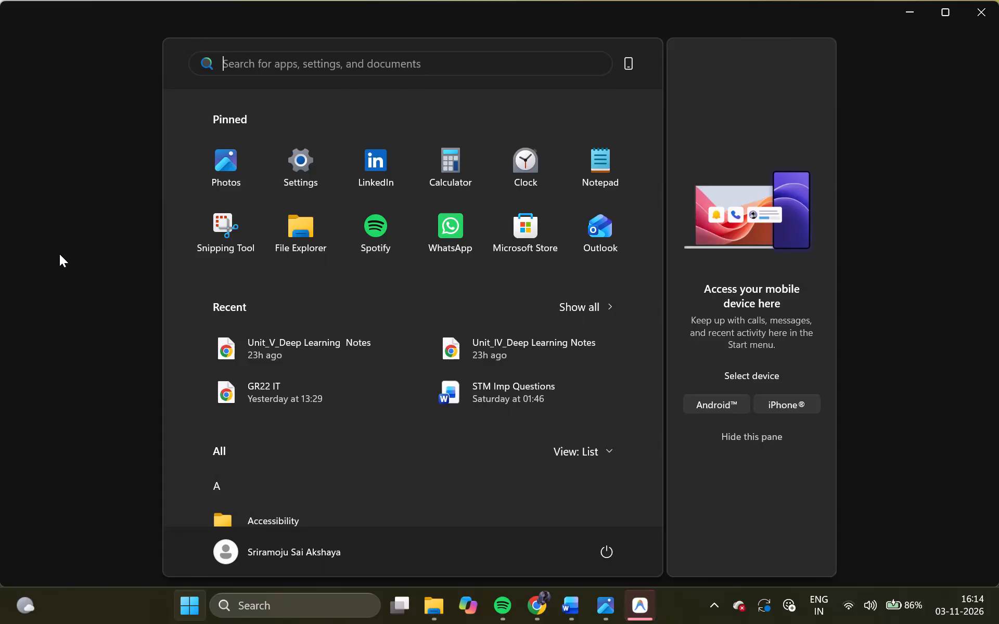
{"action": "type", "text": "ant"}
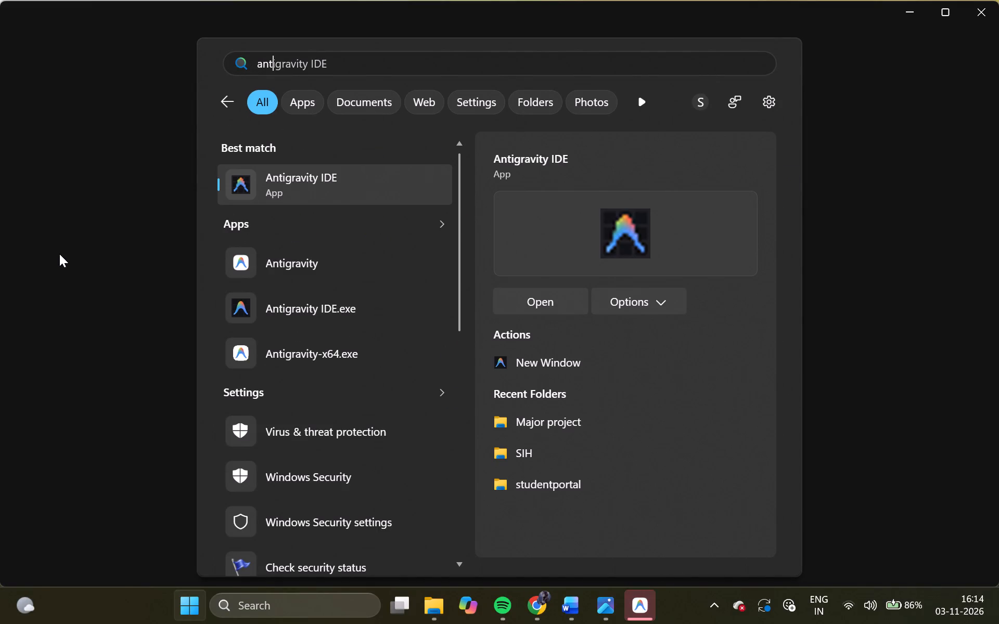
{"action": "key", "text": "Return"}
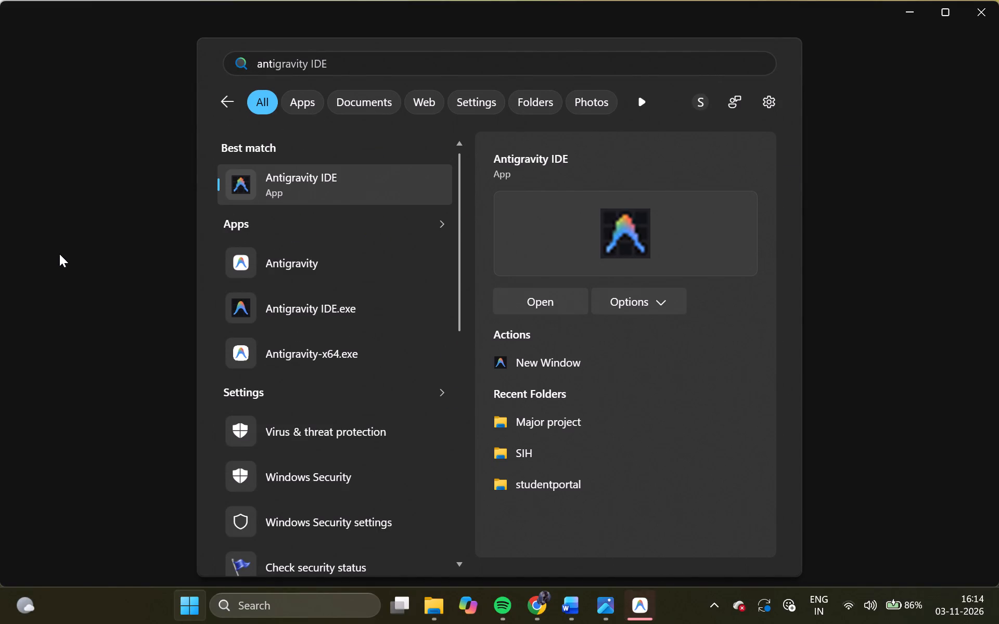
{"action": "left_click", "coordinate": [556, 316]}
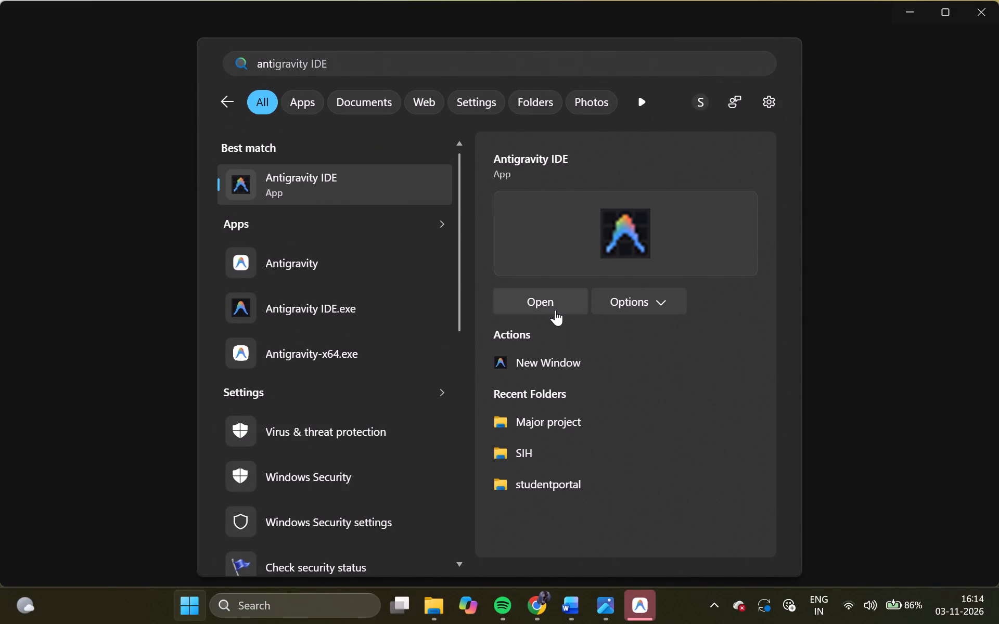
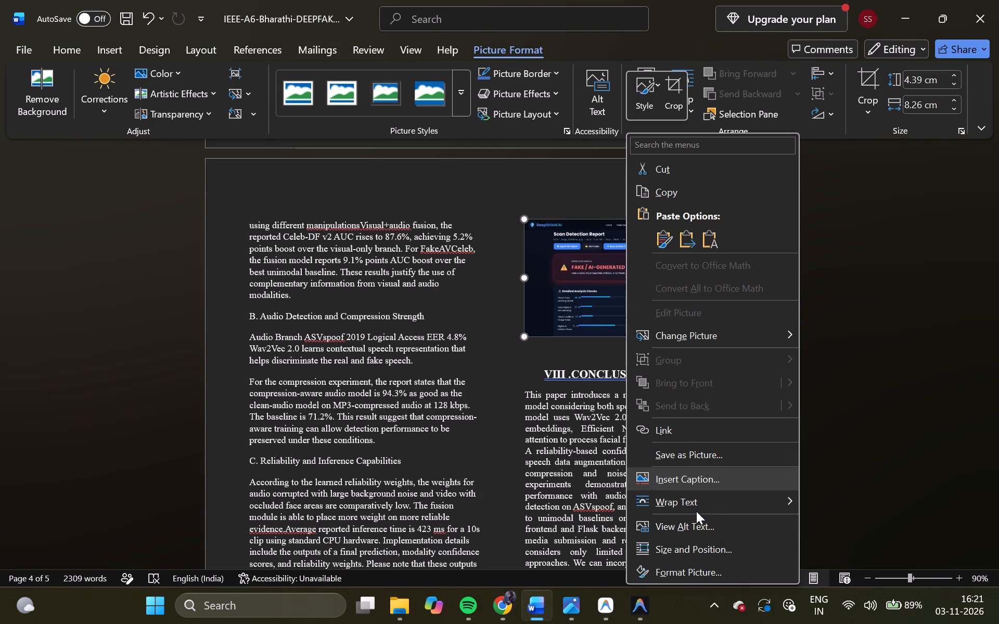
{"action": "left_click", "coordinate": [688, 477]}
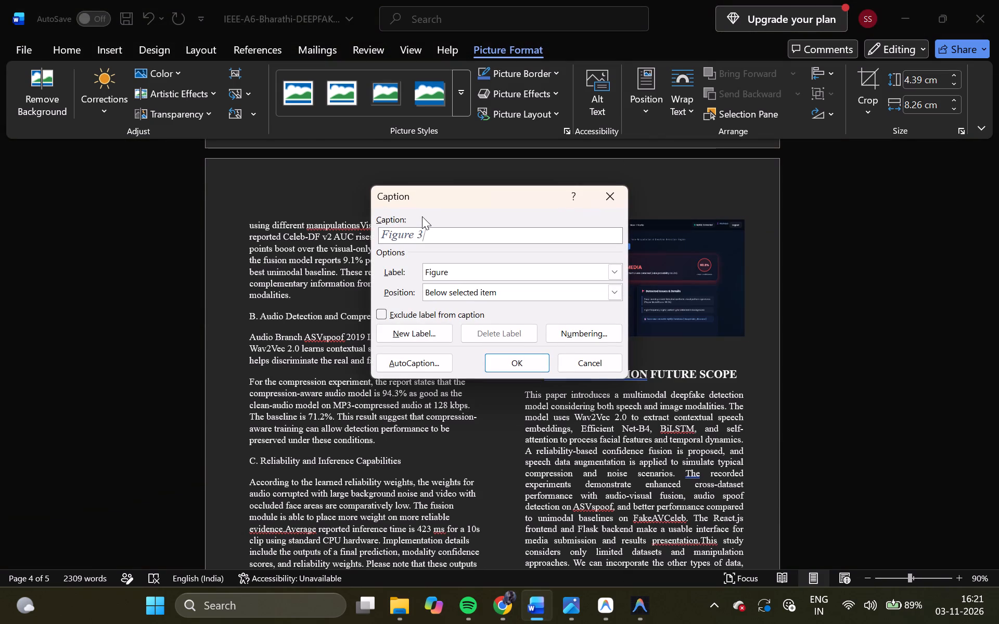
{"action": "key", "text": "ctrl+v"}
{"action": "key", "text": "Left"}
{"action": "key", "text": "Left"}
{"action": "key", "text": "Left"}
{"action": "key", "text": "Left"}
{"action": "key", "text": "Left"}
{"action": "key", "text": "Left"}
{"action": "key", "text": "Left"}
{"action": "key", "text": "Left"}
{"action": "key", "text": "Left"}
{"action": "key", "text": "Left"}
{"action": "key", "text": "Left"}
{"action": "key", "text": "Left"}
{"action": "key", "text": "Left"}
{"action": "key", "text": "Left"}
{"action": "key", "text": "Left"}
{"action": "key", "text": "Left"}
{"action": "key", "text": "Left"}
{"action": "key", "text": "Left"}
{"action": "key", "text": "Left"}
{"action": "key", "text": "Left"}
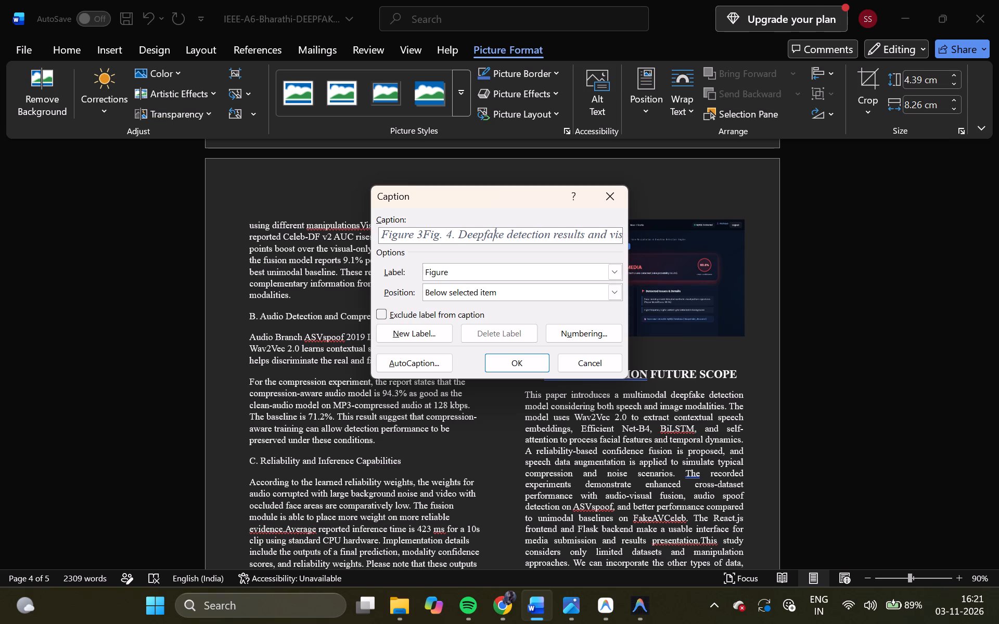
{"action": "key", "text": "Right"}
{"action": "key", "text": "Right"}
{"action": "key", "text": "Right"}
{"action": "key", "text": "Right"}
{"action": "key", "text": "Right"}
{"action": "key", "text": "Right"}
{"action": "key", "text": "Right"}
{"action": "key", "text": "BackSpace"}
{"action": "key", "text": "BackSpace"}
{"action": "key", "text": "BackSpace"}
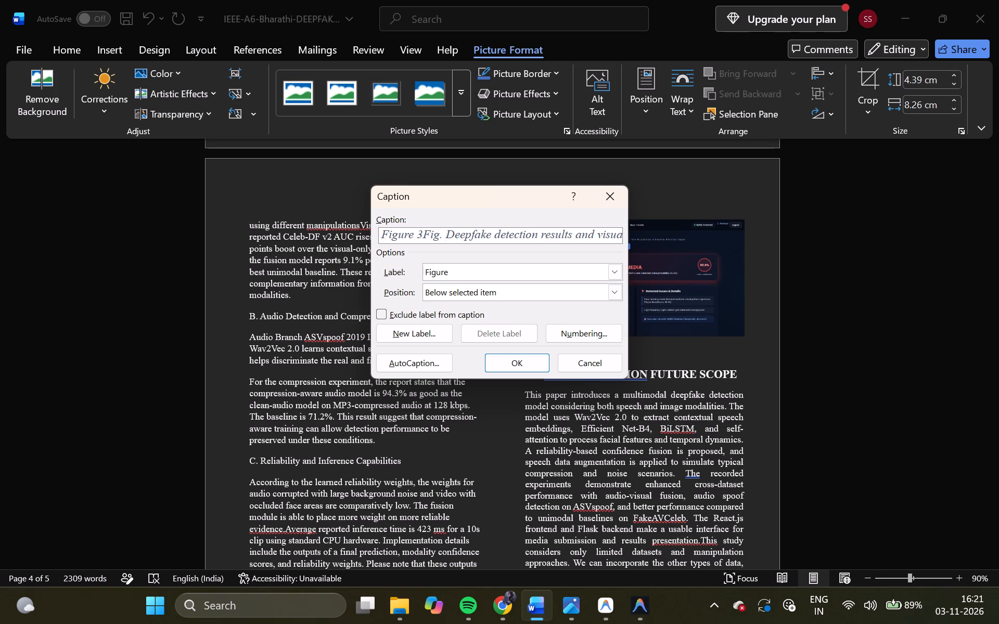
{"action": "key", "text": "BackSpace"}
{"action": "key", "text": "BackSpace"}
{"action": "key", "text": "BackSpace"}
{"action": "key", "text": "BackSpace"}
{"action": "key", "text": "BackSpace"}
{"action": "key", "text": "shift+colon"}
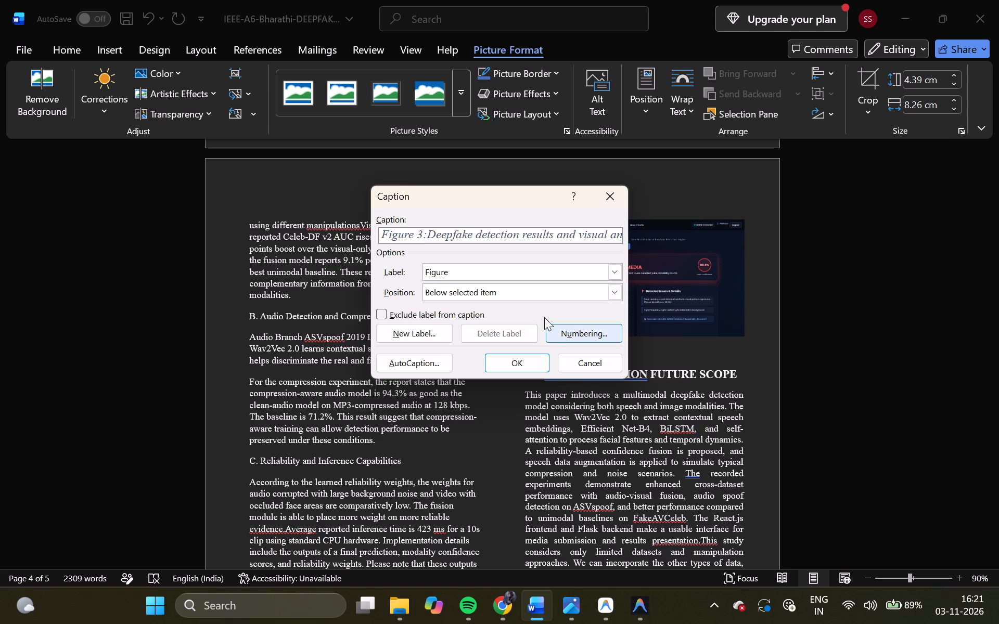
{"action": "left_click", "coordinate": [510, 358]}
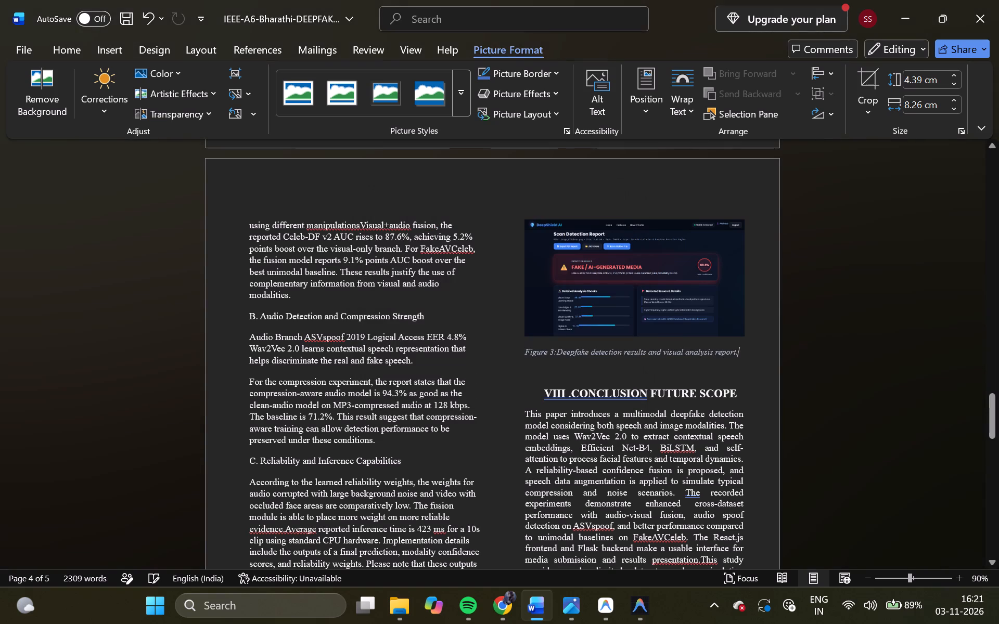
Centre the Figure 3 caption under the scan report picture.
{"action": "left_click_drag", "start_coordinate": [738, 351], "coordinate": [519, 345]}
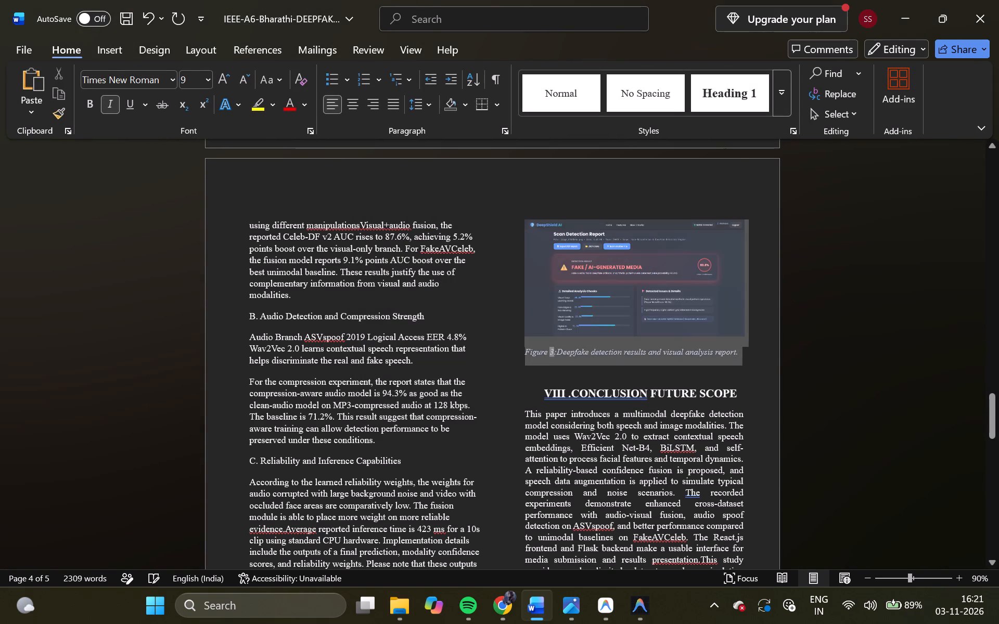
{"action": "left_click_drag", "start_coordinate": [519, 345], "coordinate": [529, 356]}
{"action": "left_click", "coordinate": [352, 101]}
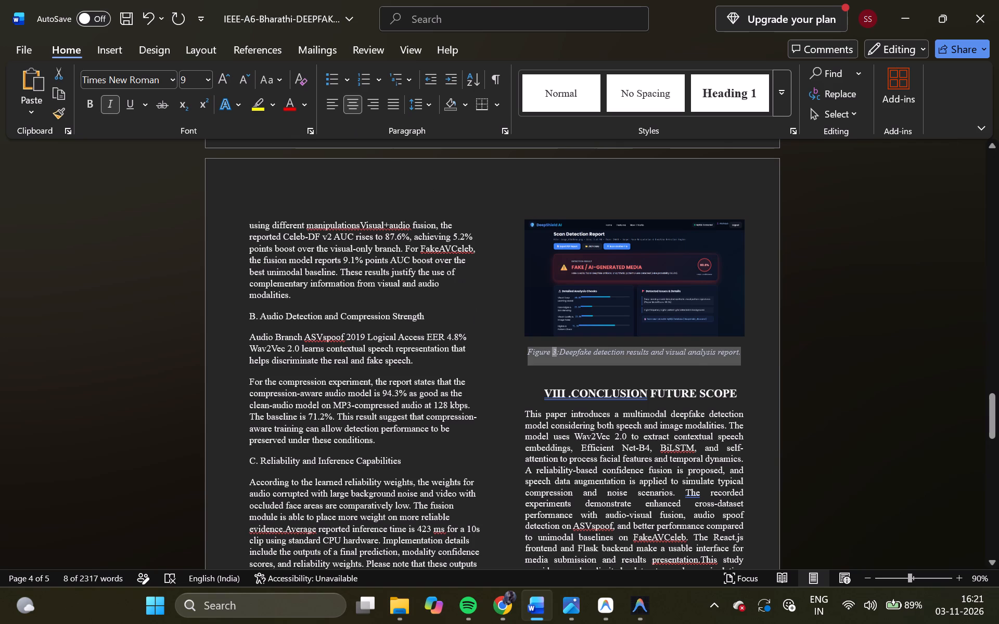
Justify the text of sections C. Reliability and Inference Capabilities and B. Audio Detection and Compression Strength.
{"action": "scroll", "coordinate": [478, 330], "scroll_direction": "down", "scroll_amount": 1}
{"action": "left_click_drag", "start_coordinate": [329, 381], "coordinate": [297, 372]}
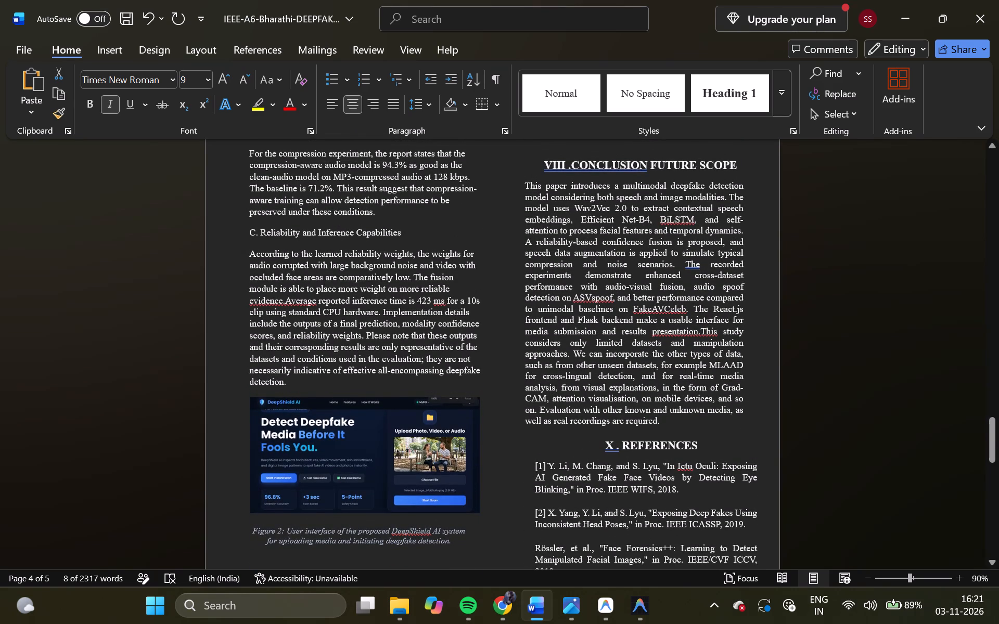
{"action": "left_click_drag", "start_coordinate": [297, 372], "coordinate": [246, 238]}
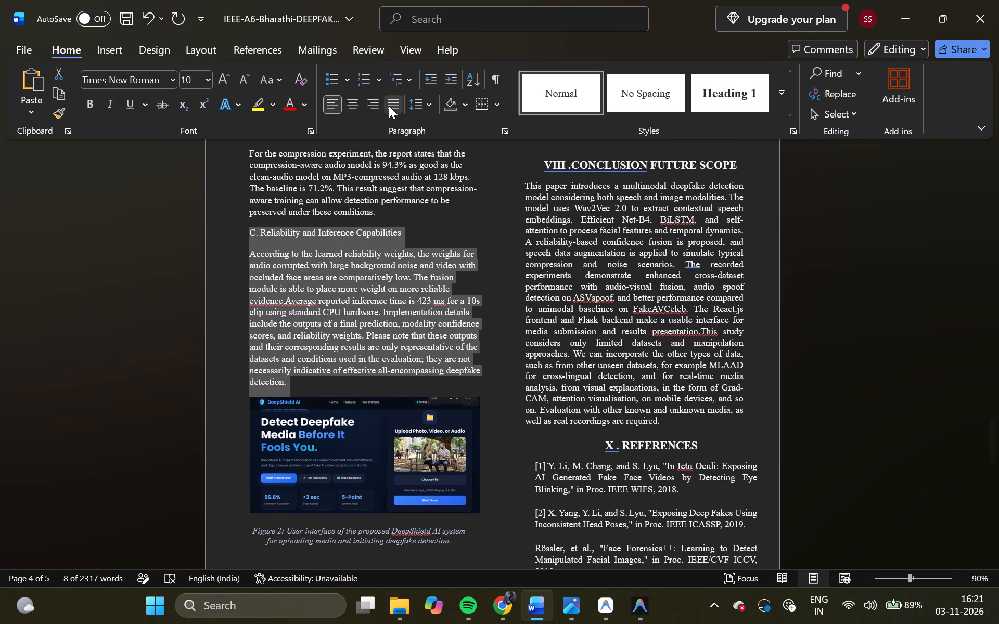
{"action": "left_click", "coordinate": [389, 106]}
{"action": "scroll", "coordinate": [383, 276], "scroll_direction": "up", "scroll_amount": 1}
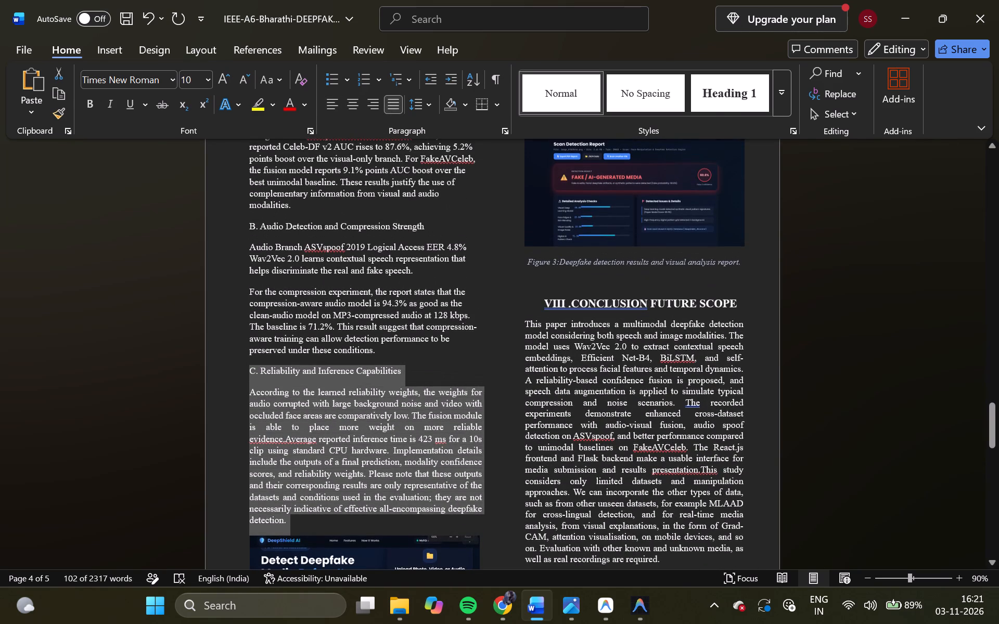
{"action": "left_click_drag", "start_coordinate": [380, 359], "coordinate": [245, 232]}
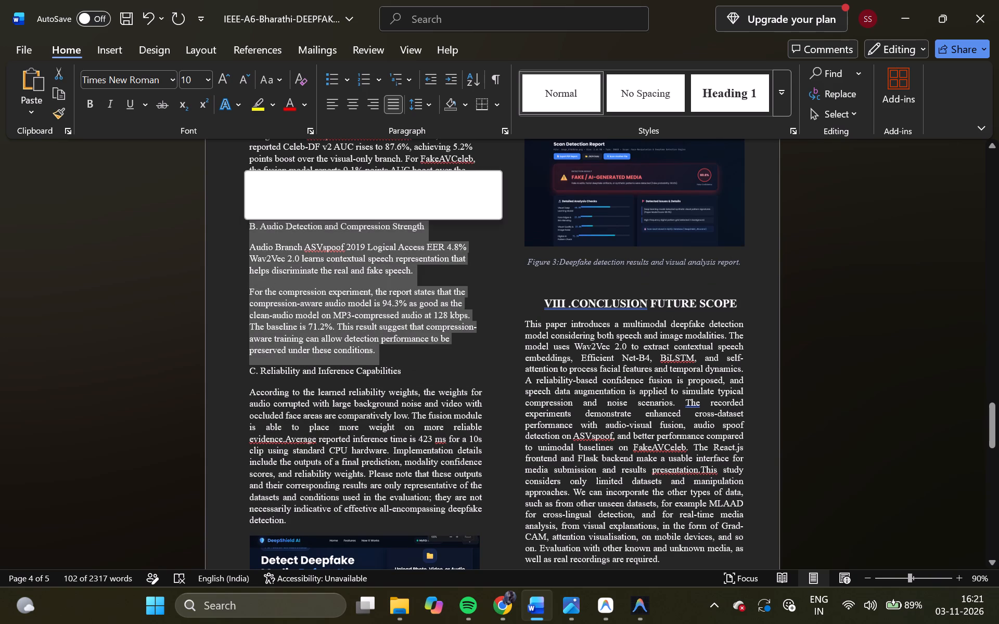
{"action": "left_click", "coordinate": [397, 111]}
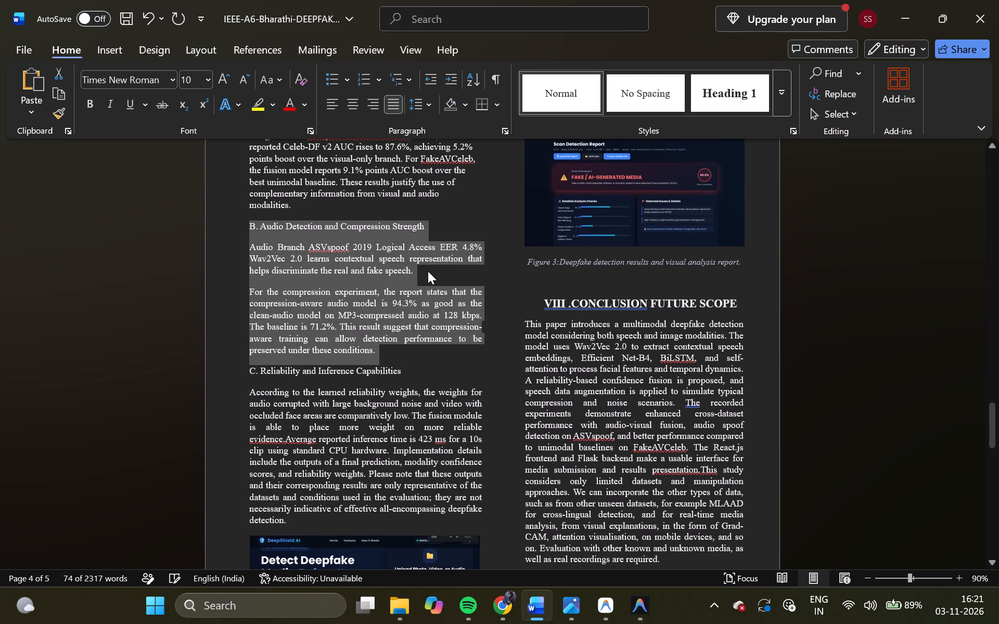
Merge the two paragraphs of section B by removing the break before "For the compression experiment".
{"action": "left_click", "coordinate": [428, 271]}
{"action": "left_click_drag", "start_coordinate": [428, 271], "coordinate": [239, 287]}
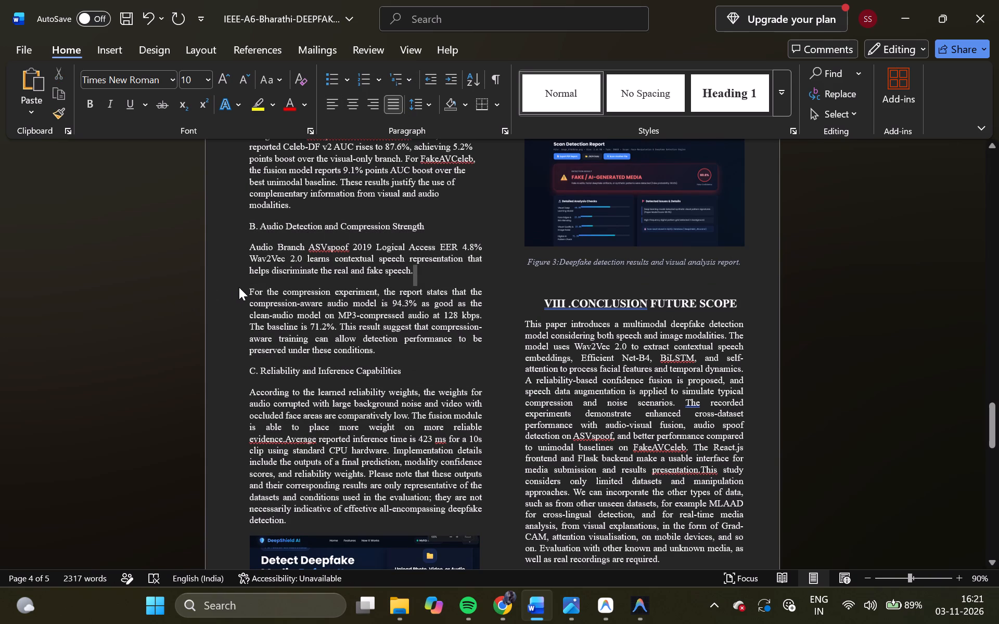
{"action": "left_click_drag", "start_coordinate": [239, 287], "coordinate": [241, 287]}
{"action": "key", "text": "BackSpace"}
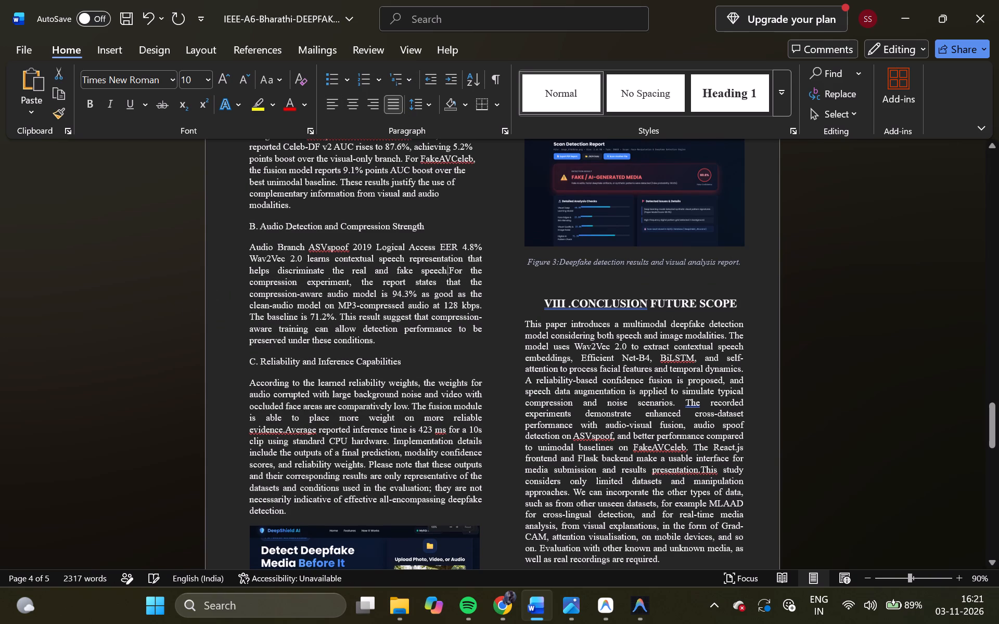
Justify the Visual and Multimodal Output paragraph that continues at the start of page 4.
{"action": "scroll", "coordinate": [380, 257], "scroll_direction": "up", "scroll_amount": 2}
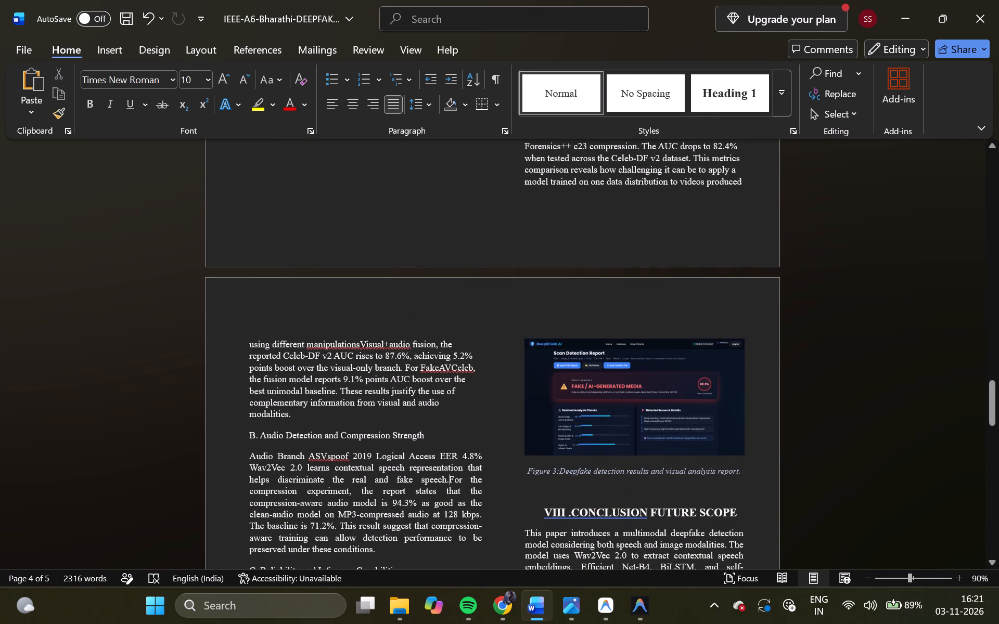
{"action": "left_click_drag", "start_coordinate": [297, 414], "coordinate": [242, 346]}
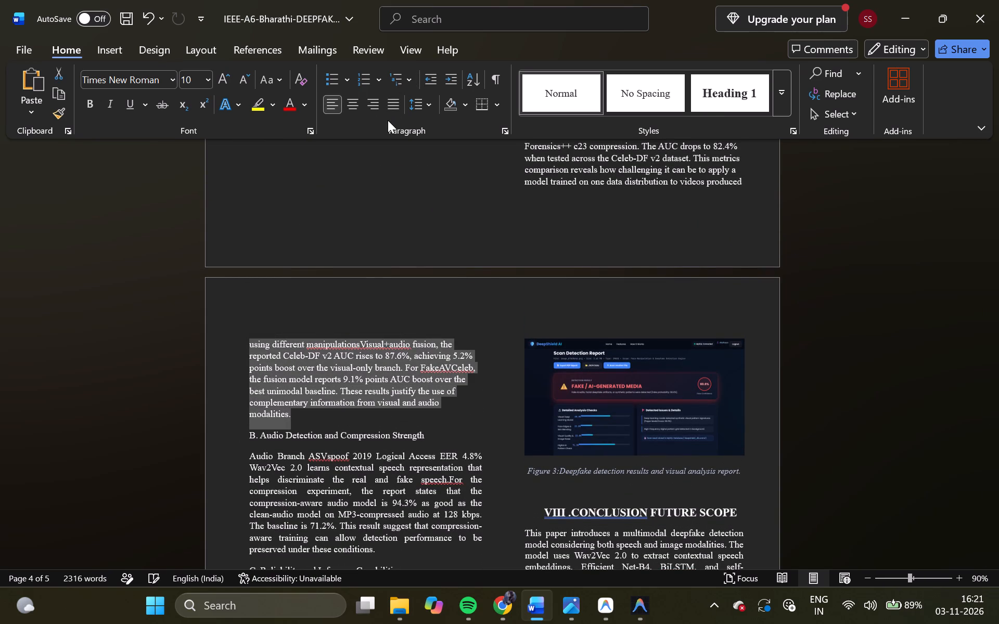
{"action": "left_click", "coordinate": [391, 113]}
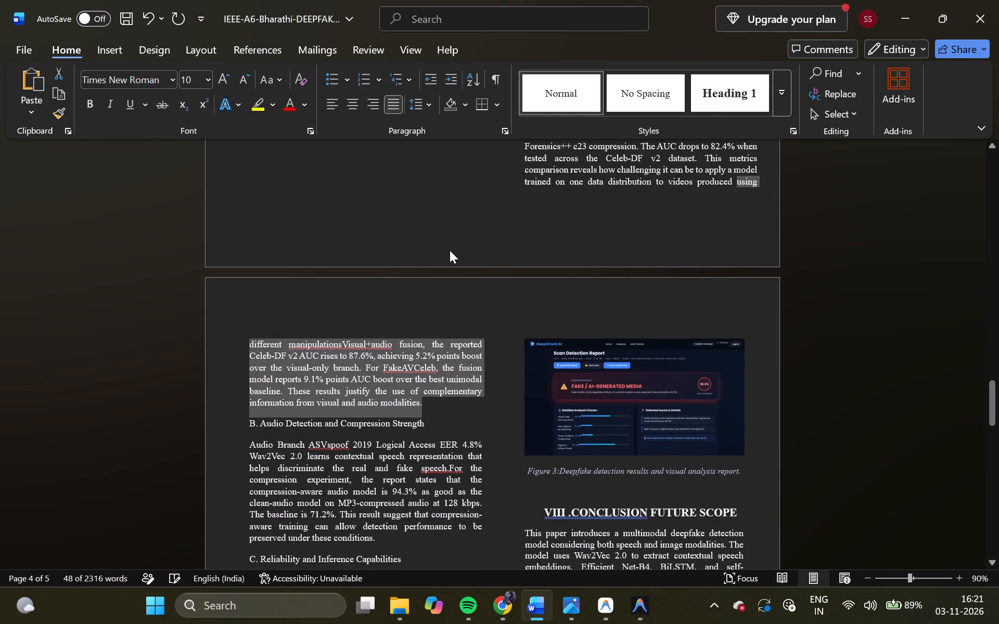
Examine the layout of the results table, figures and references across the paper's pages.
{"action": "scroll", "coordinate": [450, 250], "scroll_direction": "up", "scroll_amount": 2}
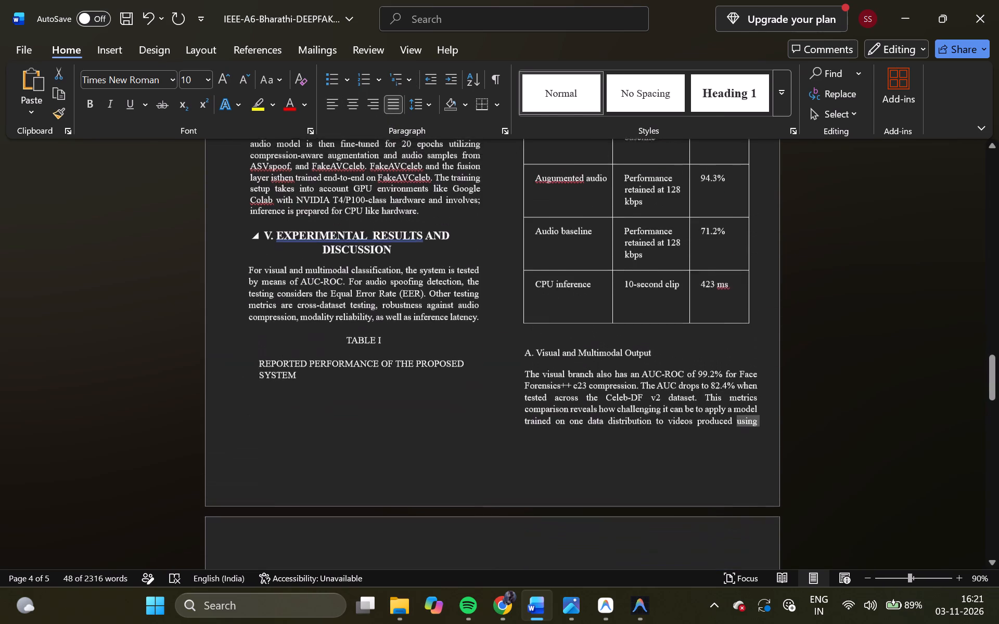
{"action": "scroll", "coordinate": [450, 250], "scroll_direction": "up", "scroll_amount": 2}
{"action": "scroll", "coordinate": [450, 250], "scroll_direction": "down", "scroll_amount": 2}
{"action": "scroll", "coordinate": [450, 250], "scroll_direction": "up", "scroll_amount": 2}
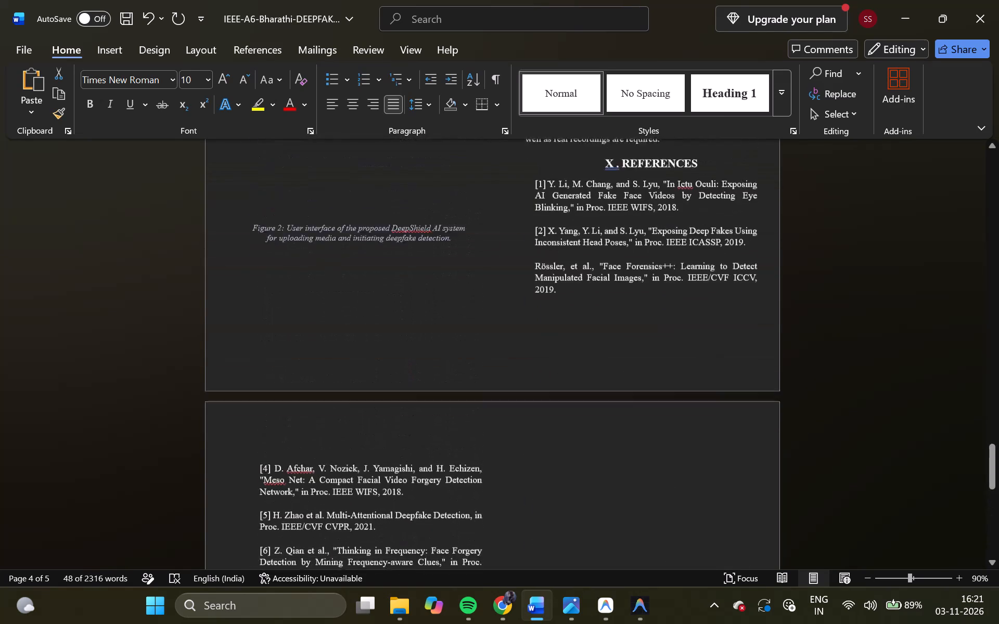
{"action": "scroll", "coordinate": [450, 250], "scroll_direction": "up", "scroll_amount": 5}
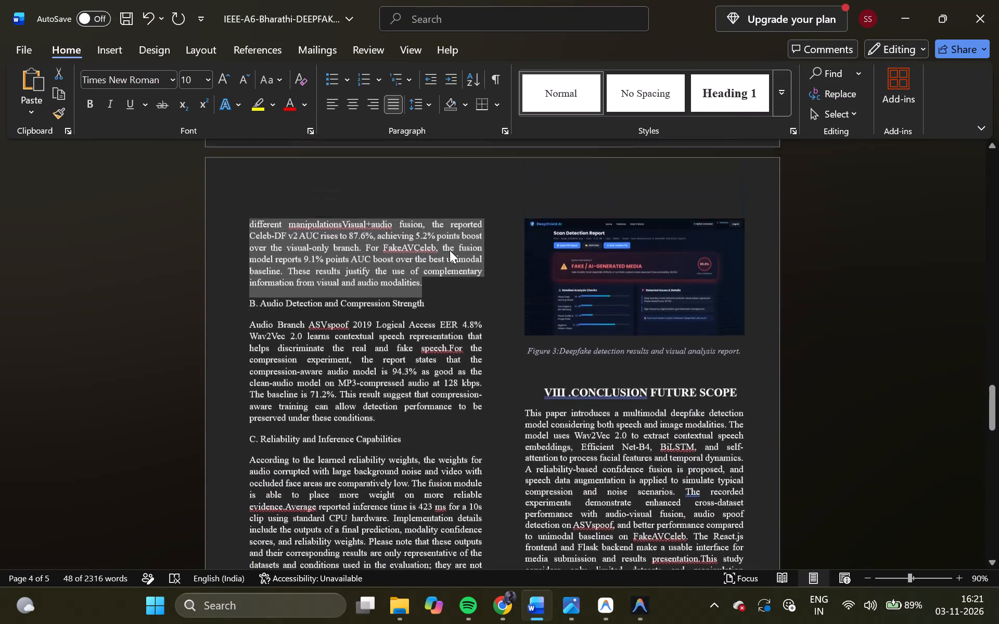
{"action": "scroll", "coordinate": [450, 250], "scroll_direction": "up", "scroll_amount": 1}
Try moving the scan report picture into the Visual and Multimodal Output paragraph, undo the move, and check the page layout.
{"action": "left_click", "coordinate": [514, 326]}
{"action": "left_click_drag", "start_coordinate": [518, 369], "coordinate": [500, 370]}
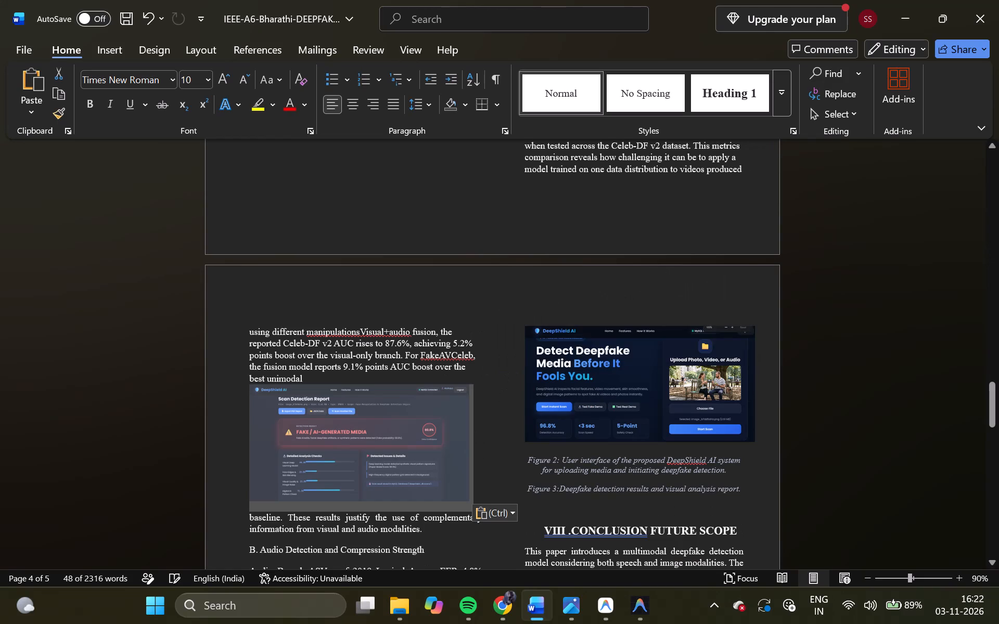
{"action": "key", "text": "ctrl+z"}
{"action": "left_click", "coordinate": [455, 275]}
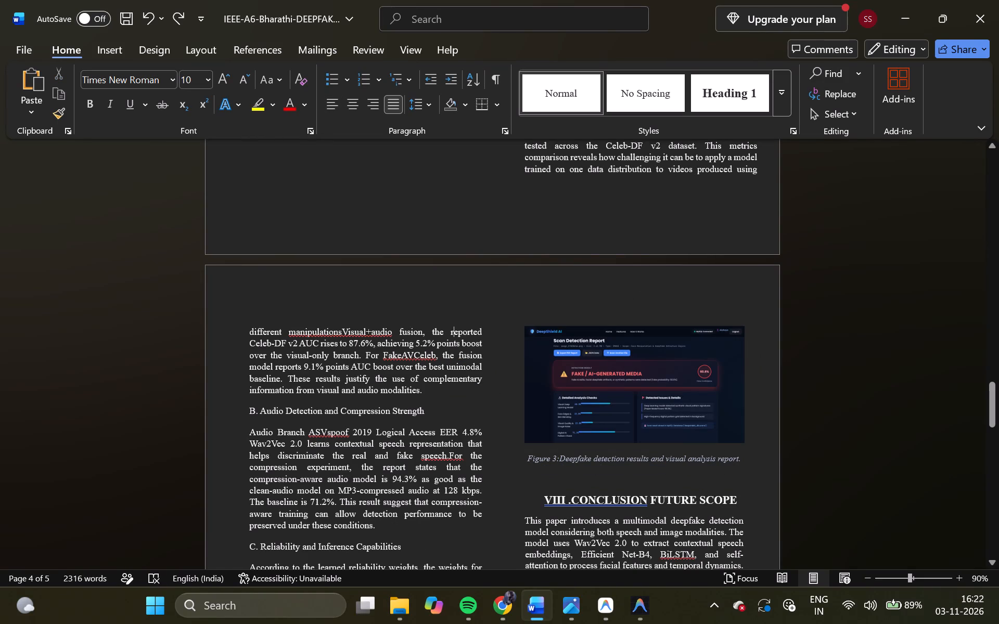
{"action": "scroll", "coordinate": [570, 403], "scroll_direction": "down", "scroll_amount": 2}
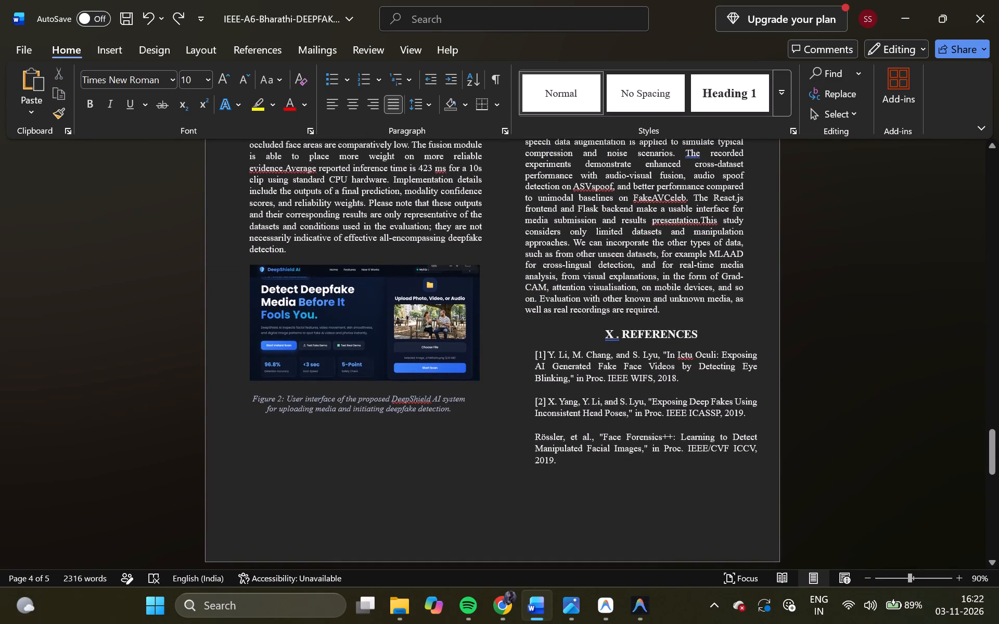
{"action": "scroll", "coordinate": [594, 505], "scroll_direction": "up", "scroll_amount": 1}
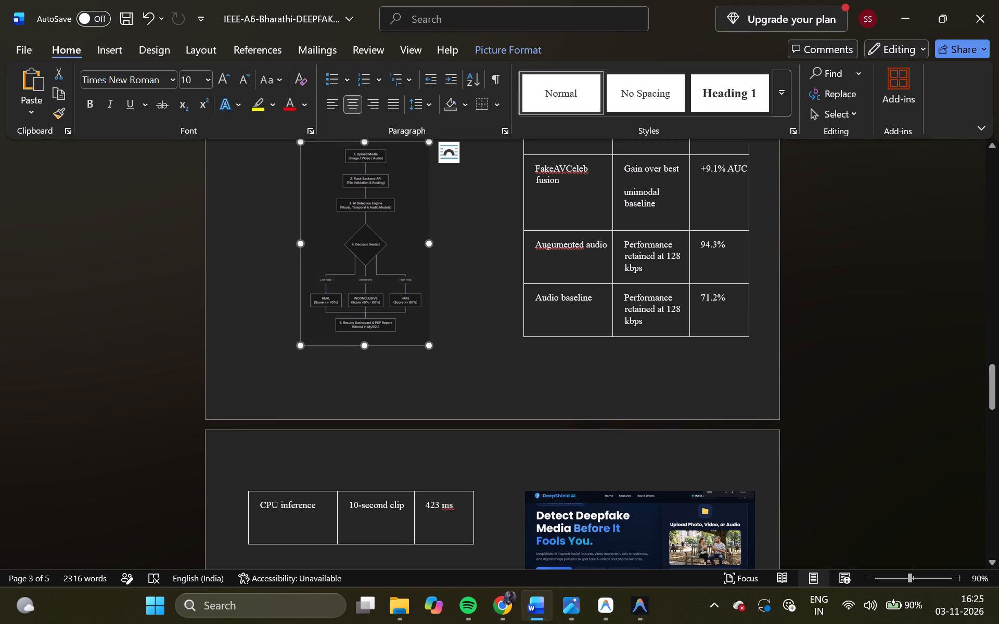
{"action": "right_click", "coordinate": [353, 303]}
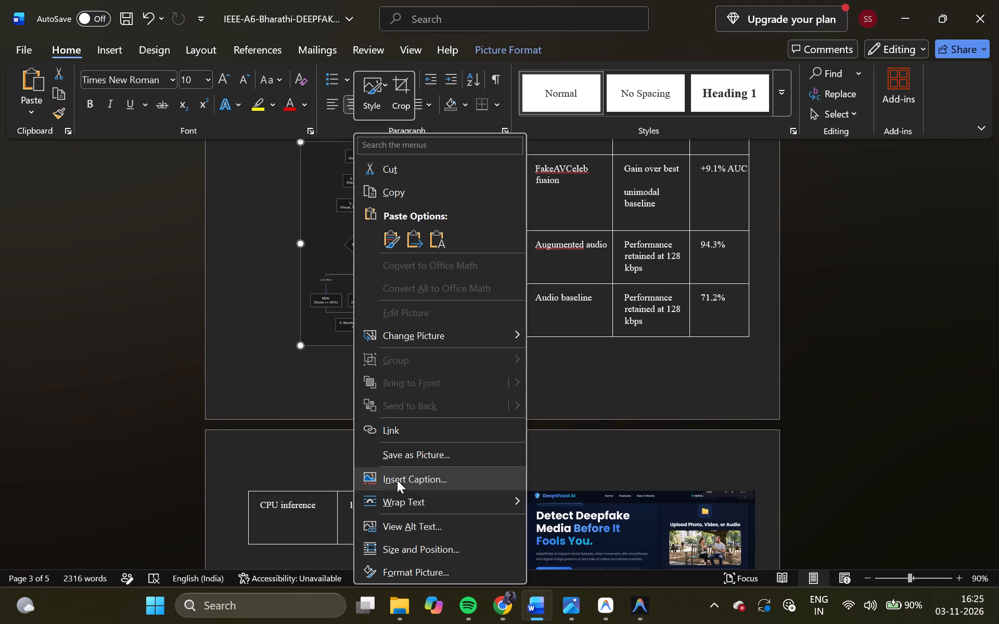
{"action": "left_click", "coordinate": [397, 481]}
{"action": "key", "text": "ctrl+v"}
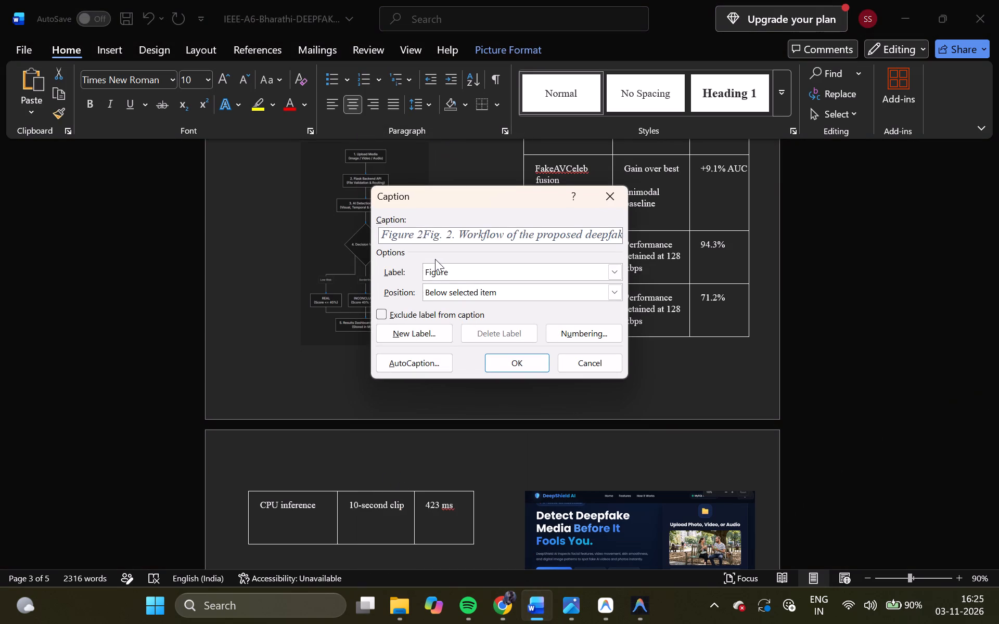
{"action": "scroll", "coordinate": [421, 231], "scroll_direction": "right", "scroll_amount": 1}
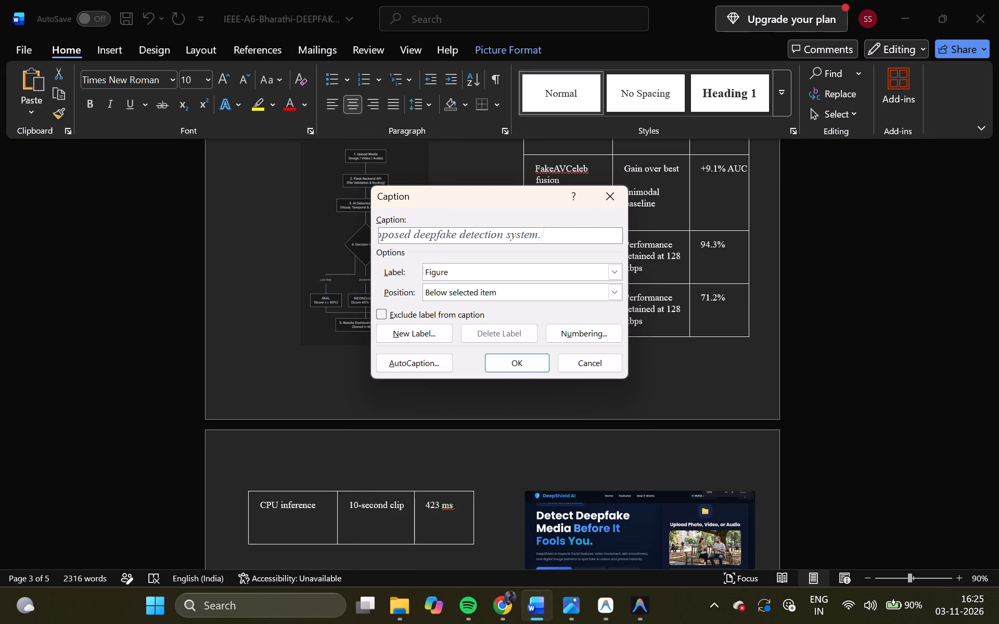
{"action": "key", "text": "Left"}
{"action": "key", "text": "Left"}
{"action": "key", "text": "Left"}
{"action": "key", "text": "Left"}
{"action": "key", "text": "Left"}
{"action": "key", "text": "Left"}
{"action": "key", "text": "Left"}
{"action": "key", "text": "Left"}
{"action": "key", "text": "Left"}
{"action": "key", "text": "Left"}
{"action": "key", "text": "Left"}
{"action": "key", "text": "Left"}
{"action": "key", "text": "Left"}
{"action": "key", "text": "Left"}
{"action": "key", "text": "Left"}
{"action": "key", "text": "Left"}
{"action": "key", "text": "Left"}
{"action": "key", "text": "Left"}
{"action": "key", "text": "Left"}
{"action": "key", "text": "Left"}
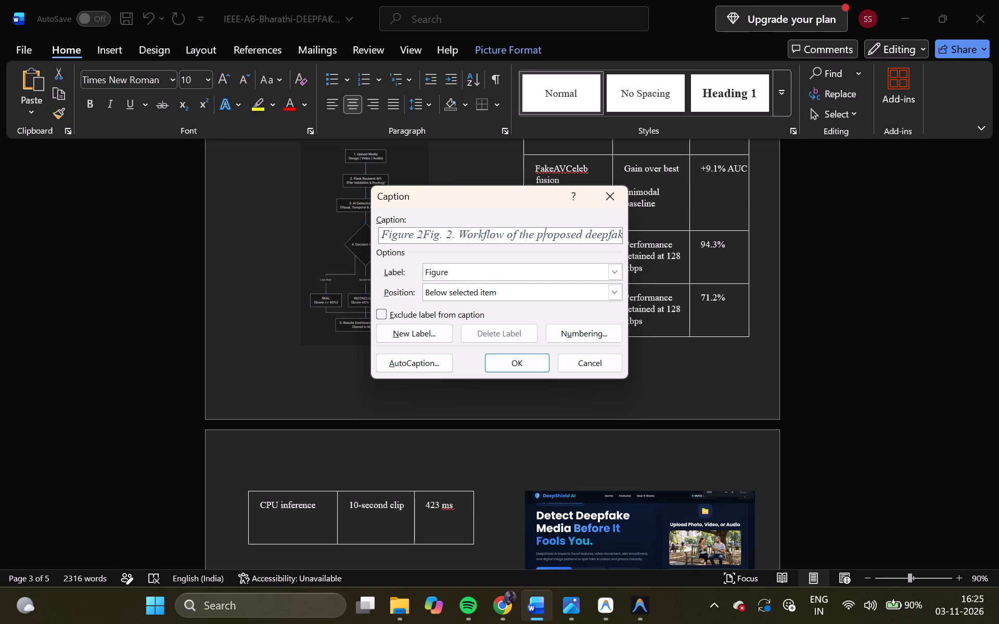
{"action": "key", "text": "Left"}
{"action": "key", "text": "Left"}
{"action": "key", "text": "Left"}
{"action": "key", "text": "Left"}
{"action": "key", "text": "Left"}
{"action": "key", "text": "Left"}
{"action": "key", "text": "Left"}
{"action": "key", "text": "Left"}
{"action": "key", "text": "Left"}
{"action": "key", "text": "Left"}
{"action": "key", "text": "Left"}
{"action": "key", "text": "Left"}
{"action": "key", "text": "Left"}
{"action": "key", "text": "Left"}
{"action": "key", "text": "Left"}
{"action": "key", "text": "Left"}
{"action": "key", "text": "Left"}
{"action": "key", "text": "Left"}
{"action": "key", "text": "Left"}
{"action": "key", "text": "Left"}
{"action": "key", "text": "Right"}
{"action": "key", "text": "Right"}
{"action": "key", "text": "Right"}
{"action": "key", "text": "BackSpace"}
{"action": "key", "text": "BackSpace"}
{"action": "key", "text": "BackSpace"}
{"action": "key", "text": "BackSpace"}
{"action": "key", "text": "BackSpace"}
{"action": "key", "text": "BackSpace"}
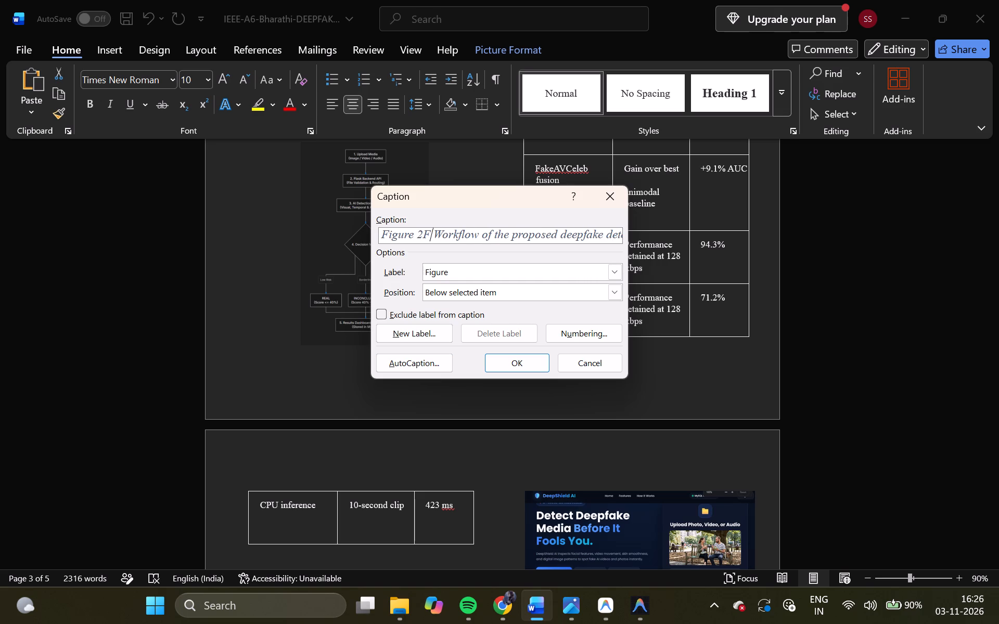
{"action": "key", "text": "BackSpace"}
{"action": "key", "text": "shift+colon"}
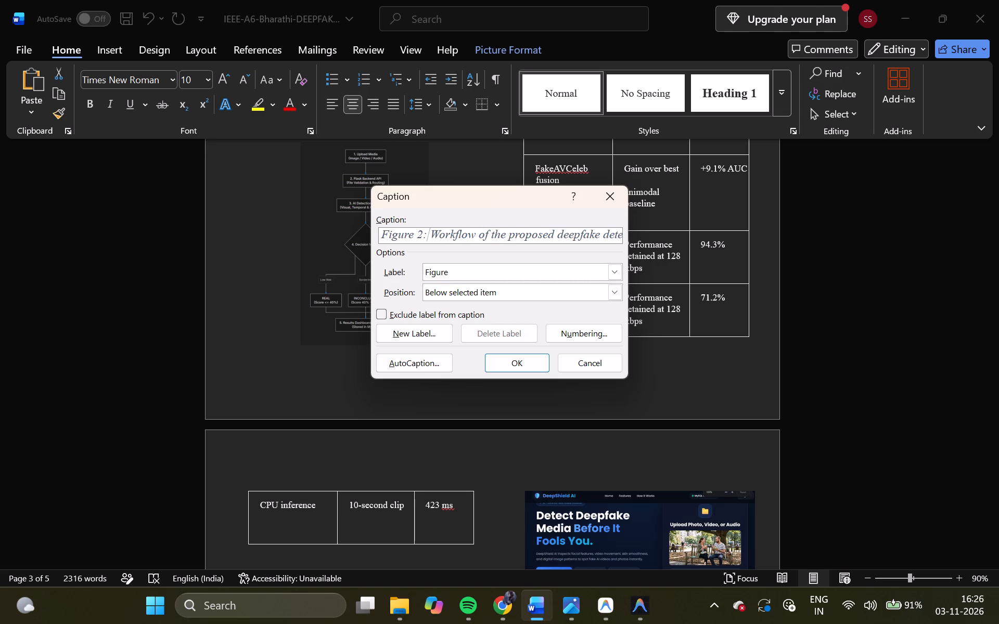
{"action": "left_click", "coordinate": [533, 367]}
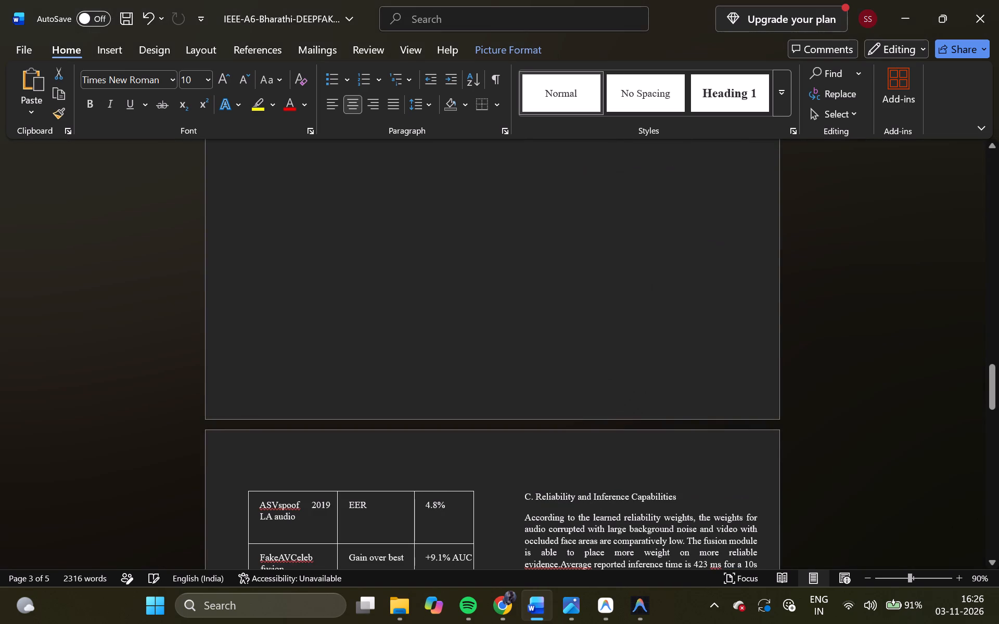
Shrink the workflow diagram proportionally so that it and its Figure 2 caption fit beneath the implementation paragraph in the same column.
{"action": "scroll", "coordinate": [448, 431], "scroll_direction": "up", "scroll_amount": 2}
{"action": "left_click", "coordinate": [648, 374]}
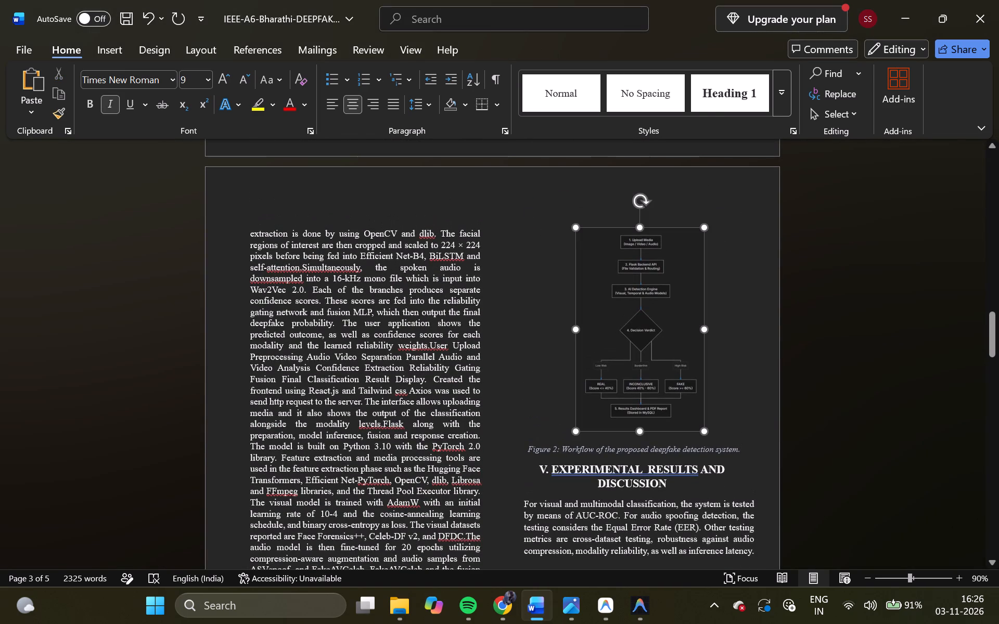
{"action": "left_click_drag", "start_coordinate": [706, 428], "coordinate": [698, 418]}
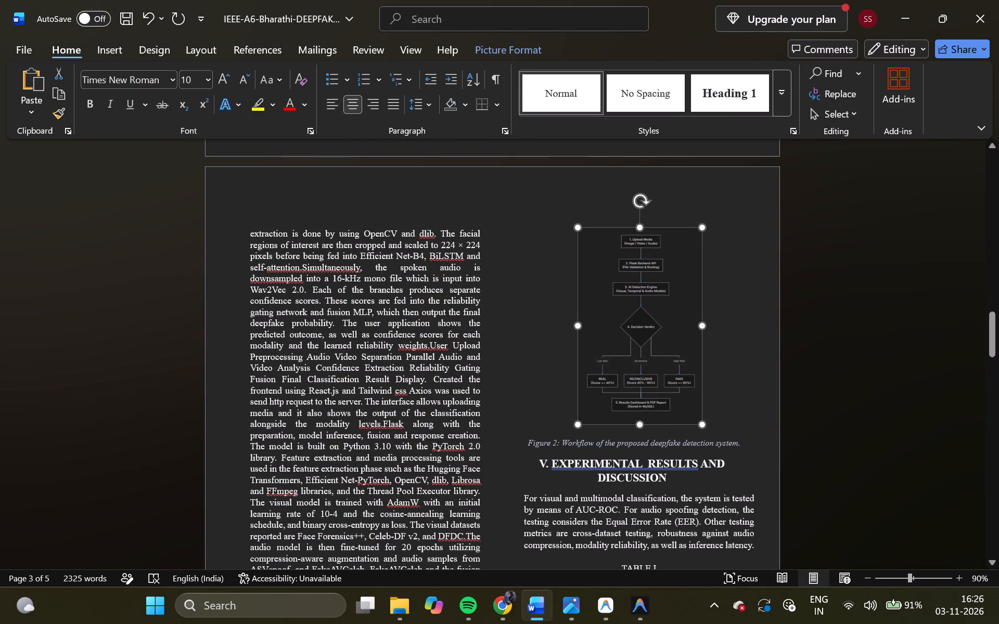
{"action": "left_click_drag", "start_coordinate": [698, 418], "coordinate": [672, 390]}
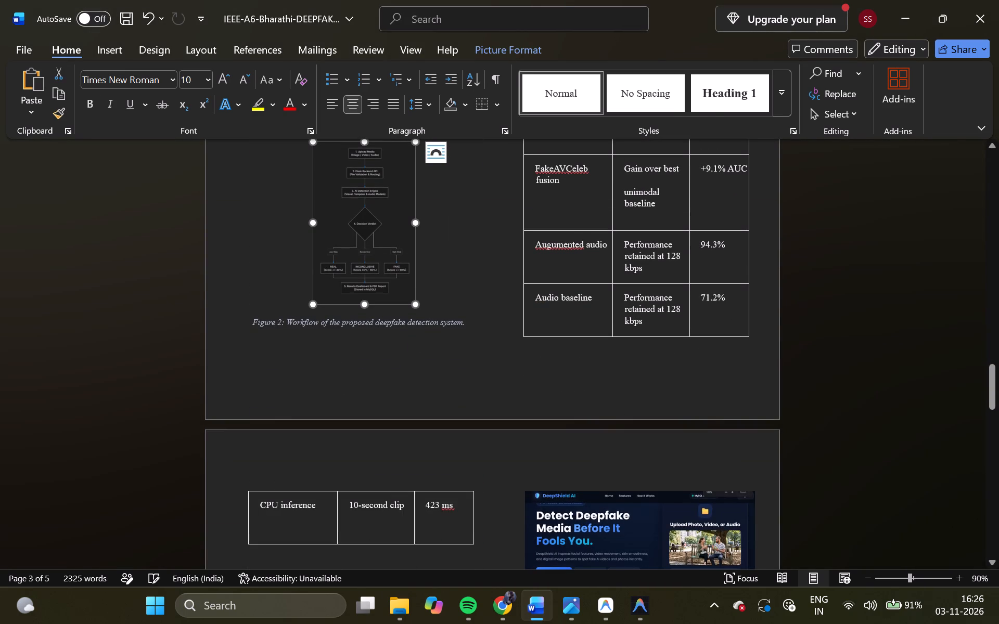
{"action": "left_click", "coordinate": [396, 219]}
{"action": "left_click_drag", "start_coordinate": [413, 303], "coordinate": [429, 326]}
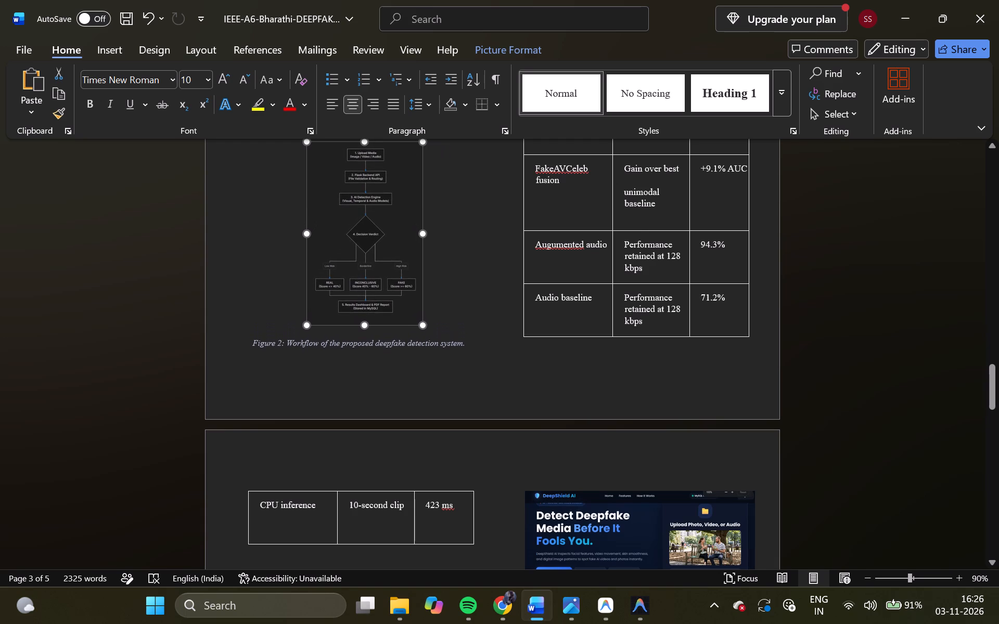
{"action": "left_click_drag", "start_coordinate": [429, 326], "coordinate": [420, 321]}
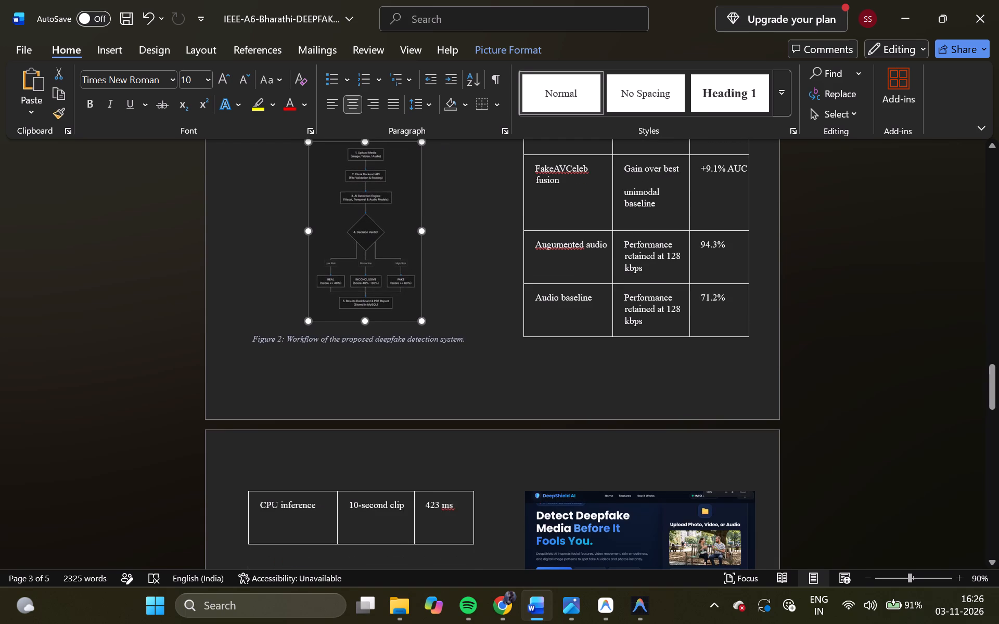
{"action": "left_click_drag", "start_coordinate": [420, 321], "coordinate": [426, 325]}
{"action": "left_click", "coordinate": [488, 344]}
Review the layout of the workflow diagram, its caption, the results table and the figures that follow.
{"action": "scroll", "coordinate": [488, 344], "scroll_direction": "up", "scroll_amount": 1}
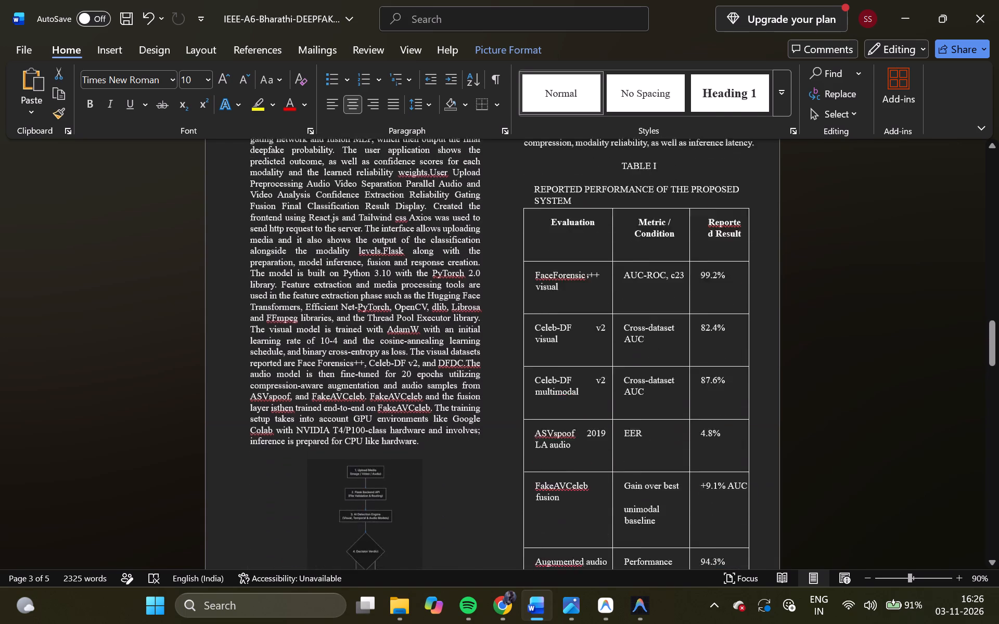
{"action": "scroll", "coordinate": [488, 344], "scroll_direction": "up", "scroll_amount": 2}
{"action": "scroll", "coordinate": [488, 344], "scroll_direction": "down", "scroll_amount": 2}
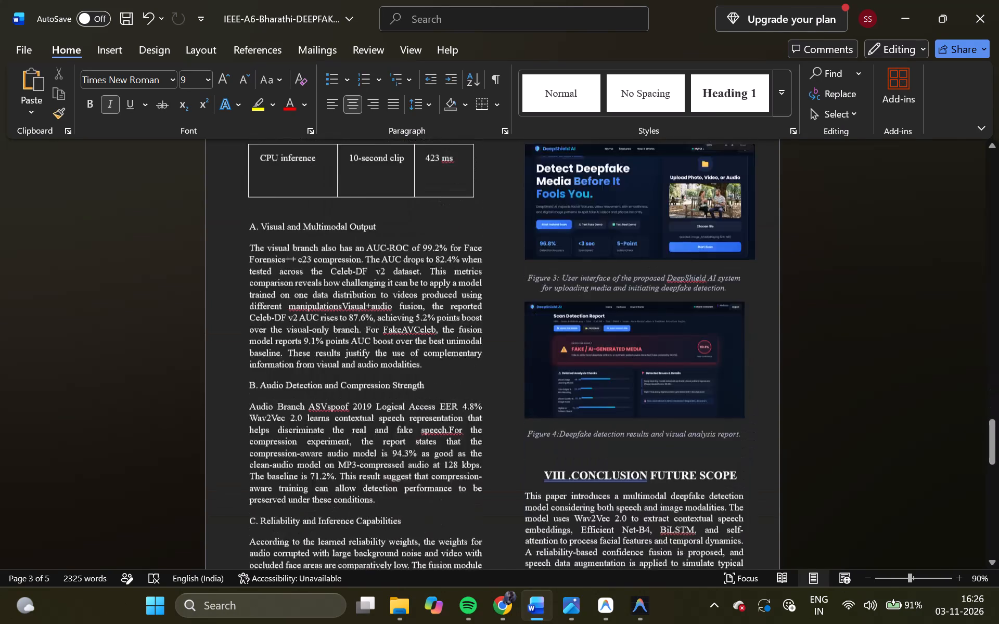
{"action": "scroll", "coordinate": [488, 344], "scroll_direction": "up", "scroll_amount": 2}
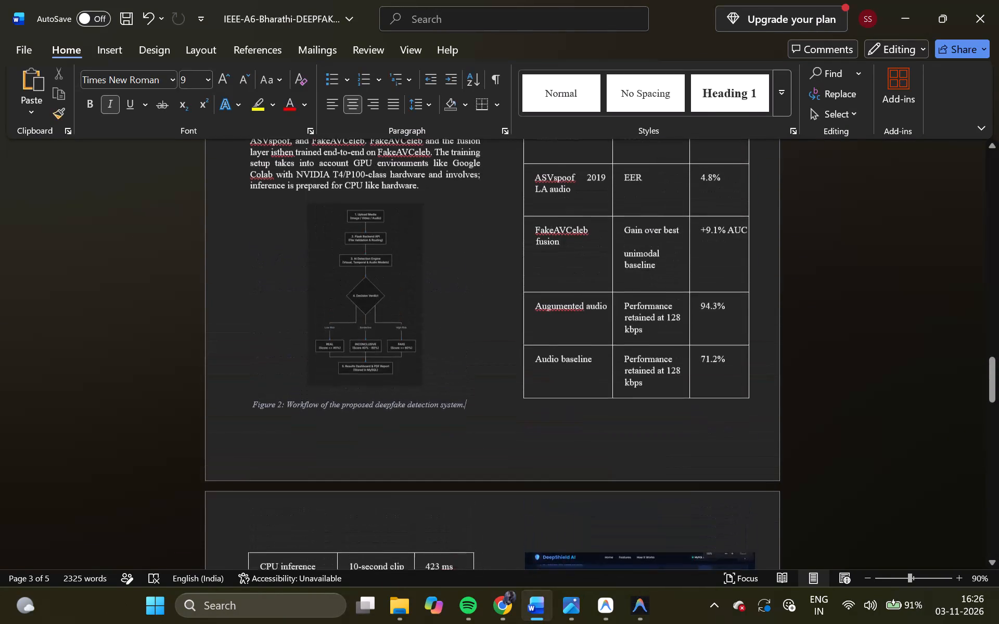
{"action": "scroll", "coordinate": [488, 344], "scroll_direction": "up", "scroll_amount": 1}
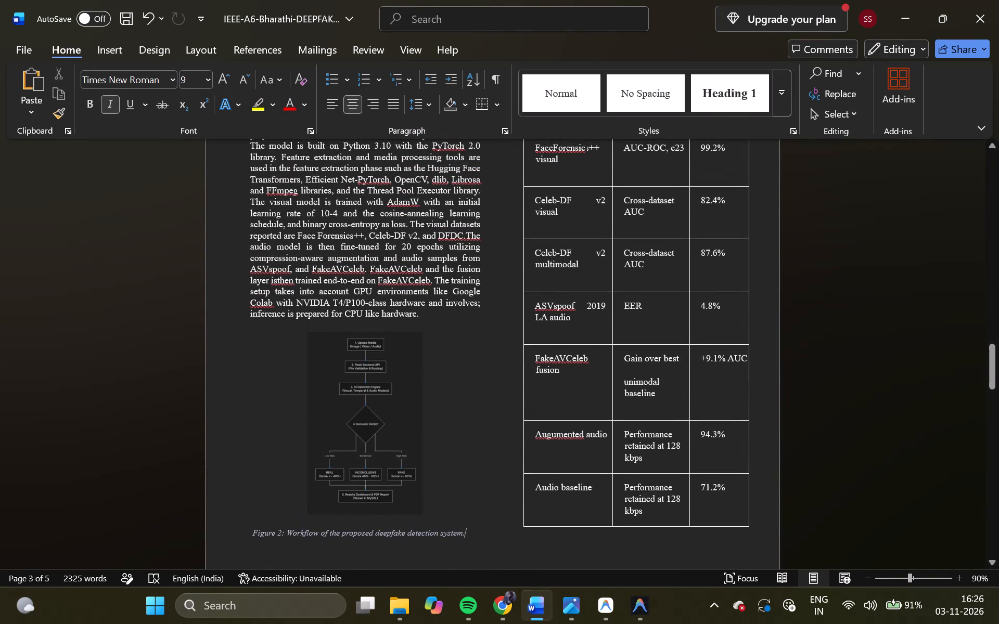
{"action": "scroll", "coordinate": [488, 344], "scroll_direction": "up", "scroll_amount": 1}
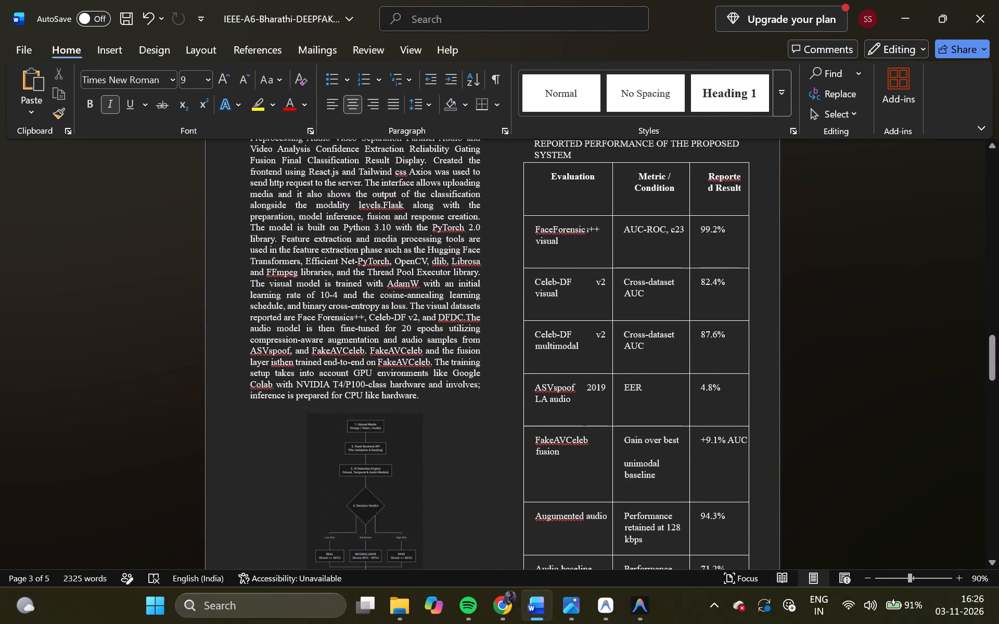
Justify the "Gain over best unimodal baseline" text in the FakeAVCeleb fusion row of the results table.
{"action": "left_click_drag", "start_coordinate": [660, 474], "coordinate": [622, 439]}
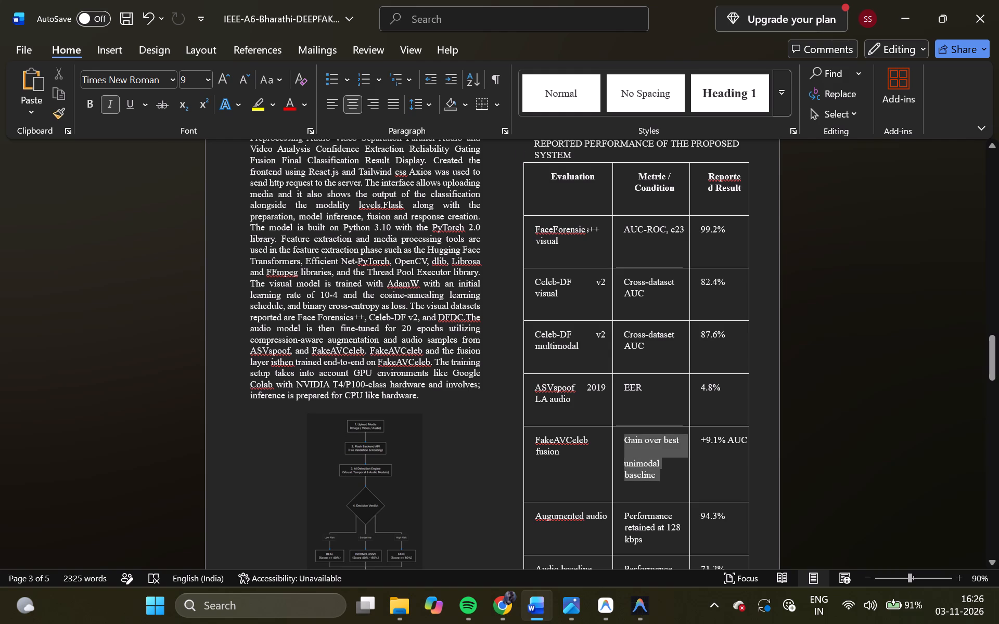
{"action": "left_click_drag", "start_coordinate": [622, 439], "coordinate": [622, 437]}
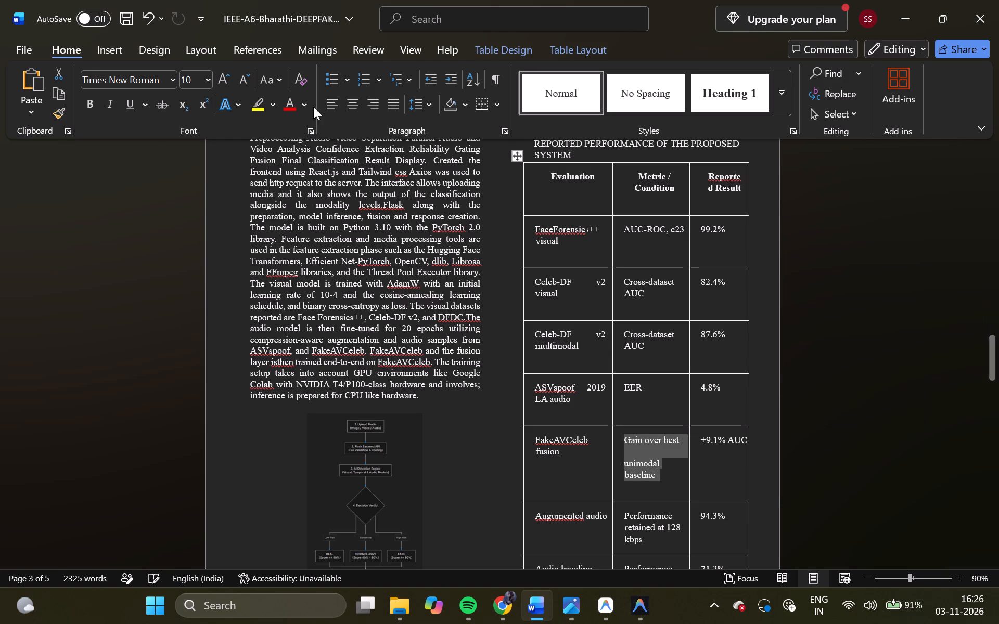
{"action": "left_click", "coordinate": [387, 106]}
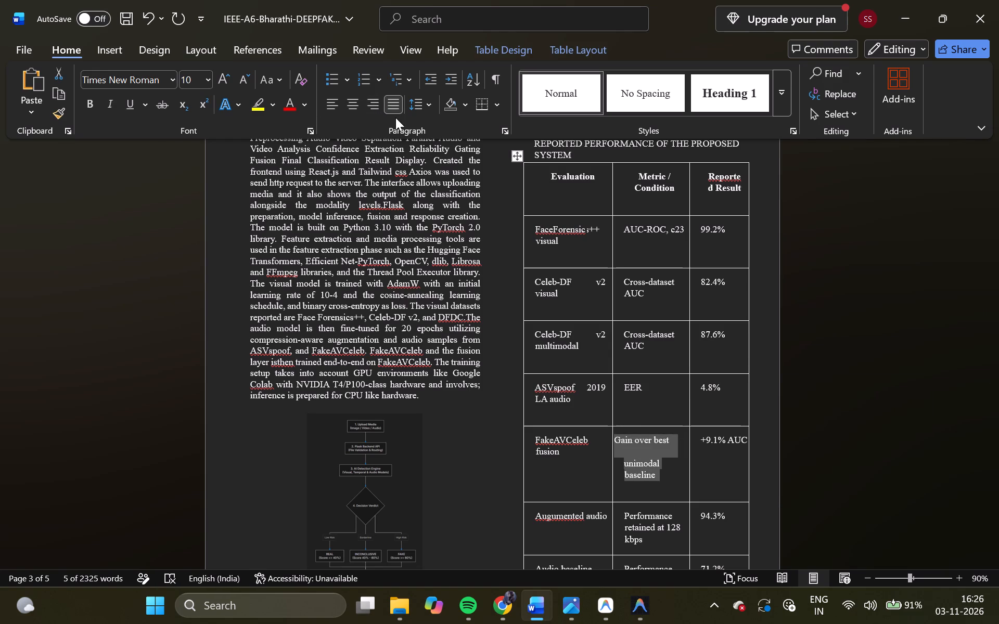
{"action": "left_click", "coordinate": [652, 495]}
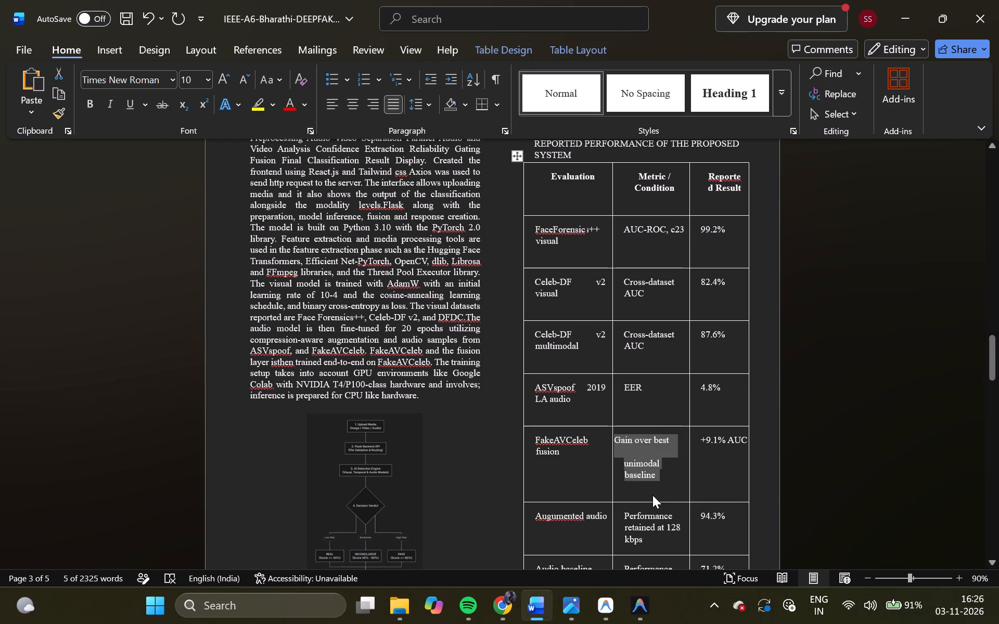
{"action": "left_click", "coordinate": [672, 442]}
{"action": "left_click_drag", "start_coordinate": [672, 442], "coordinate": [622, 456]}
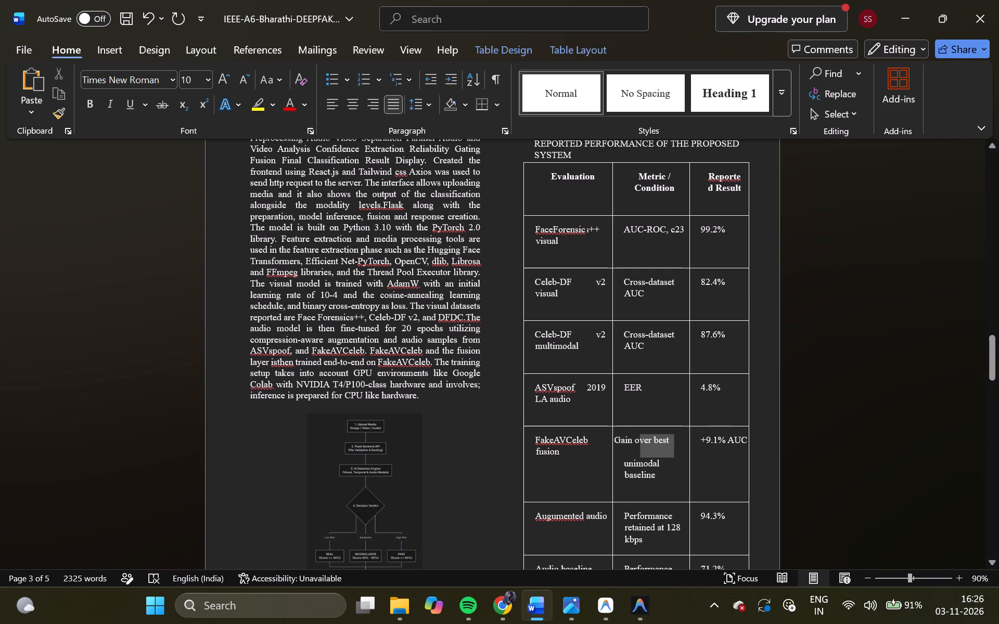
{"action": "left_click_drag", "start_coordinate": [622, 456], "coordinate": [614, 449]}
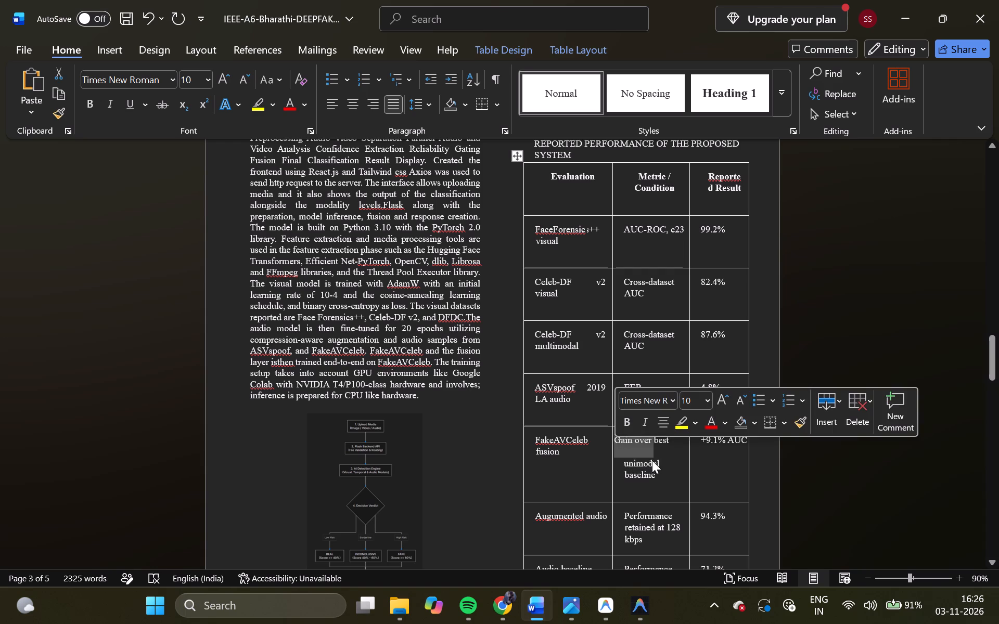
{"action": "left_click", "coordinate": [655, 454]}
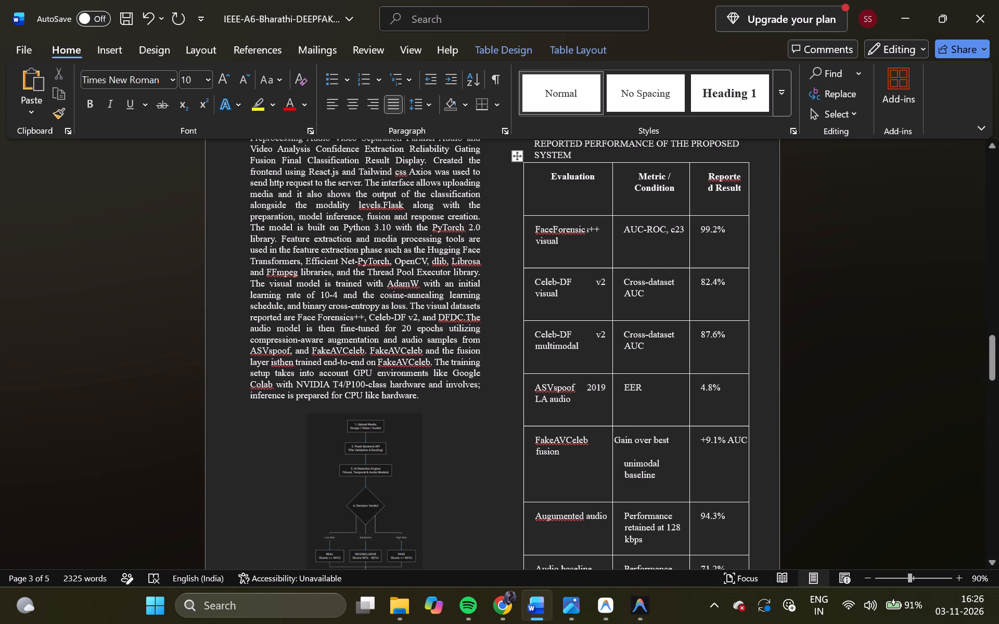
Join "unimodal baseline" onto "Gain over best" as one continuous phrase in the FakeAVCeleb fusion row, removing its indent and line gap.
{"action": "left_click", "coordinate": [625, 466]}
{"action": "key", "text": "BackSpace"}
{"action": "key", "text": "BackSpace"}
{"action": "key", "text": "BackSpace"}
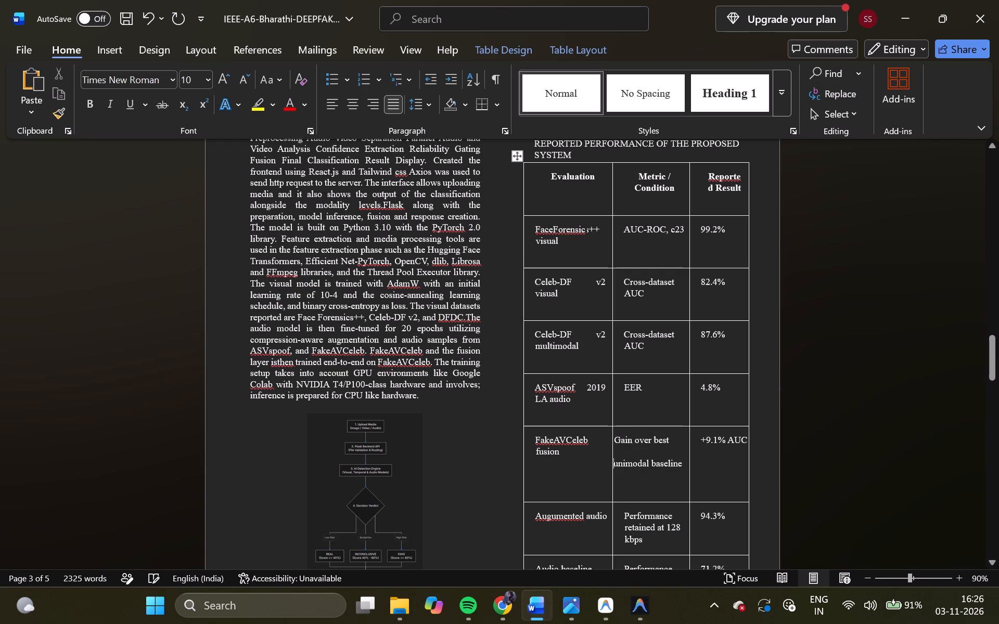
{"action": "key", "text": "BackSpace"}
{"action": "key", "text": "BackSpace"}
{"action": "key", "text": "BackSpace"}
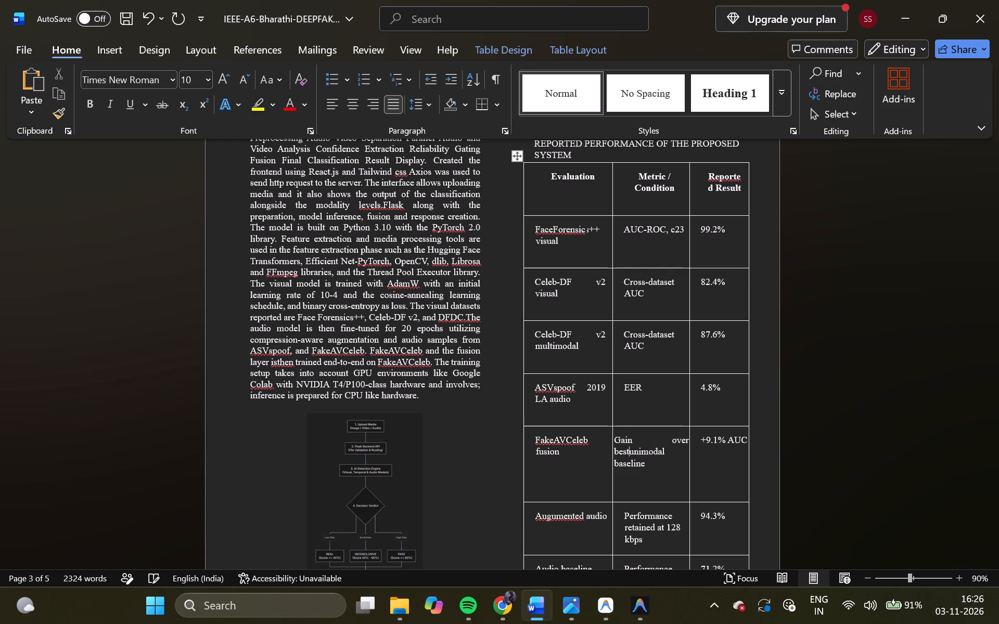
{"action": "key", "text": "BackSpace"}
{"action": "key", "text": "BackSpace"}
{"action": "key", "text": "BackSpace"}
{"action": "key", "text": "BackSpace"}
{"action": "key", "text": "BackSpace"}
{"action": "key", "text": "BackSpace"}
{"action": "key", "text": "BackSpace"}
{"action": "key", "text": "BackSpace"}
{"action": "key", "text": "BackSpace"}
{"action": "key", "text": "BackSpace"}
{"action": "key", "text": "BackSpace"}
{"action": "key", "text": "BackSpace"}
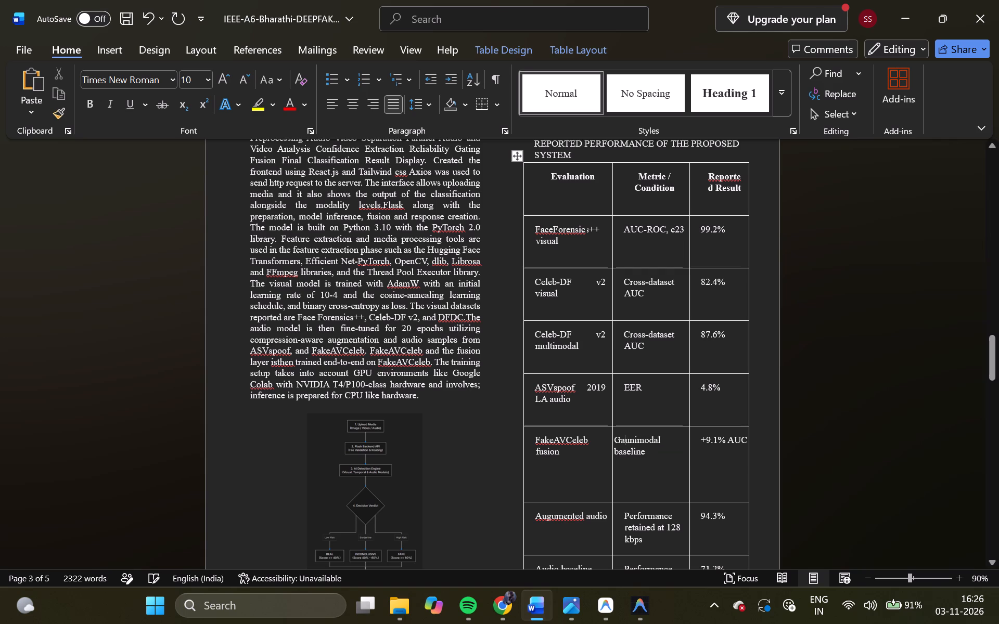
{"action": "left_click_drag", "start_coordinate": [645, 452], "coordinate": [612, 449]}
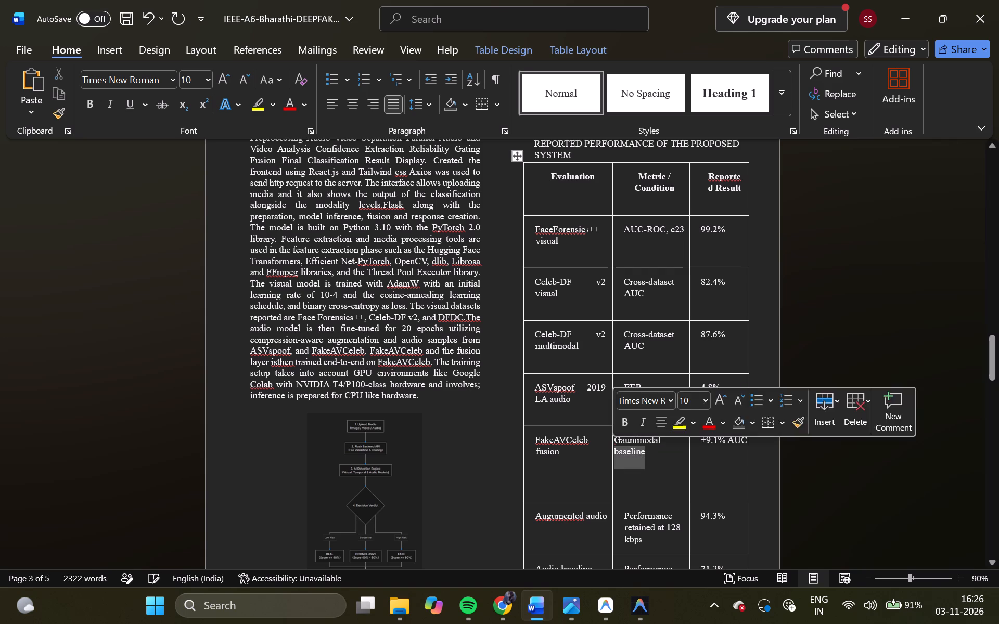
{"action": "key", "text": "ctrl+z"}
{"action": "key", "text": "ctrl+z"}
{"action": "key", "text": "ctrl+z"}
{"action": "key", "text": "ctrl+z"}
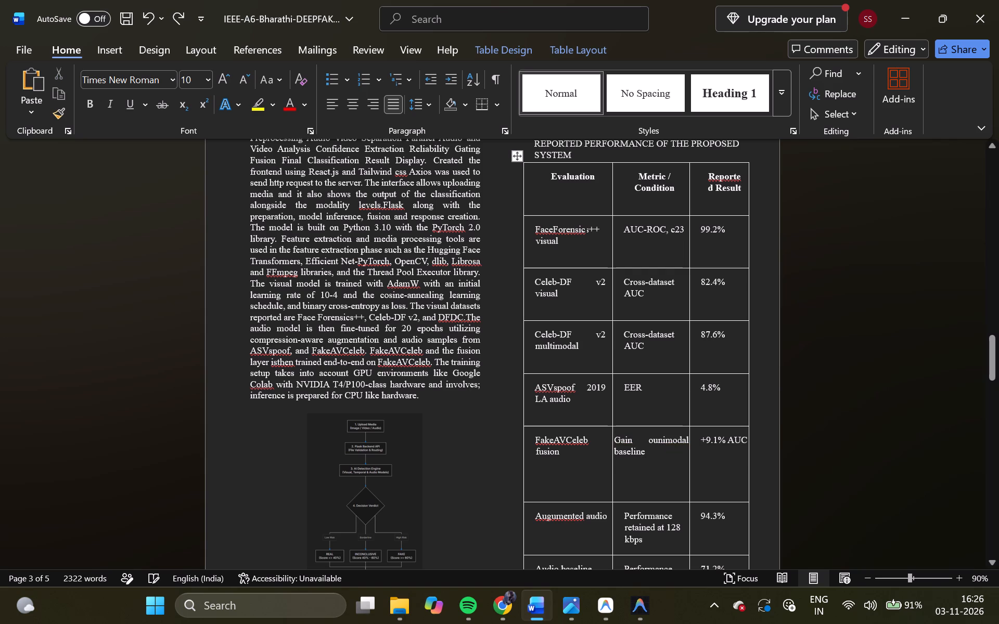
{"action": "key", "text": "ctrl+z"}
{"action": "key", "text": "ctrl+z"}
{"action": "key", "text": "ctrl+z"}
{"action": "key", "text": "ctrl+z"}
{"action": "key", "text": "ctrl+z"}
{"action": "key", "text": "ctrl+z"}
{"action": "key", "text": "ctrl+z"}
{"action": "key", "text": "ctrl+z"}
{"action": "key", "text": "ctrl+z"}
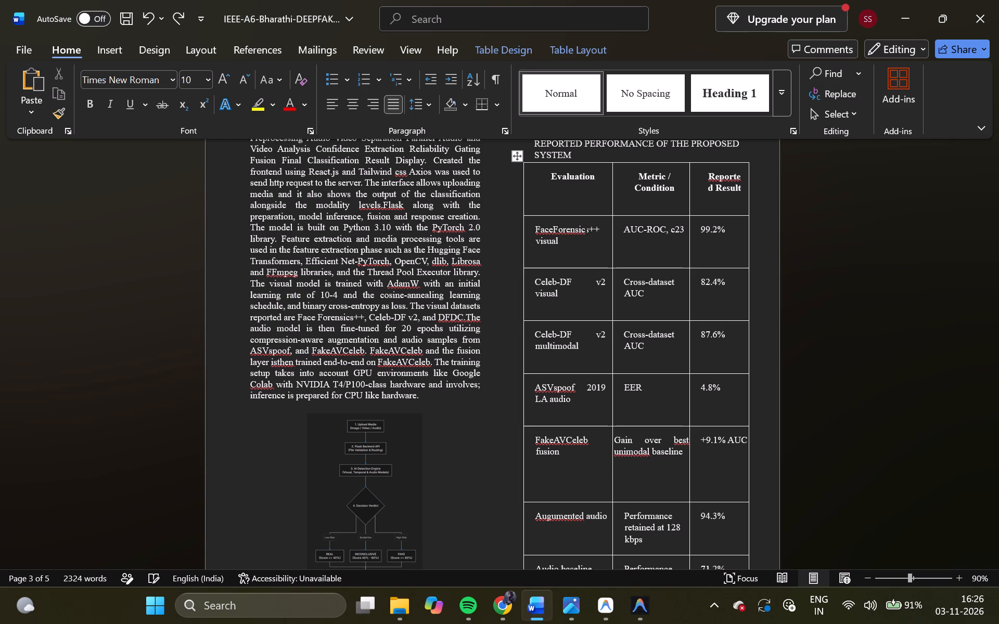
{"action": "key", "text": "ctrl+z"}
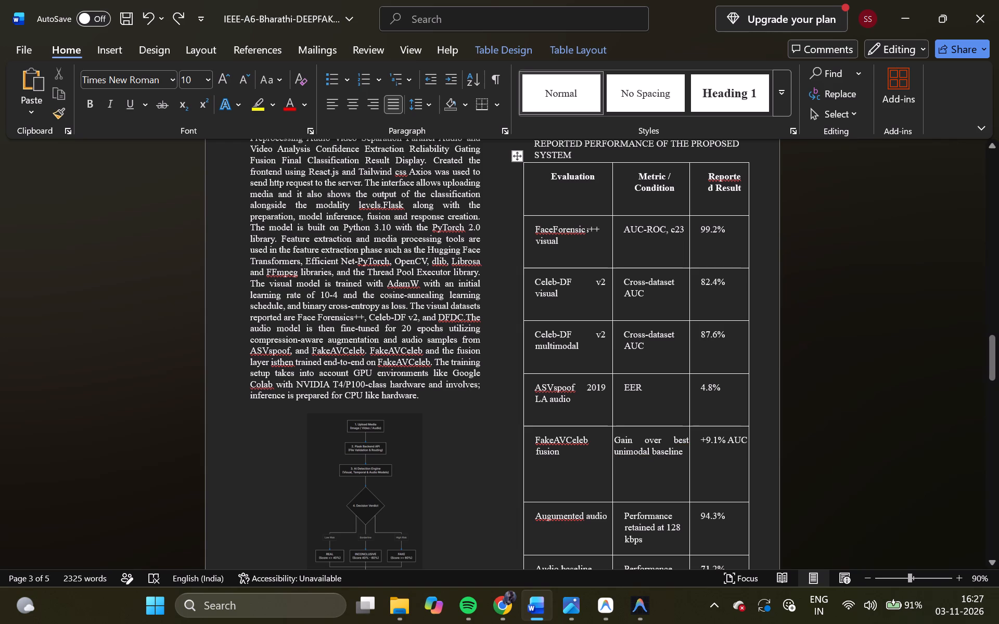
Centre the Metric / Condition text in the FakeAVCeleb fusion, ASVspoof 2019 and both Celeb-DF v2 rows of the results table.
{"action": "left_click", "coordinate": [678, 457]}
{"action": "left_click_drag", "start_coordinate": [684, 453], "coordinate": [614, 438]}
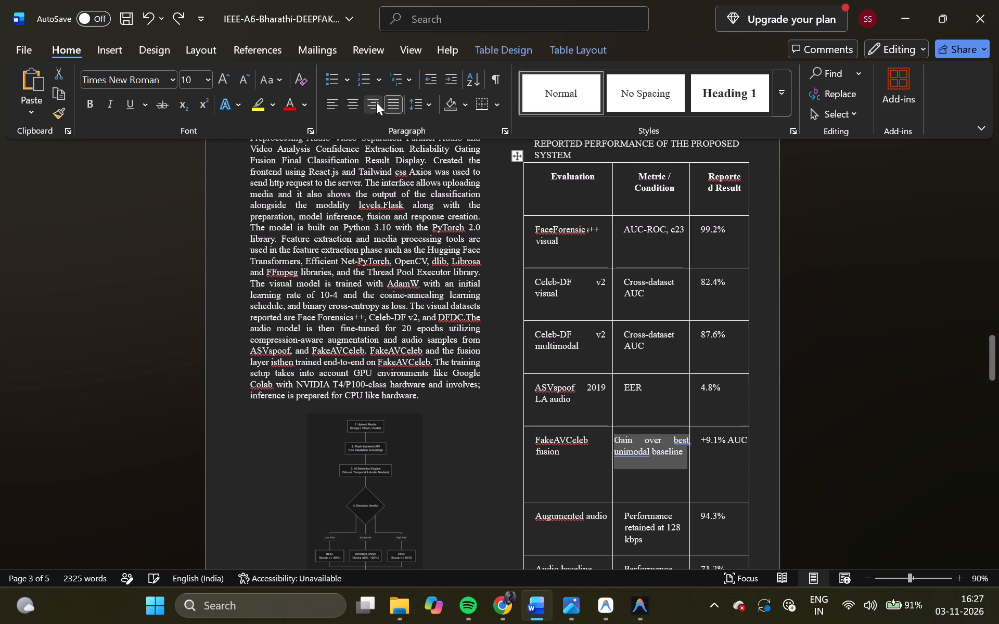
{"action": "left_click", "coordinate": [357, 106]}
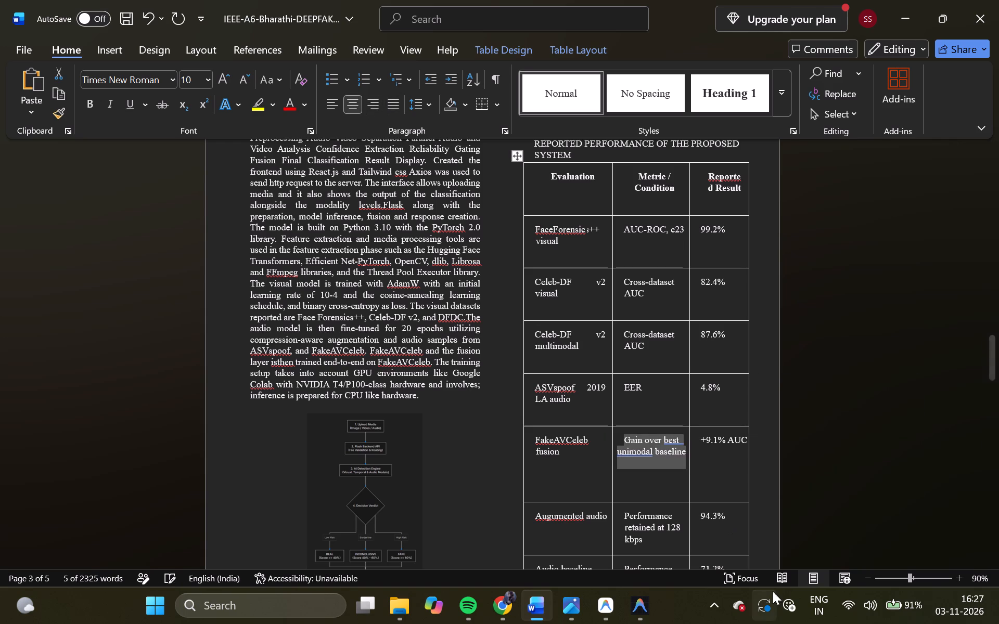
{"action": "left_click", "coordinate": [652, 394]}
{"action": "left_click_drag", "start_coordinate": [652, 394], "coordinate": [623, 391]}
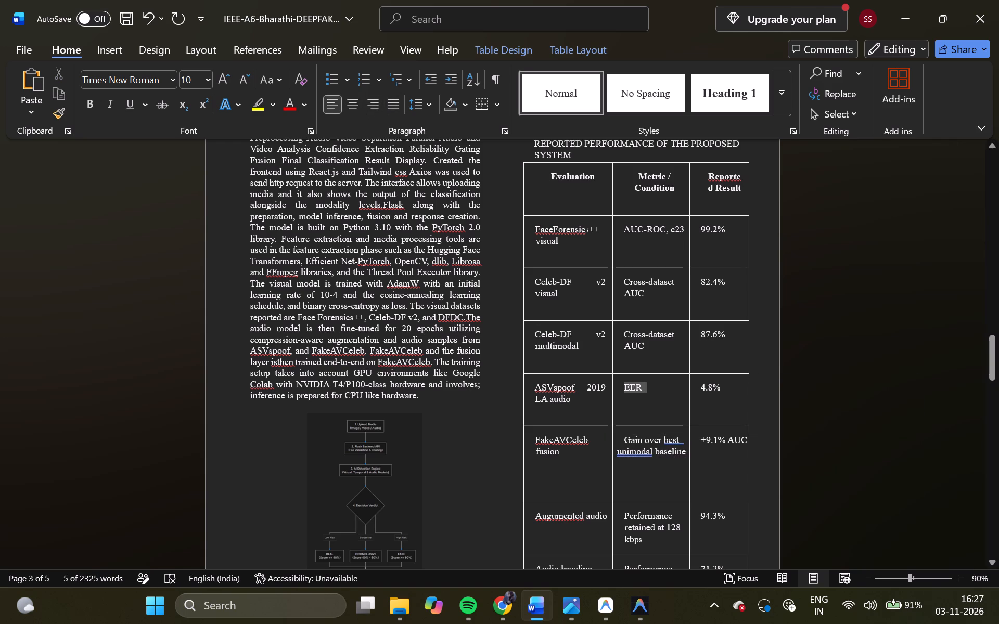
{"action": "left_click_drag", "start_coordinate": [623, 391], "coordinate": [622, 393]}
{"action": "left_click", "coordinate": [353, 109]}
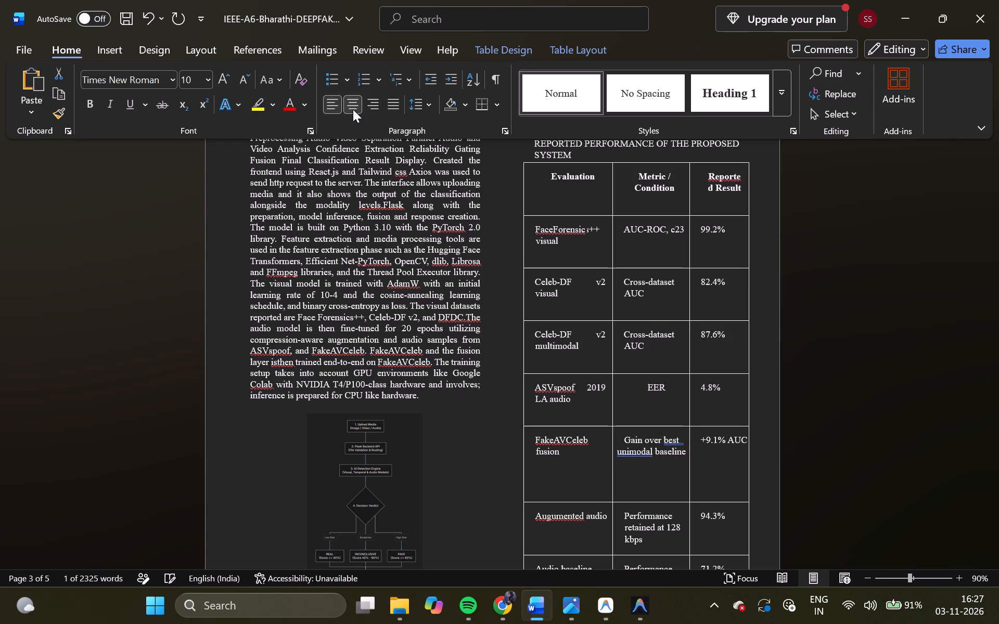
{"action": "left_click", "coordinate": [656, 357]}
{"action": "left_click_drag", "start_coordinate": [651, 350], "coordinate": [626, 339]}
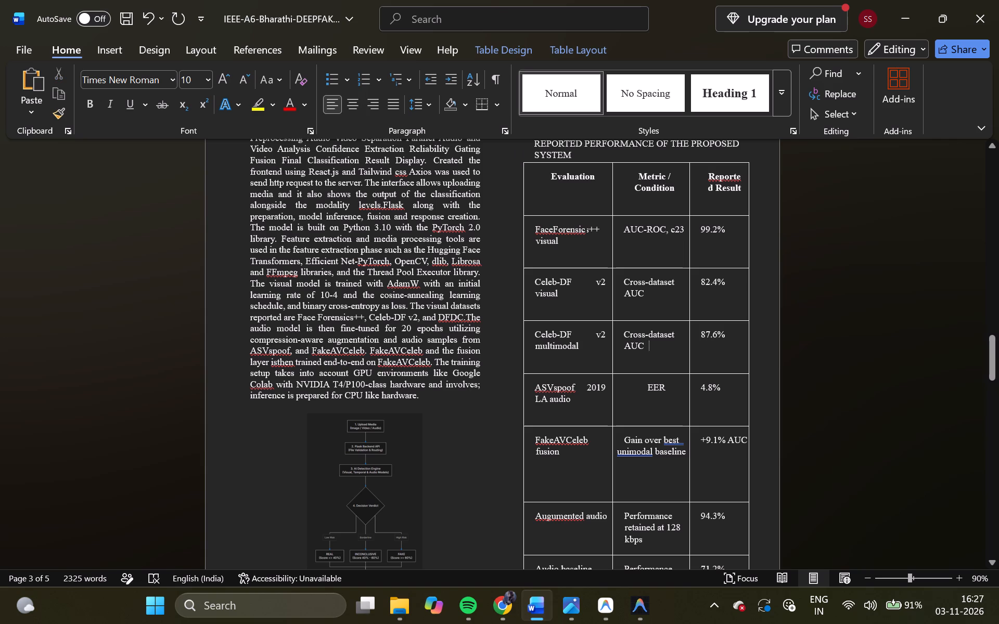
{"action": "left_click_drag", "start_coordinate": [626, 339], "coordinate": [619, 331]}
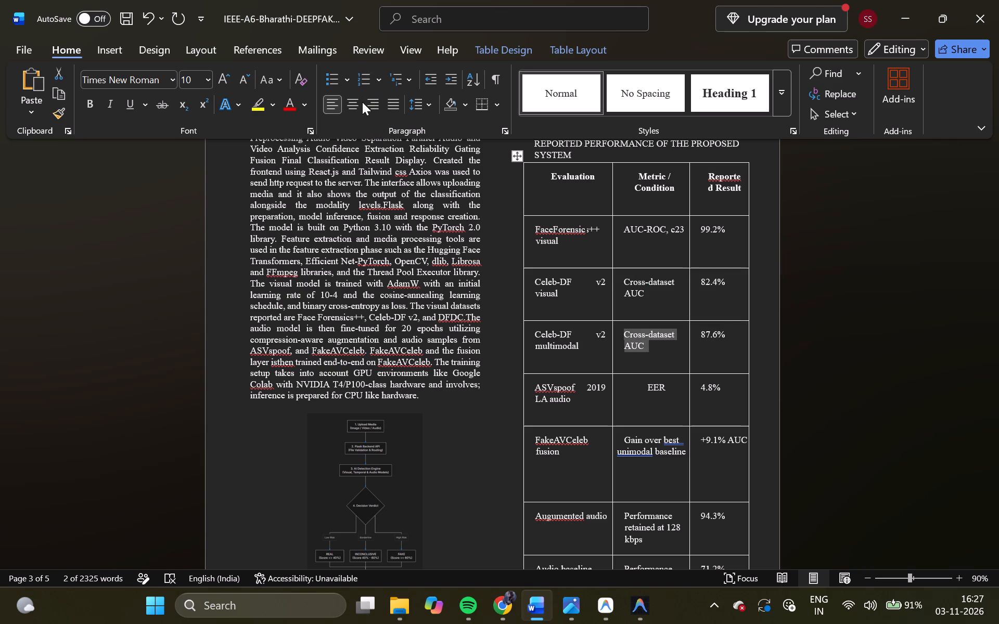
{"action": "left_click", "coordinate": [354, 104]}
{"action": "left_click_drag", "start_coordinate": [645, 295], "coordinate": [622, 277]}
{"action": "left_click", "coordinate": [355, 102]}
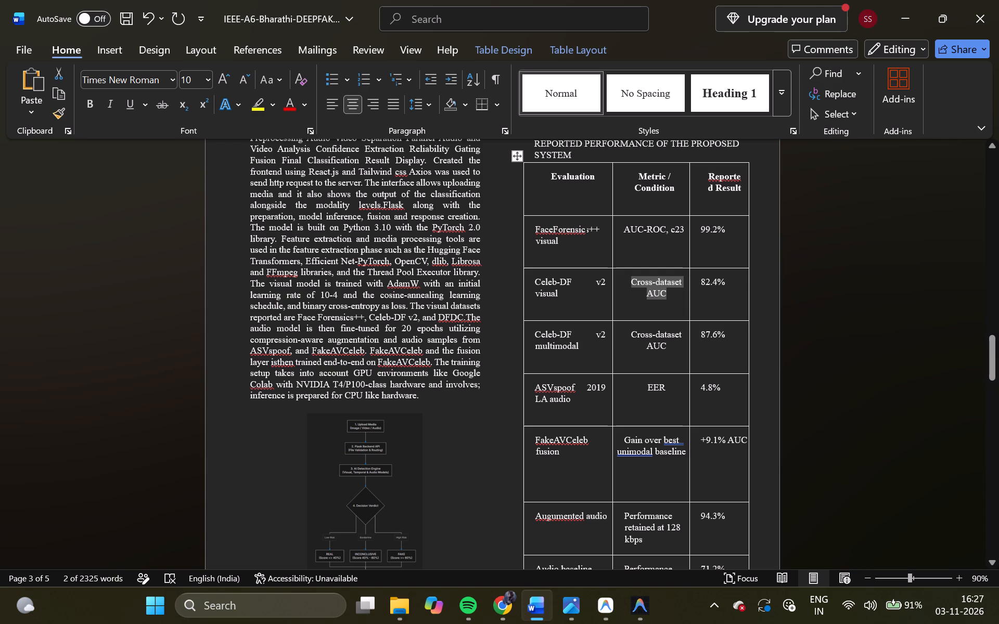
Reduce the heights of the results table's rows from the header through FakeAVCeleb fusion to fit their text closely.
{"action": "left_click_drag", "start_coordinate": [684, 223], "coordinate": [636, 174]}
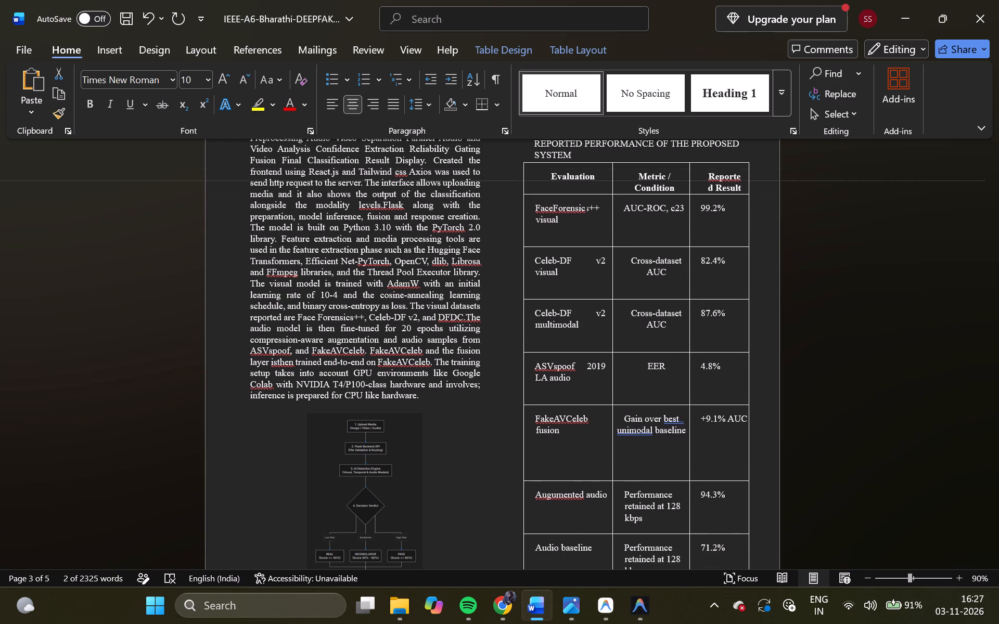
{"action": "left_click_drag", "start_coordinate": [636, 174], "coordinate": [643, 198]}
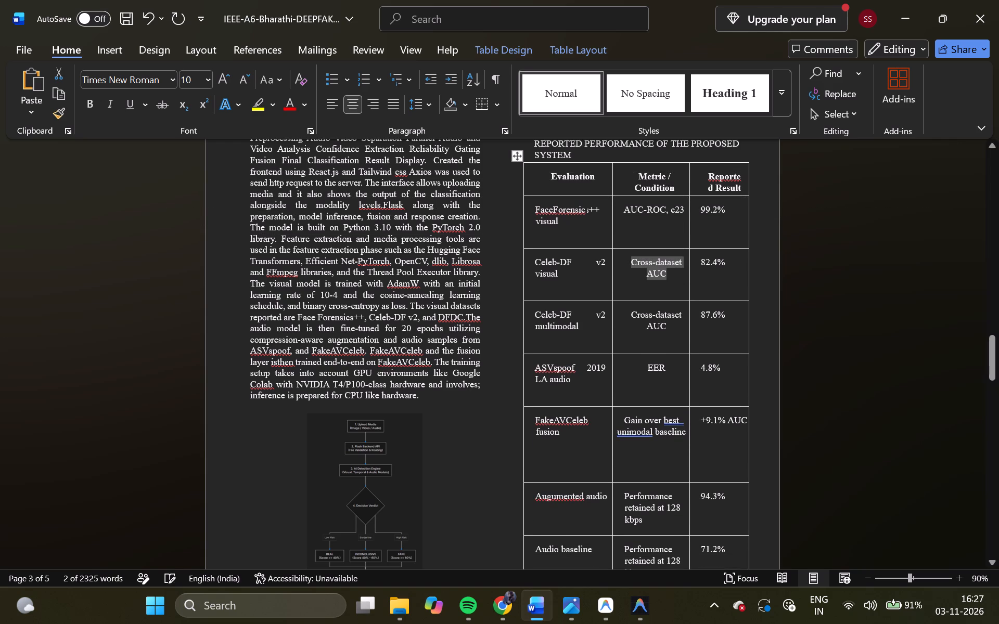
{"action": "left_click_drag", "start_coordinate": [636, 250], "coordinate": [637, 237]}
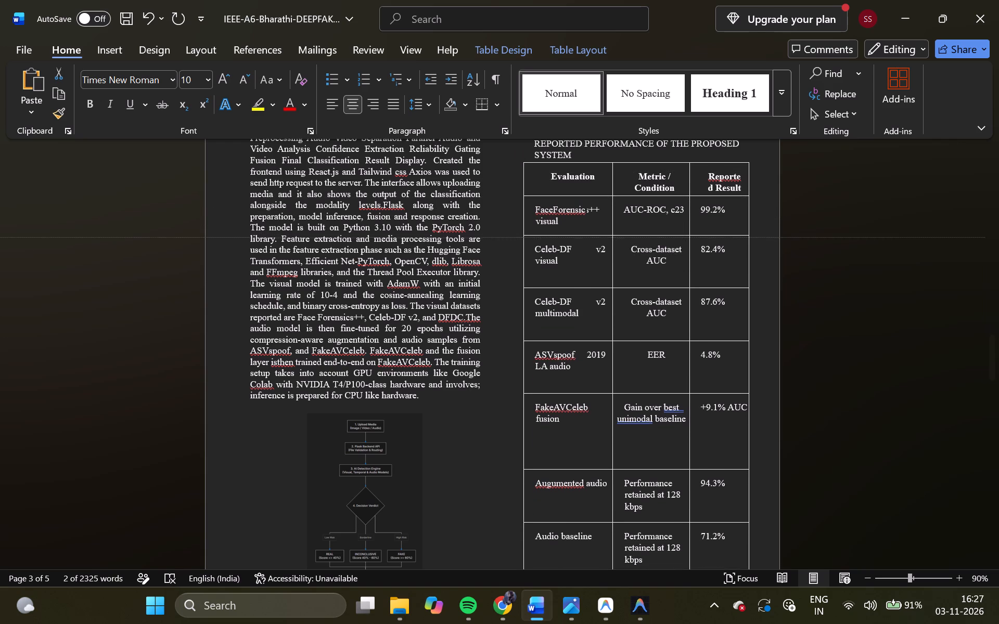
{"action": "left_click_drag", "start_coordinate": [637, 237], "coordinate": [639, 230]}
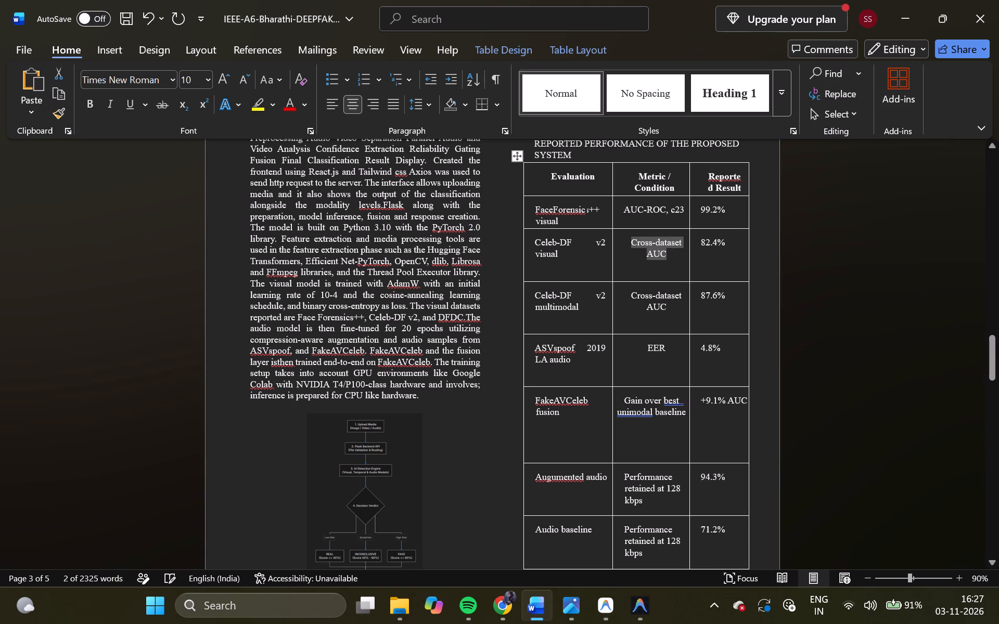
{"action": "left_click_drag", "start_coordinate": [623, 283], "coordinate": [627, 267]}
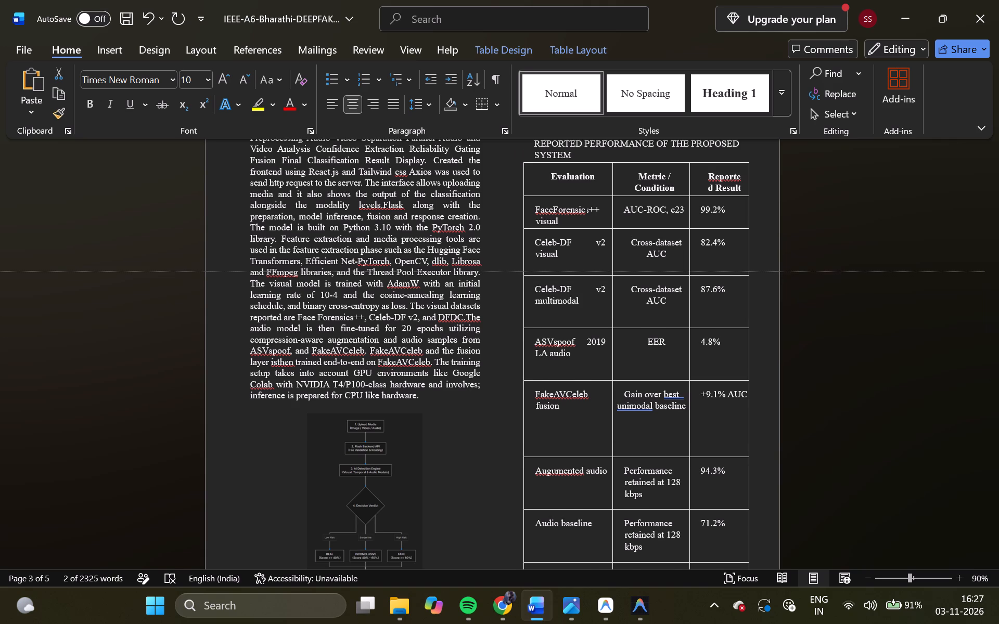
{"action": "left_click_drag", "start_coordinate": [627, 267], "coordinate": [627, 266]}
{"action": "left_click_drag", "start_coordinate": [631, 322], "coordinate": [633, 313]}
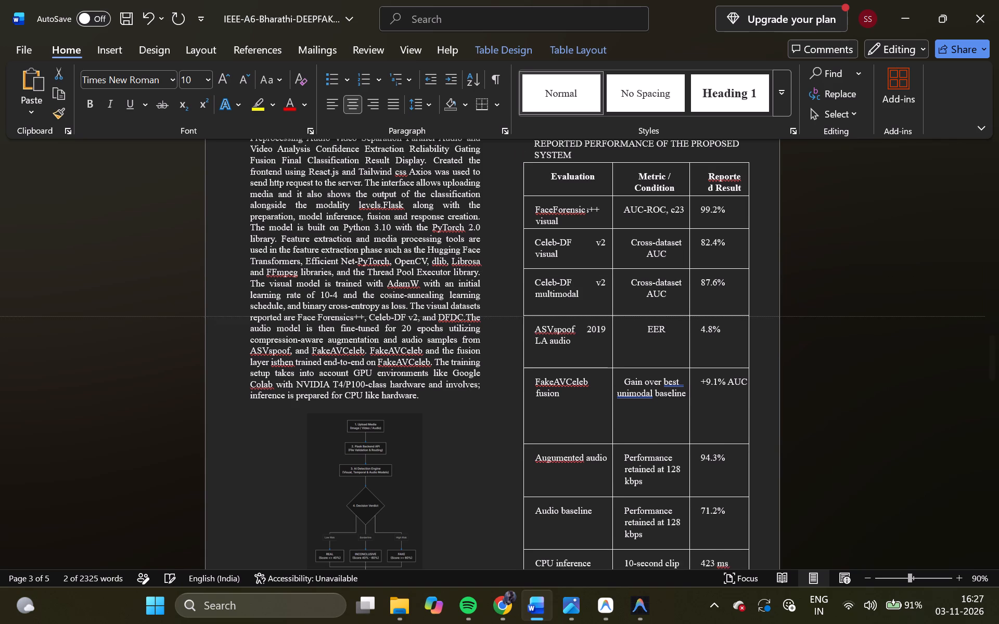
{"action": "left_click_drag", "start_coordinate": [633, 313], "coordinate": [635, 308]}
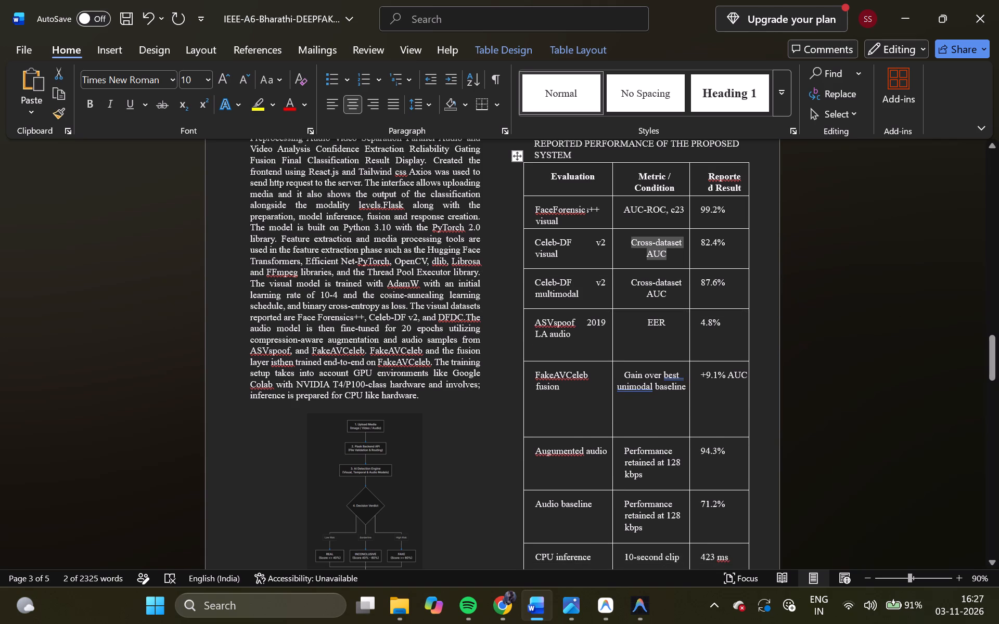
{"action": "left_click_drag", "start_coordinate": [623, 361], "coordinate": [626, 345]}
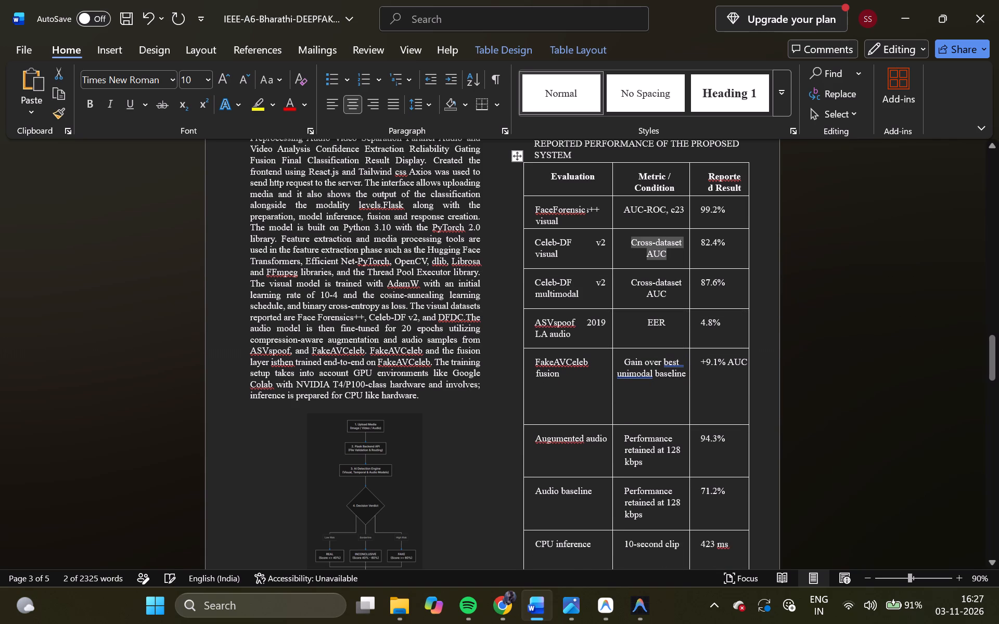
{"action": "left_click_drag", "start_coordinate": [629, 425], "coordinate": [633, 405]}
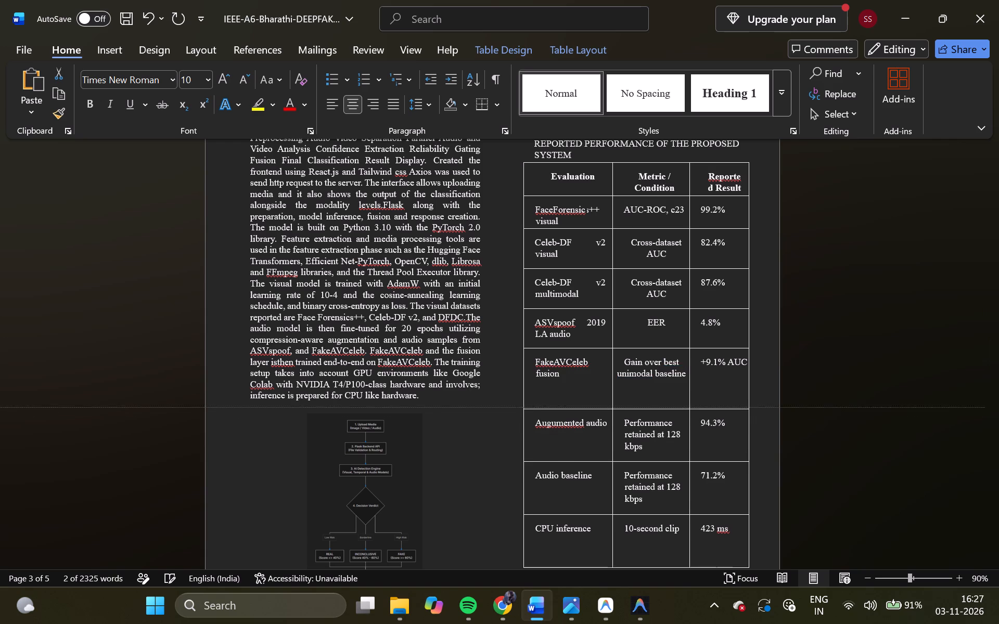
{"action": "left_click_drag", "start_coordinate": [633, 405], "coordinate": [634, 395]}
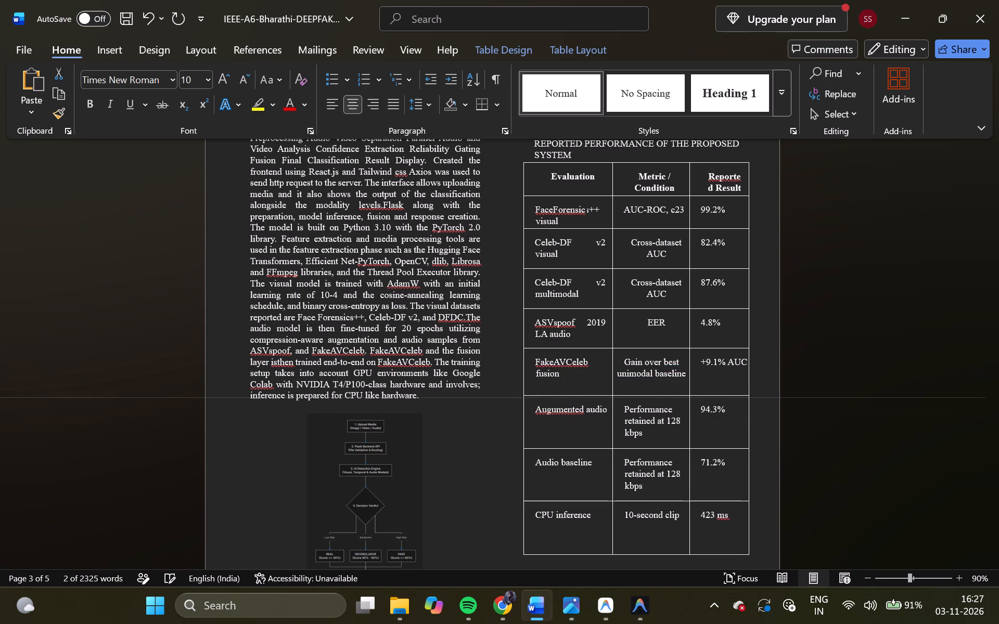
{"action": "left_click_drag", "start_coordinate": [634, 395], "coordinate": [637, 374]}
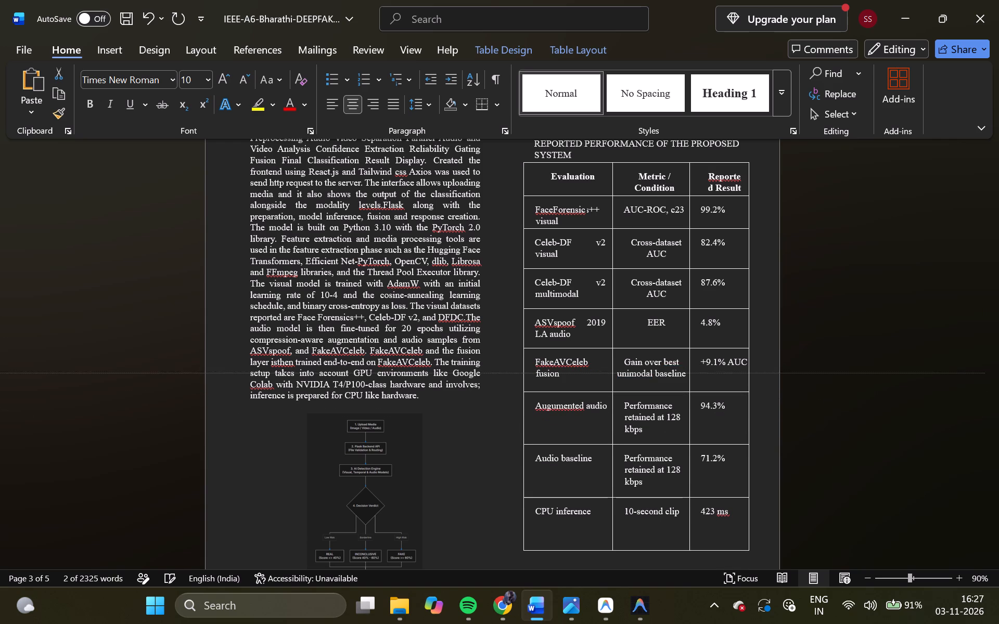
{"action": "left_click_drag", "start_coordinate": [637, 374], "coordinate": [637, 375]}
{"action": "scroll", "coordinate": [655, 484], "scroll_direction": "down", "scroll_amount": 1}
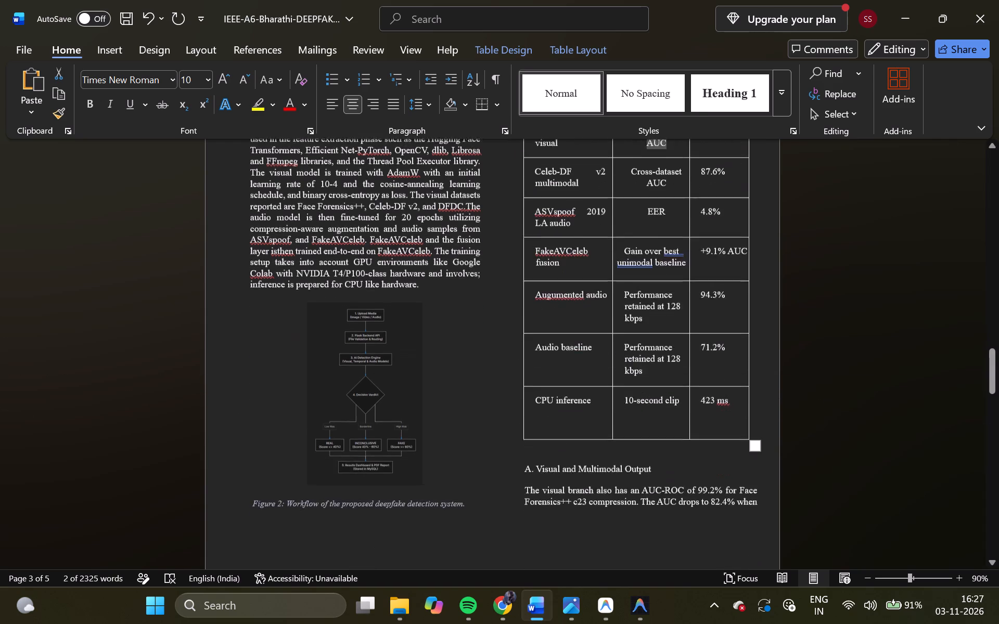
Reduce the heights of the CPU inference and ASVspoof 2019 LA audio rows of the results table to fit their text more closely.
{"action": "scroll", "coordinate": [655, 484], "scroll_direction": "down", "scroll_amount": 1}
{"action": "scroll", "coordinate": [655, 484], "scroll_direction": "up", "scroll_amount": 2}
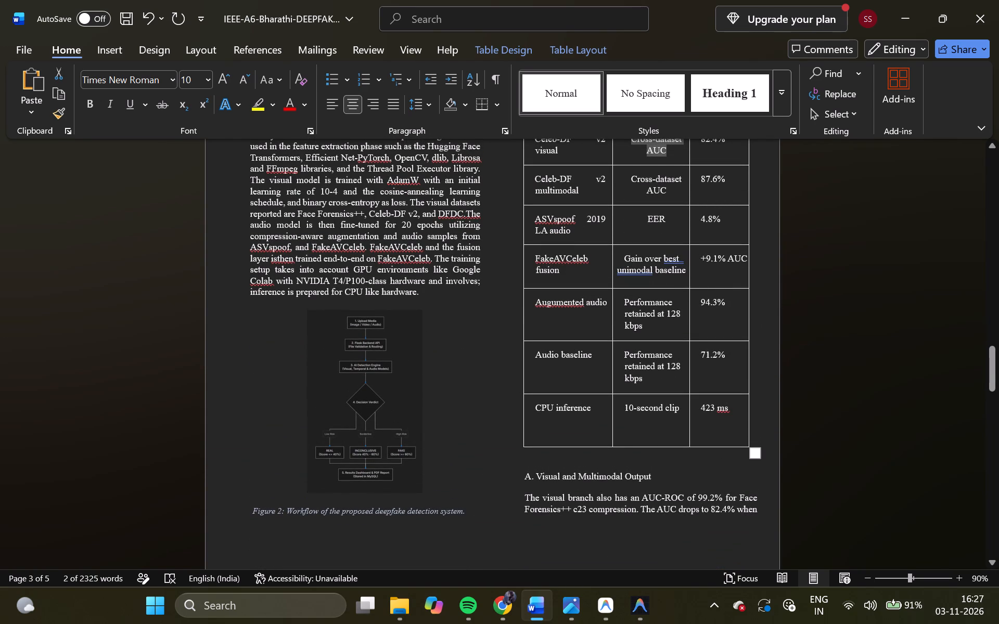
{"action": "left_click", "coordinate": [650, 445]}
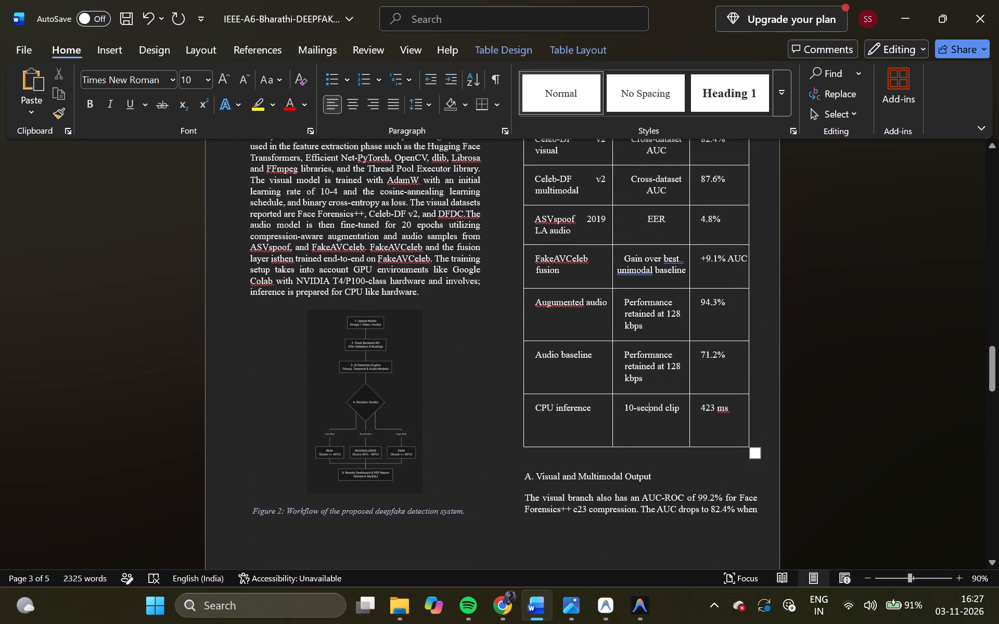
{"action": "left_click", "coordinate": [644, 459]}
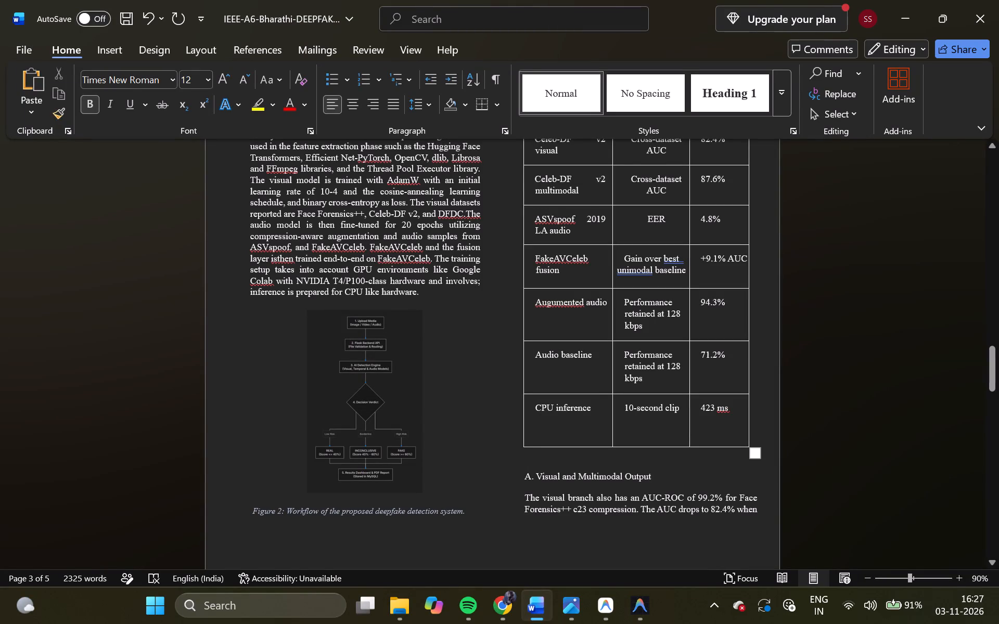
{"action": "left_click_drag", "start_coordinate": [632, 445], "coordinate": [631, 430]}
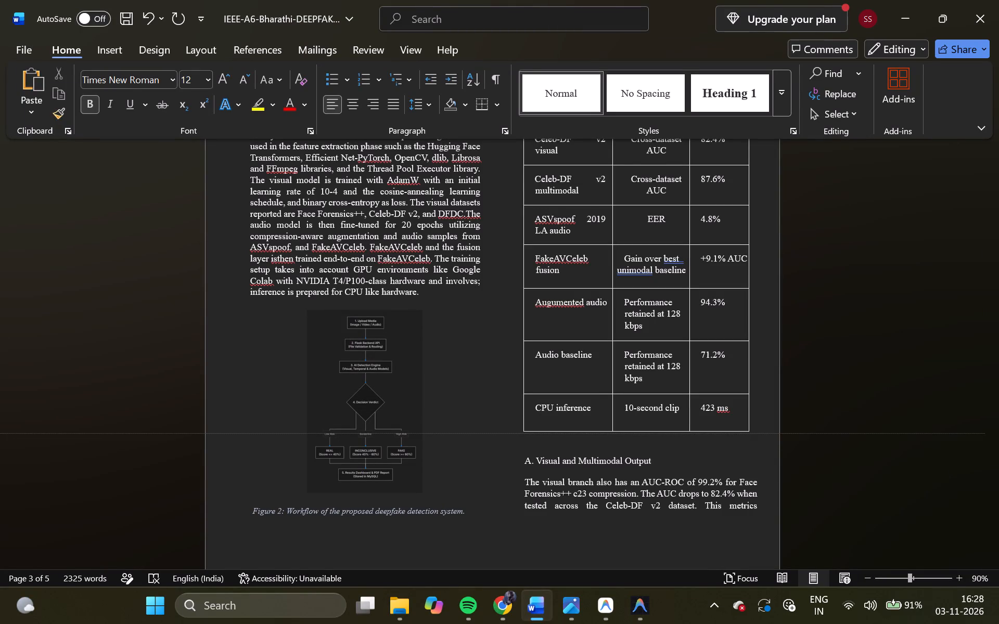
{"action": "left_click_drag", "start_coordinate": [631, 430], "coordinate": [631, 429]}
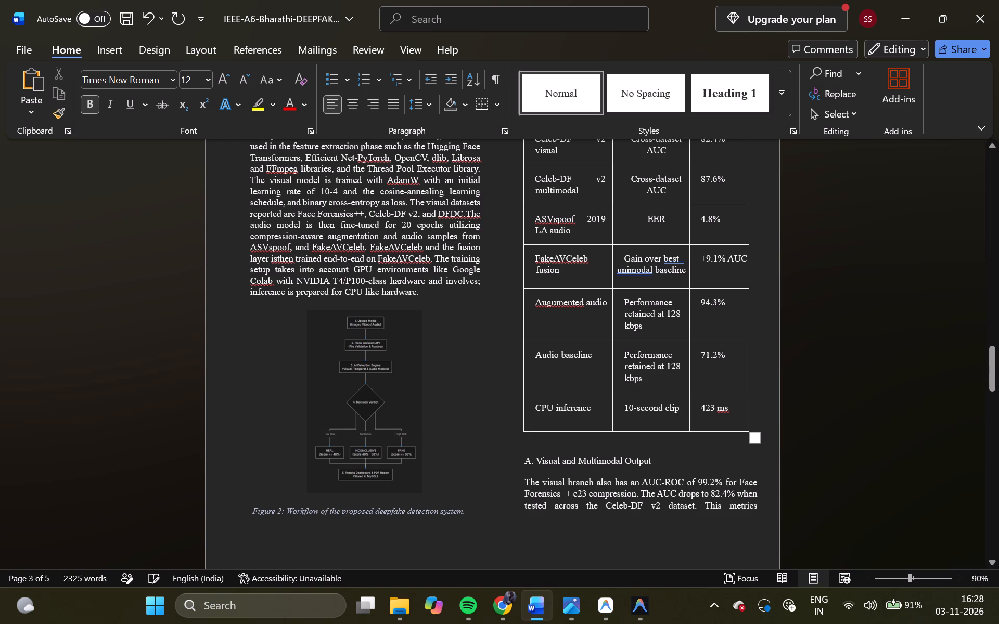
{"action": "scroll", "coordinate": [830, 452], "scroll_direction": "up", "scroll_amount": 1}
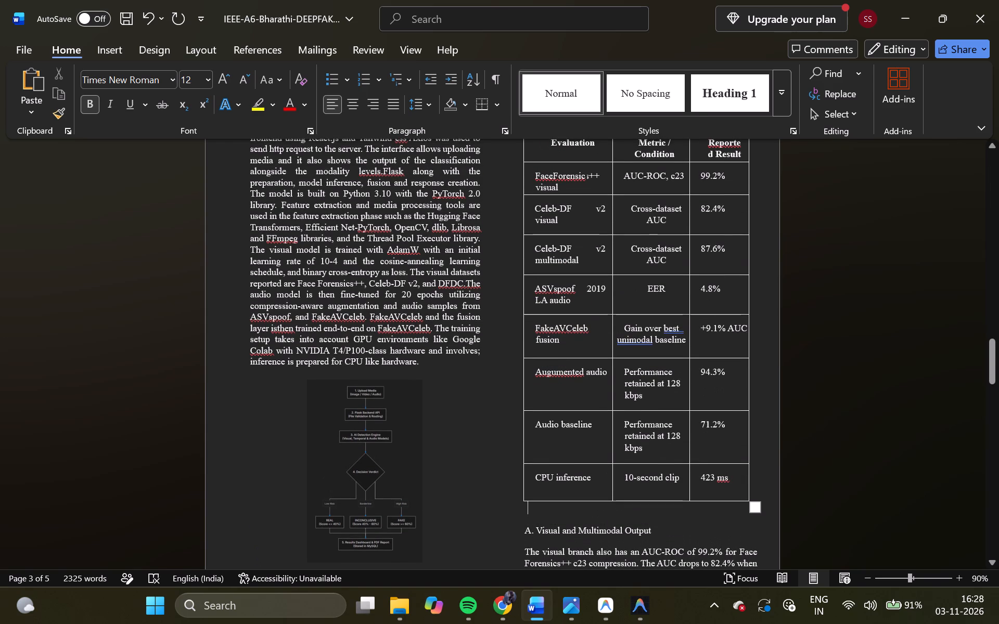
{"action": "left_click_drag", "start_coordinate": [655, 314], "coordinate": [654, 308]}
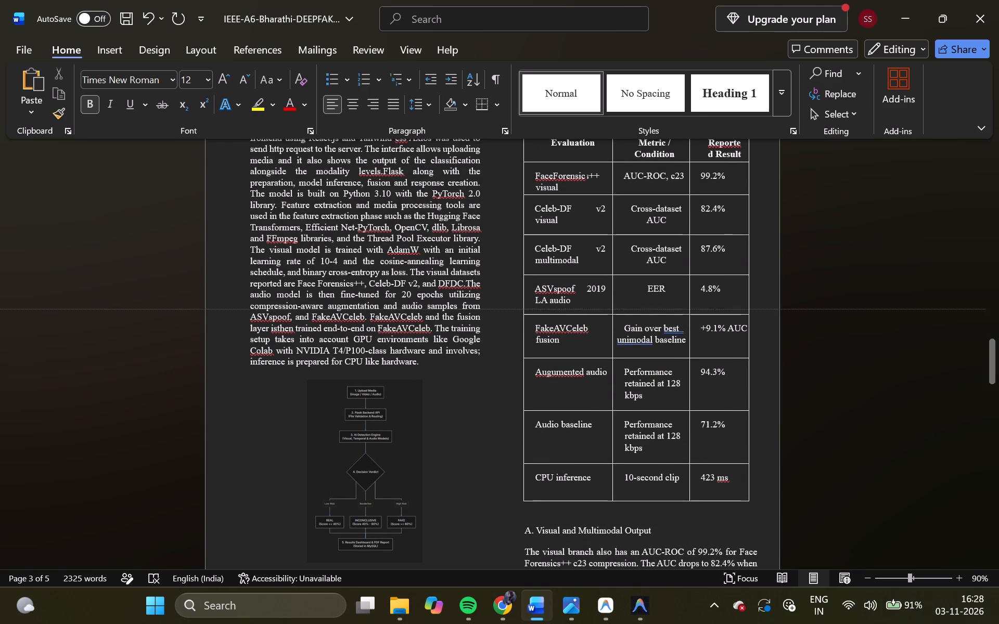
{"action": "left_click_drag", "start_coordinate": [654, 308], "coordinate": [654, 306]}
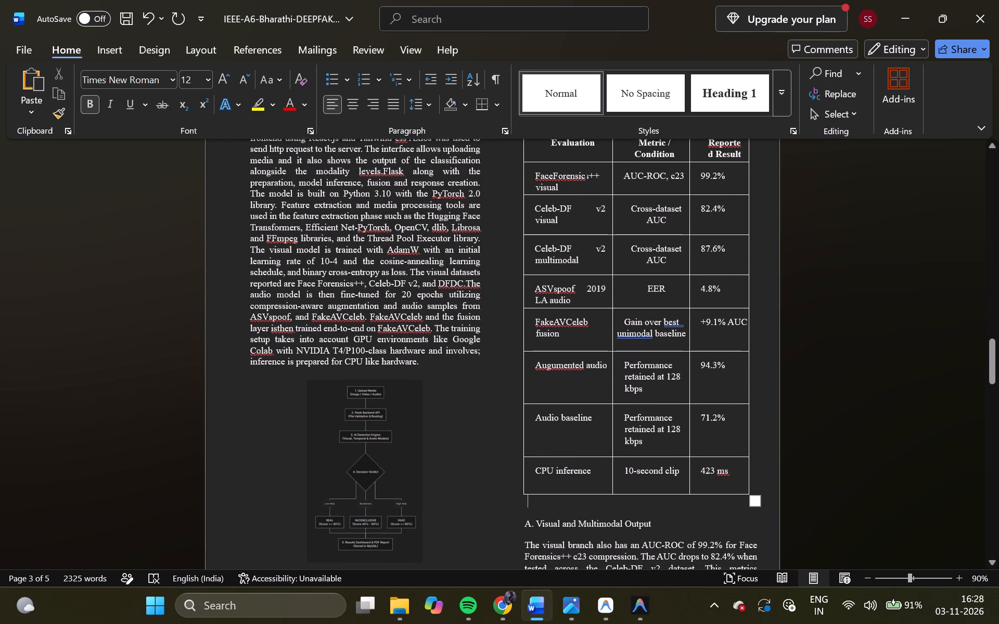
Centre the "Performance retained at 128 kbps" text in the Augumented audio and Audio baseline rows of the results table.
{"action": "left_click_drag", "start_coordinate": [653, 391], "coordinate": [638, 375]}
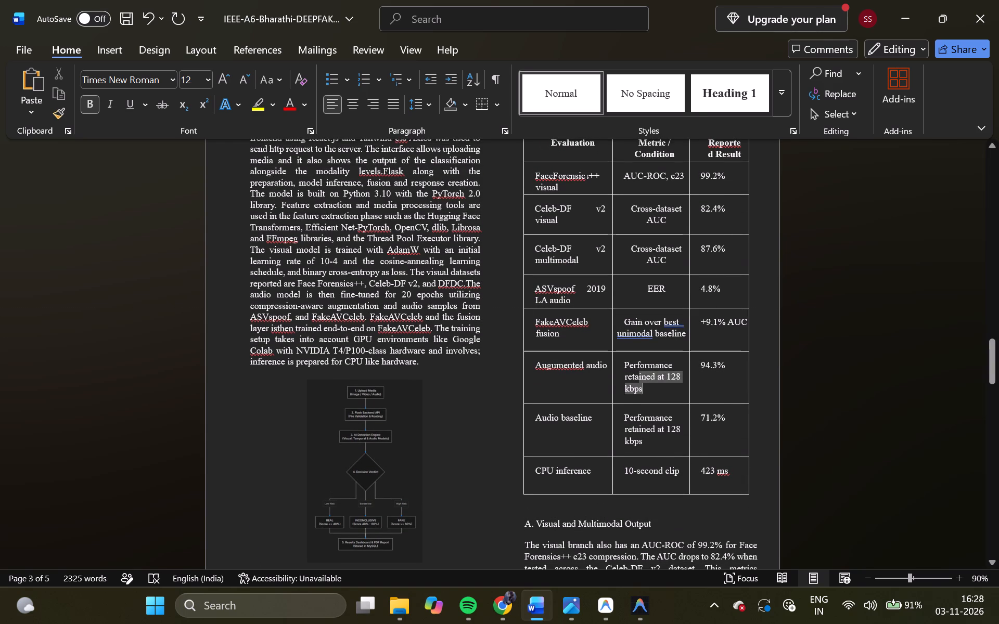
{"action": "left_click_drag", "start_coordinate": [638, 375], "coordinate": [621, 361]}
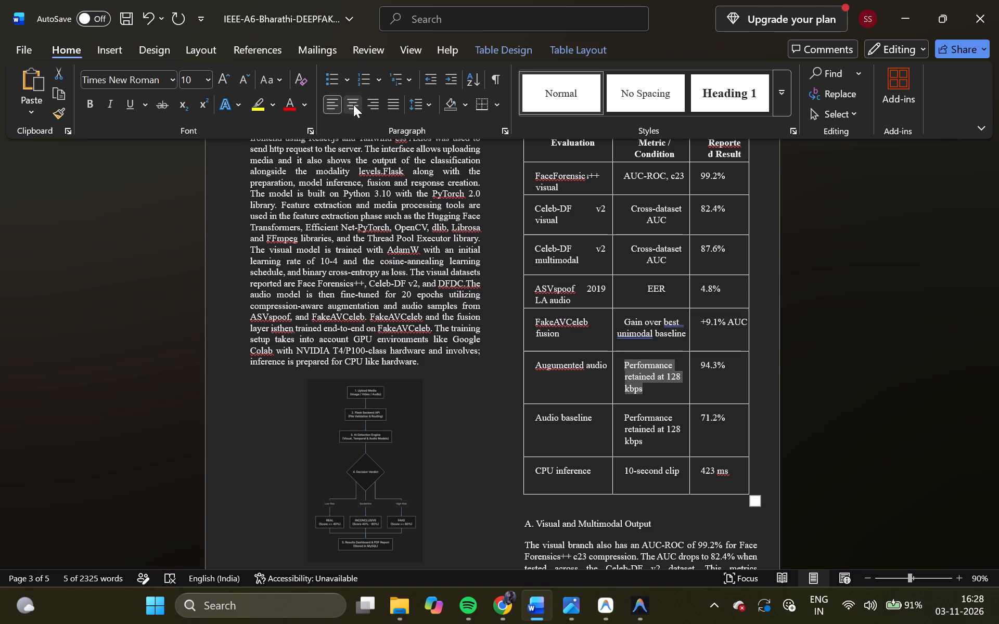
{"action": "left_click", "coordinate": [353, 105]}
{"action": "left_click", "coordinate": [643, 441]}
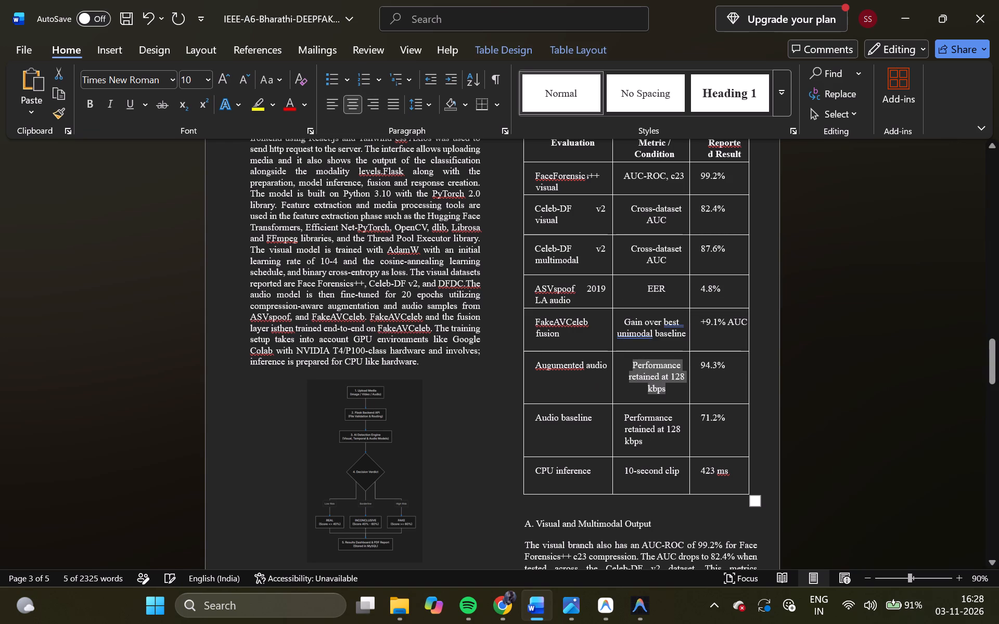
{"action": "left_click_drag", "start_coordinate": [645, 441], "coordinate": [626, 415]}
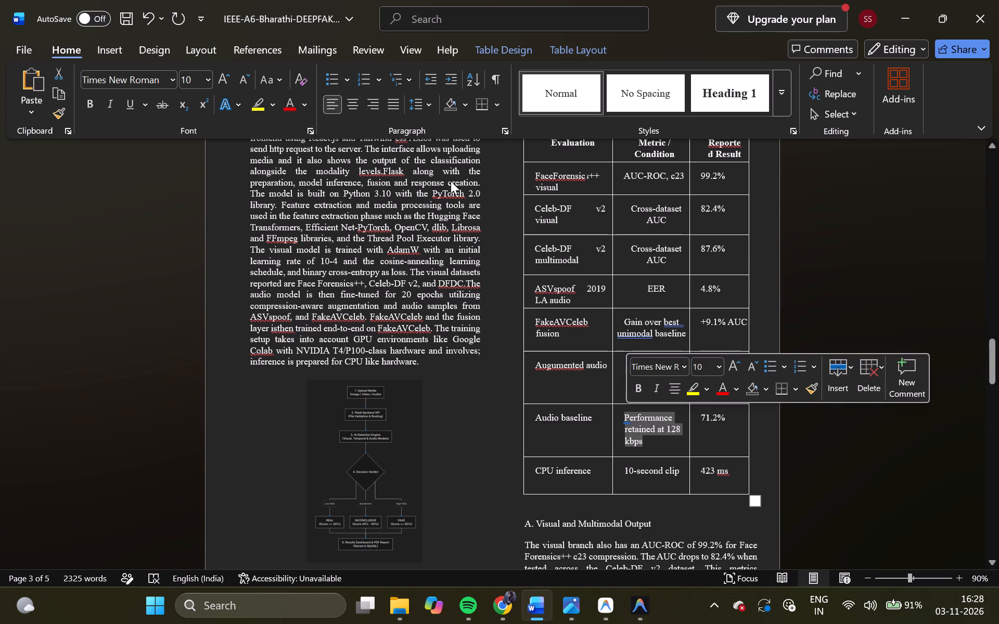
{"action": "left_click", "coordinate": [353, 106]}
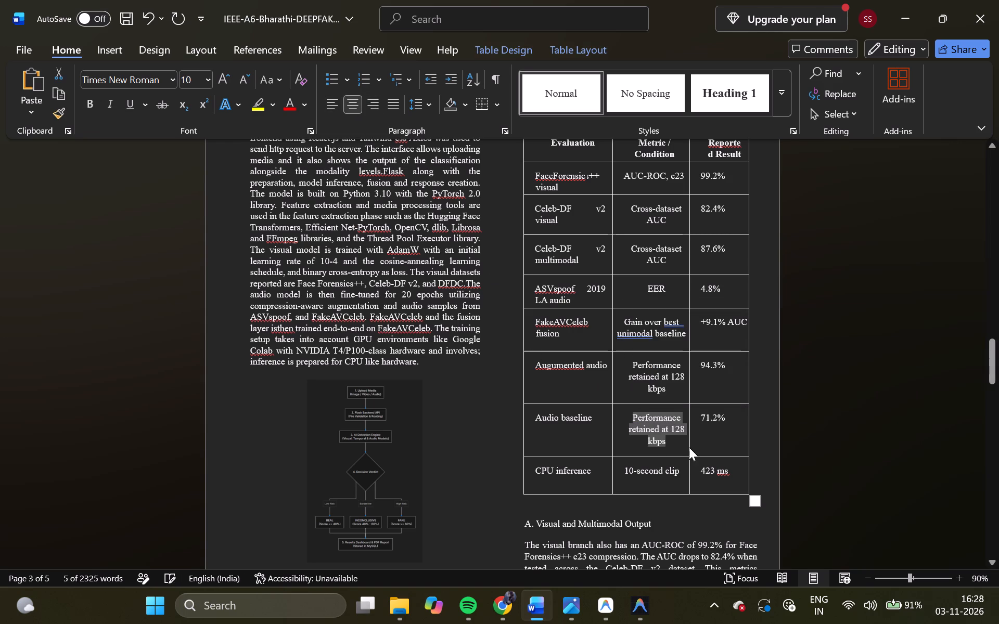
{"action": "left_click", "coordinate": [682, 472]}
{"action": "left_click_drag", "start_coordinate": [682, 472], "coordinate": [626, 474]}
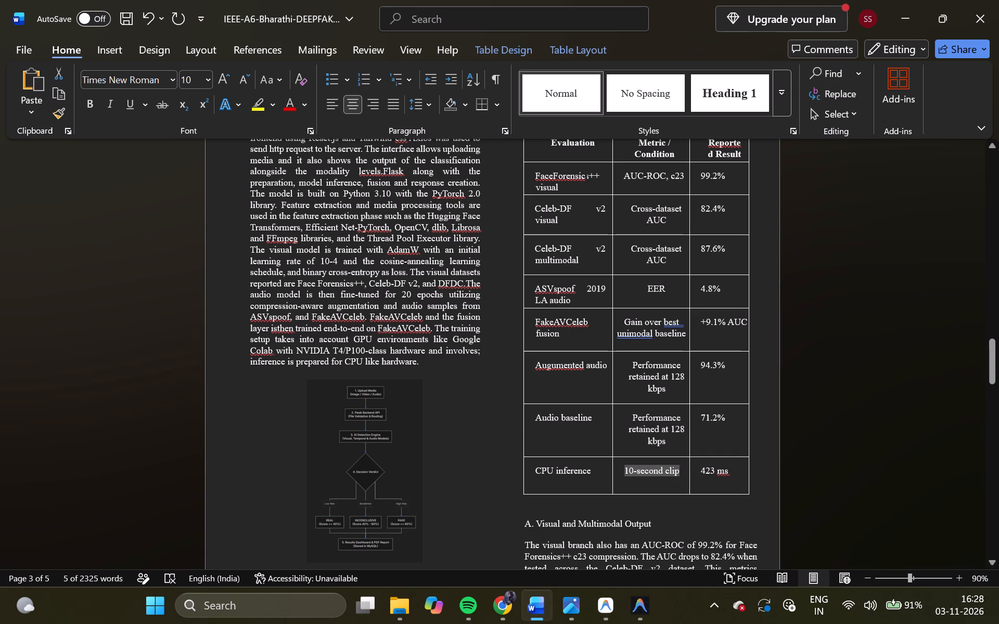
{"action": "left_click_drag", "start_coordinate": [626, 474], "coordinate": [625, 474]}
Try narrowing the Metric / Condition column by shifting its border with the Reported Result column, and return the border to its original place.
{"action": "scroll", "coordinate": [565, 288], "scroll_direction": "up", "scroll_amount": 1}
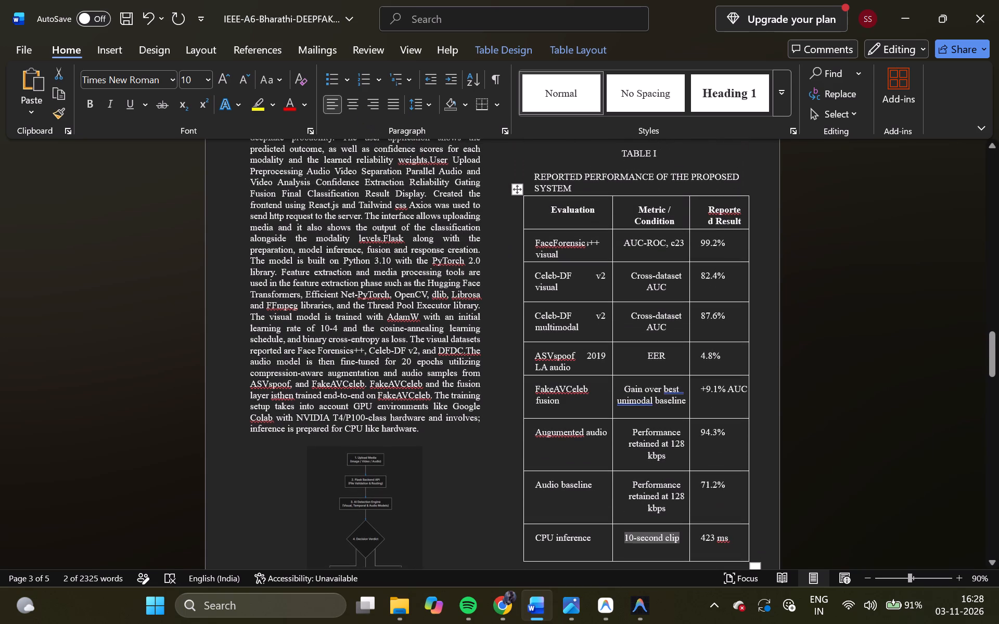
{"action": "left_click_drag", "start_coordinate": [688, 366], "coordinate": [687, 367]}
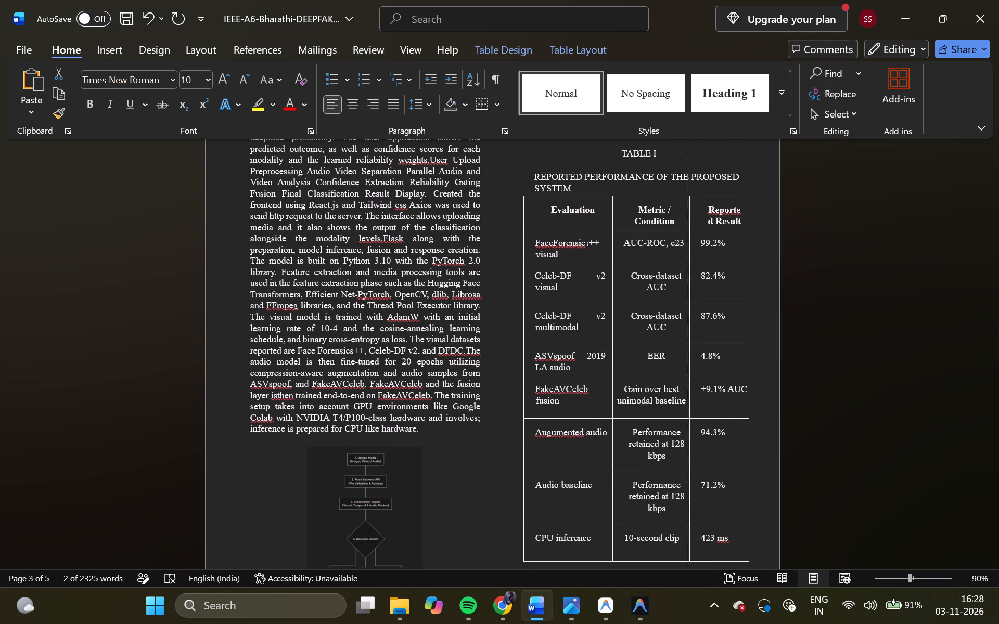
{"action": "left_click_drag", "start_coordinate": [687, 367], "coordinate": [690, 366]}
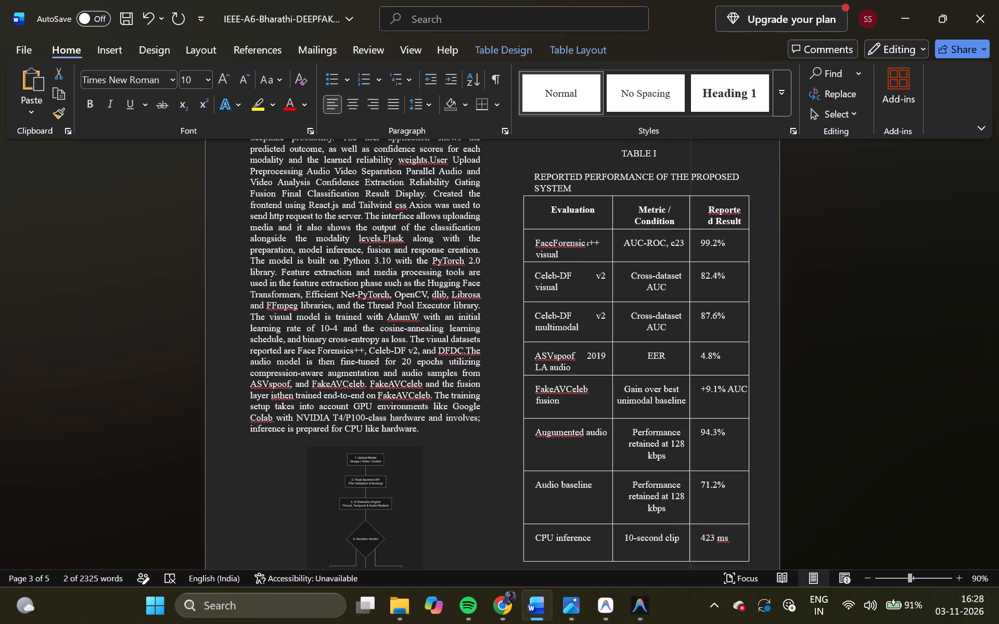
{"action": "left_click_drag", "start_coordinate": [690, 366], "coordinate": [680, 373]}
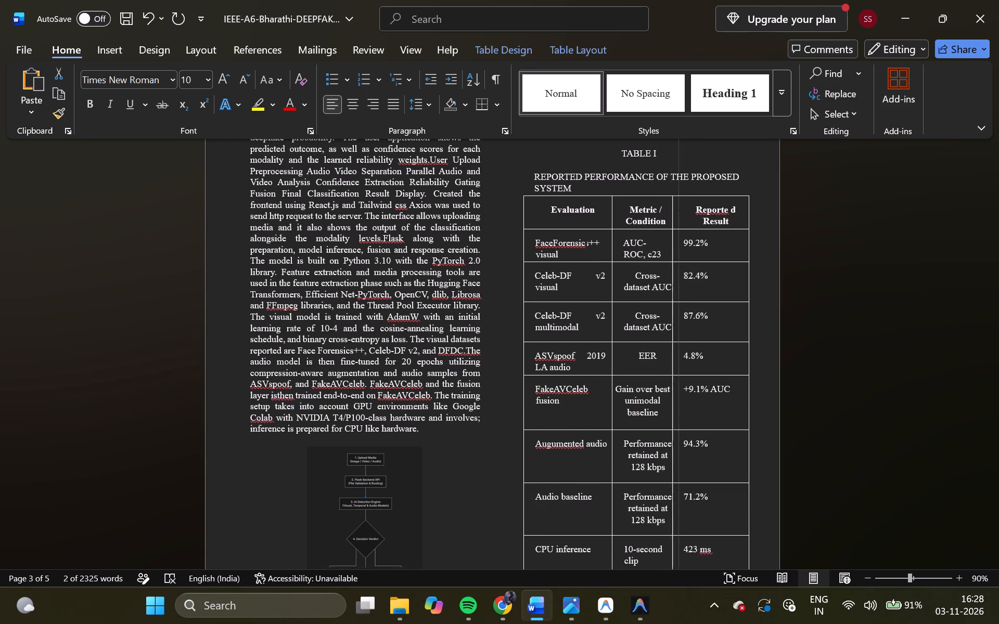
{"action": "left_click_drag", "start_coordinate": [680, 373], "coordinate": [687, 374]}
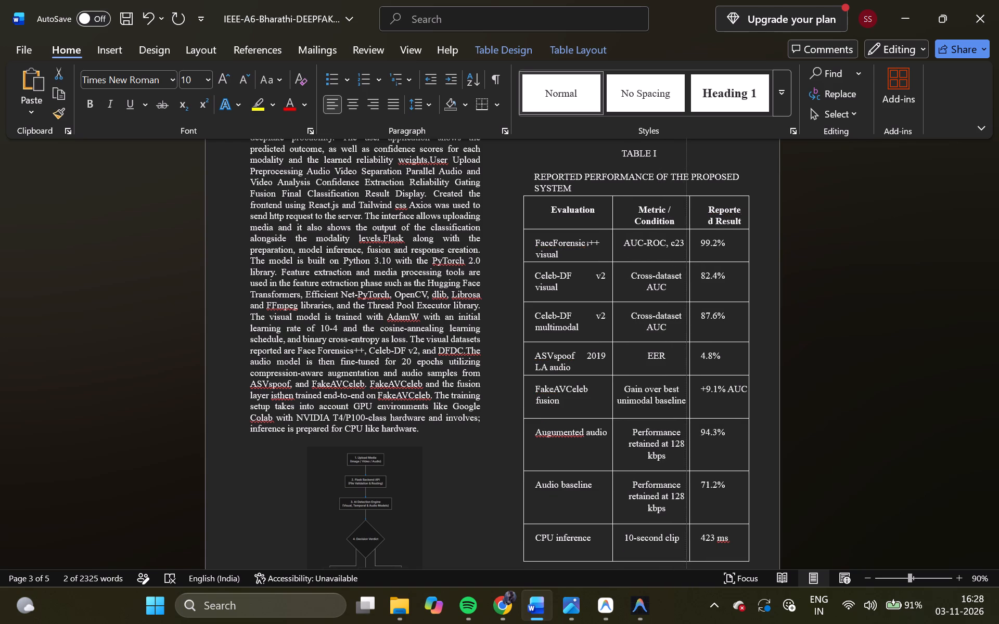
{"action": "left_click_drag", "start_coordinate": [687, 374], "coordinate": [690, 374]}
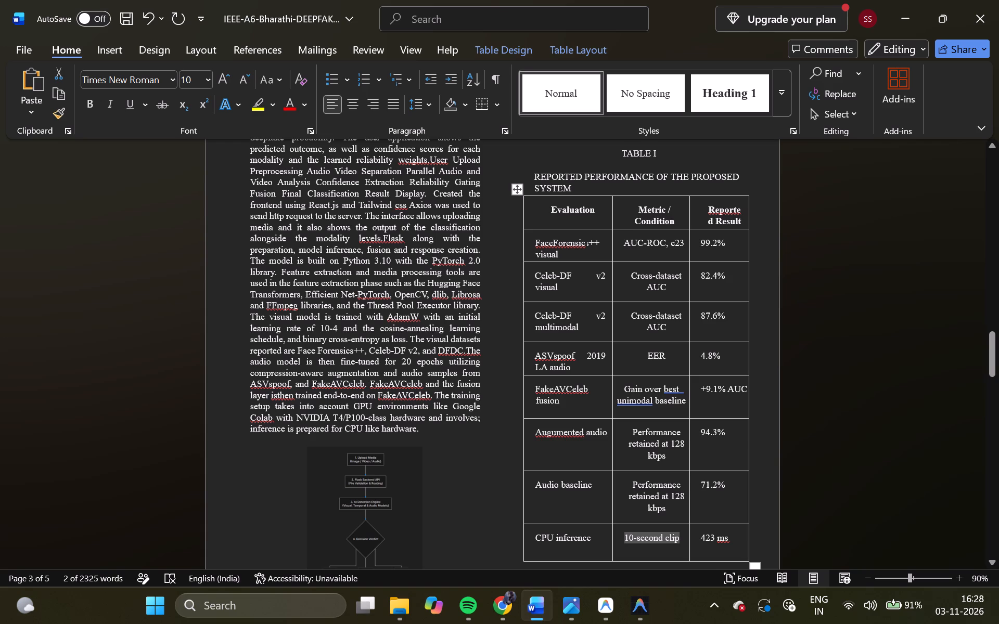
Widen the Reported Result column outward until the table's outer edge lines up with the edge of the body text column.
{"action": "left_click_drag", "start_coordinate": [747, 366], "coordinate": [757, 366]}
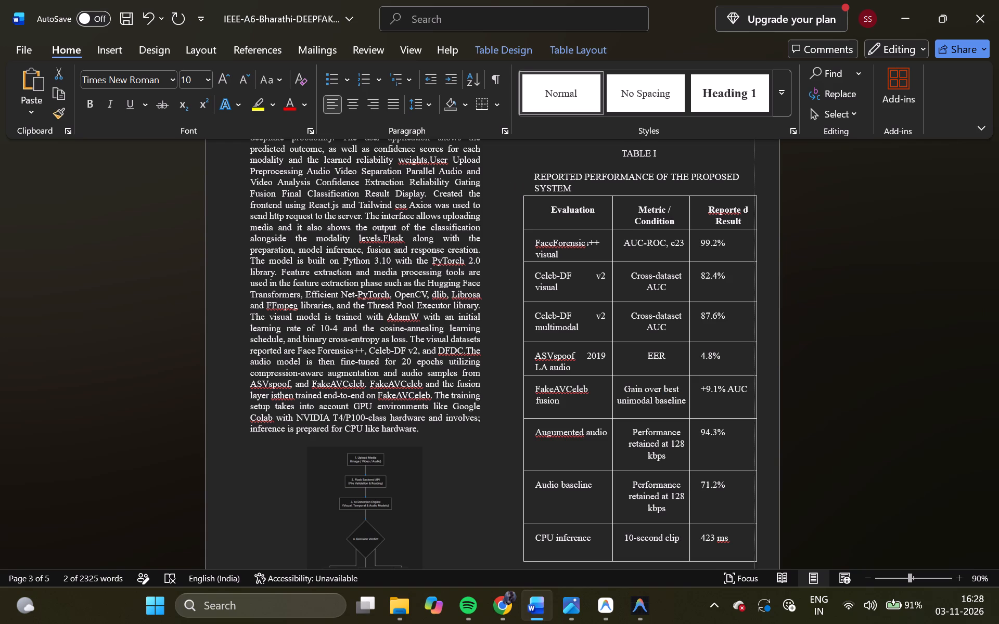
{"action": "left_click_drag", "start_coordinate": [757, 366], "coordinate": [756, 366]}
{"action": "left_click_drag", "start_coordinate": [756, 366], "coordinate": [756, 366]}
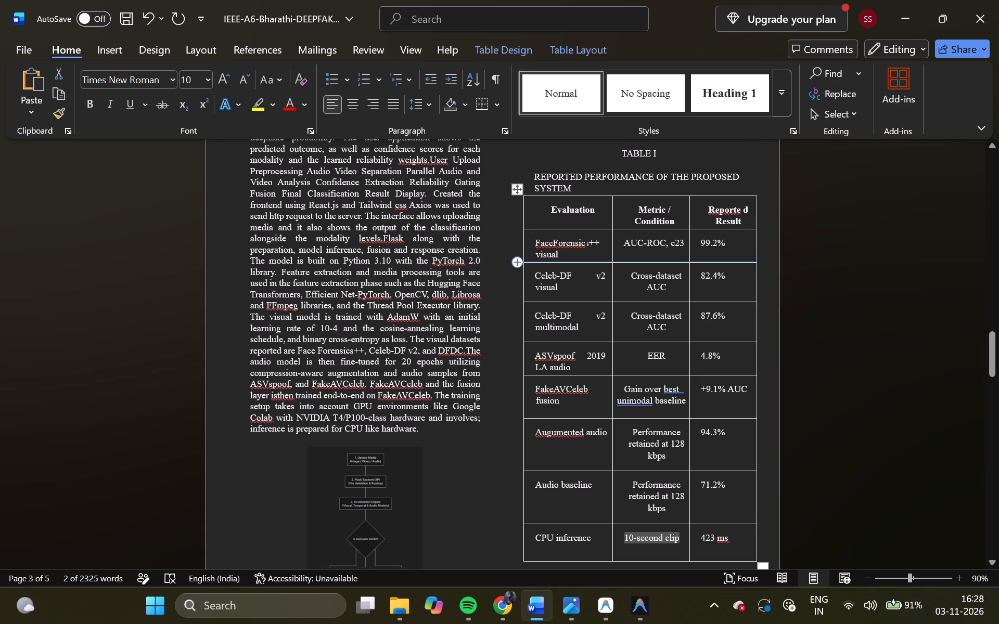
Shift the hidden divider before "v2" and "2019" in the Evaluation column slightly outward to widen the name cells.
{"action": "left_click", "coordinate": [585, 322]}
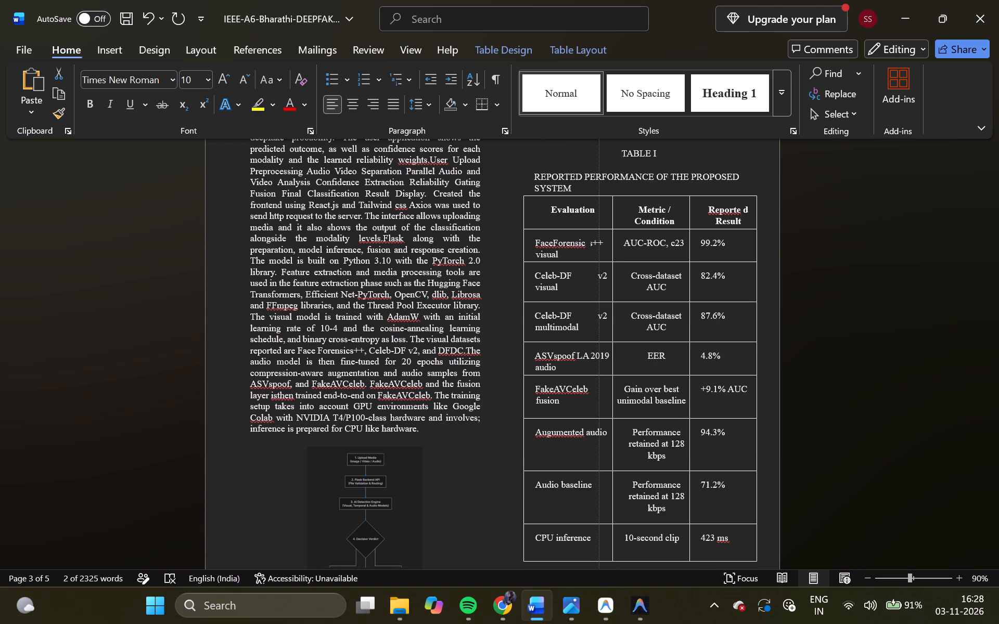
{"action": "left_click", "coordinate": [589, 319]}
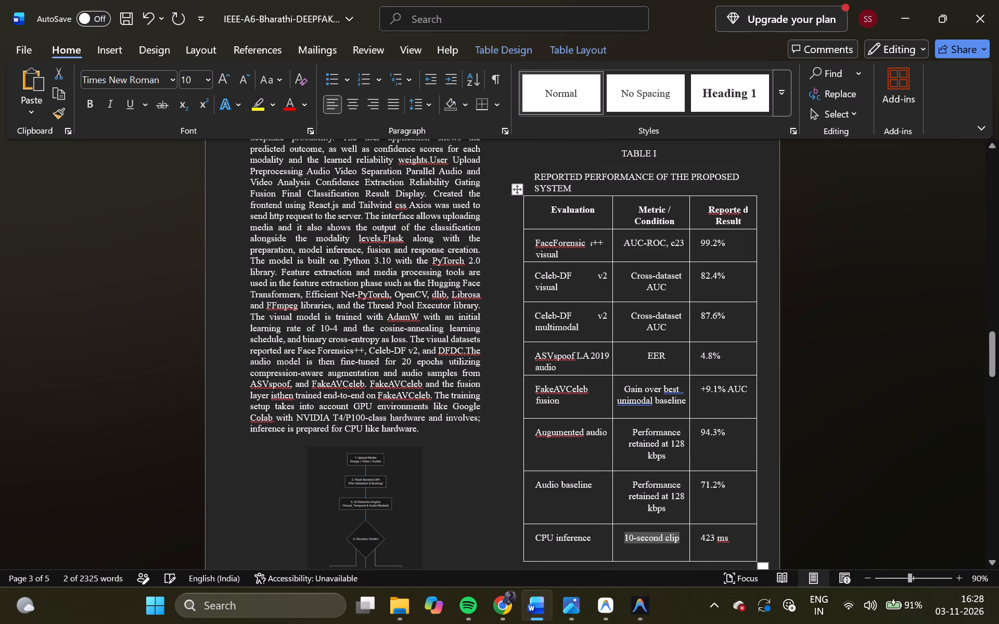
Centre the "Celeb-DF v2 multimodal" text in the Evaluation column of the results table.
{"action": "left_click", "coordinate": [566, 319]}
{"action": "left_click_drag", "start_coordinate": [588, 329], "coordinate": [539, 316]}
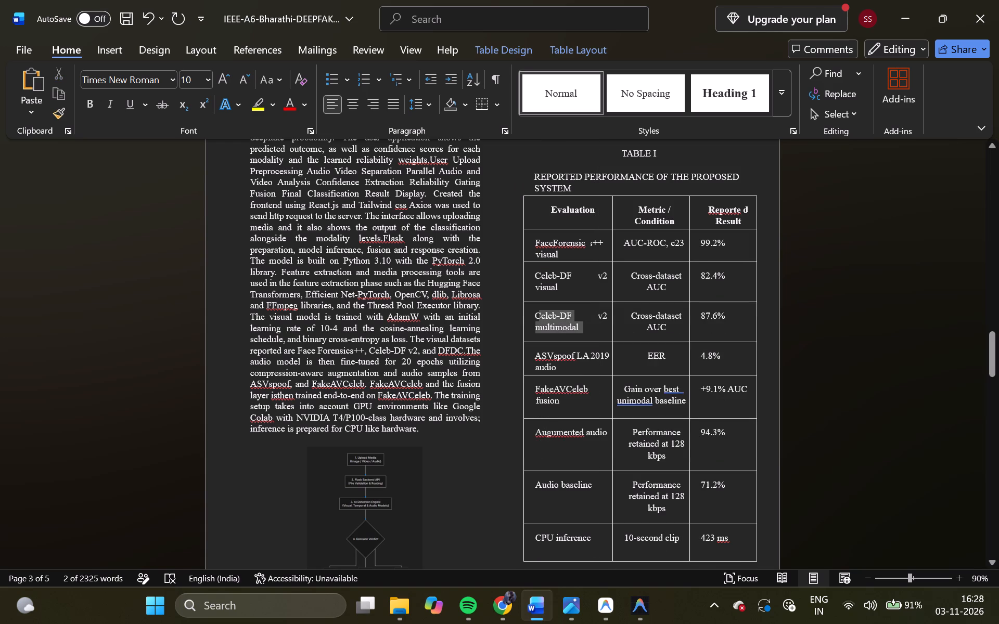
{"action": "left_click_drag", "start_coordinate": [539, 316], "coordinate": [539, 316]}
{"action": "left_click", "coordinate": [591, 330]}
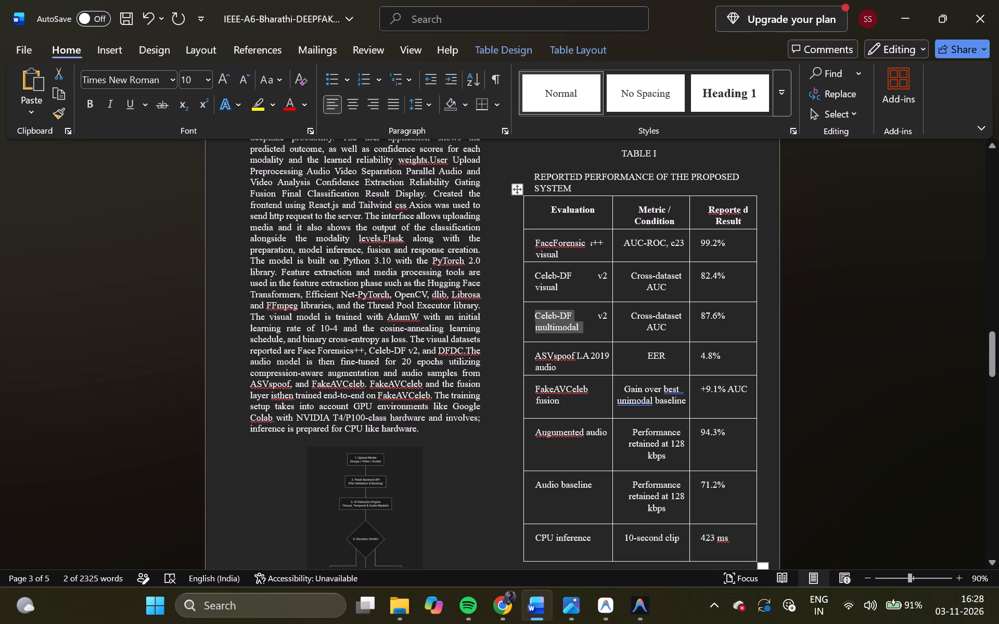
{"action": "left_click", "coordinate": [565, 311]}
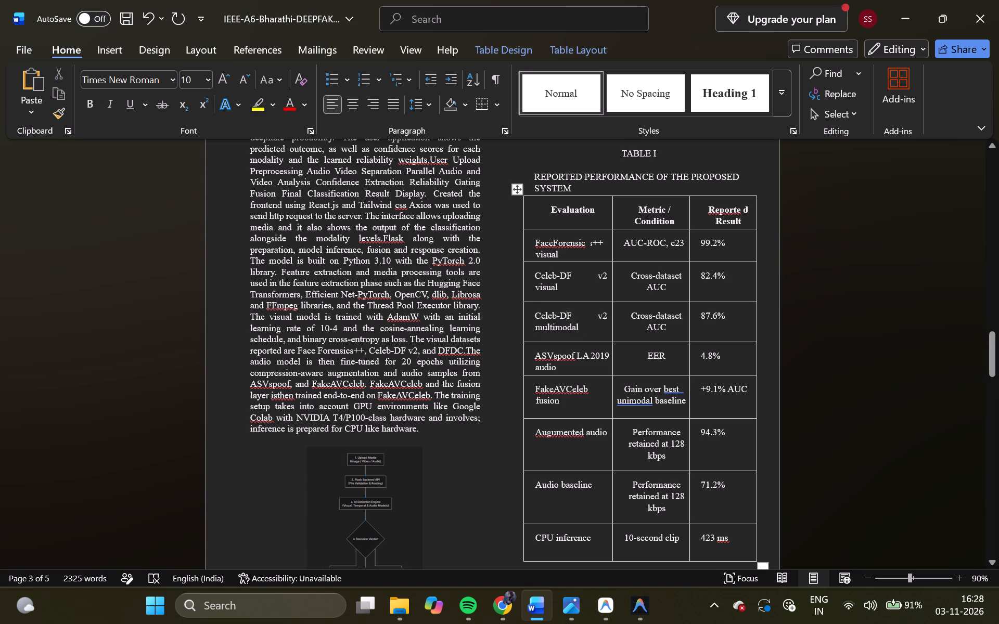
{"action": "left_click_drag", "start_coordinate": [534, 316], "coordinate": [603, 334]}
{"action": "left_click", "coordinate": [354, 105]}
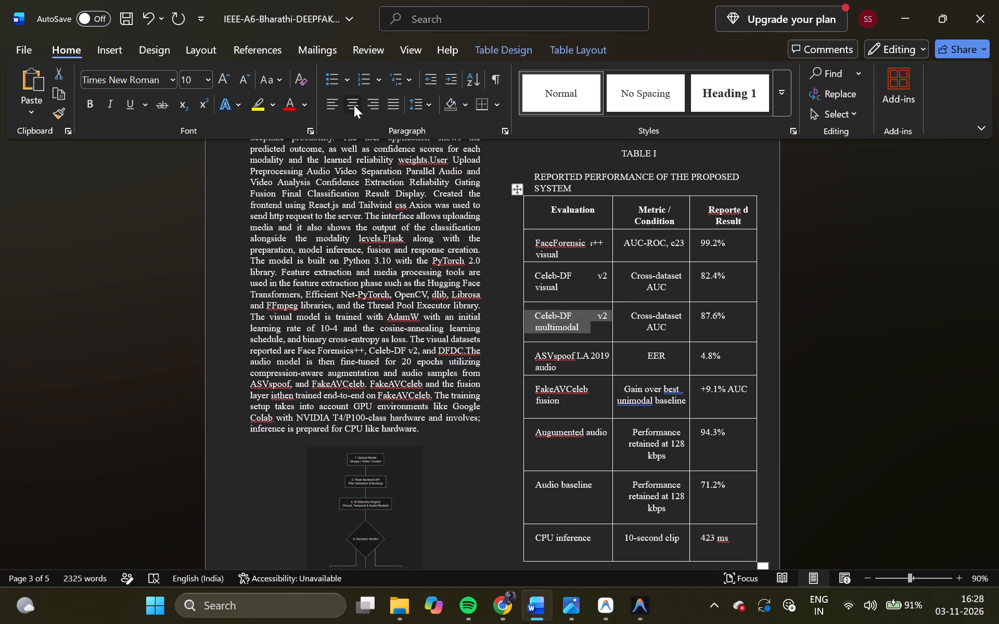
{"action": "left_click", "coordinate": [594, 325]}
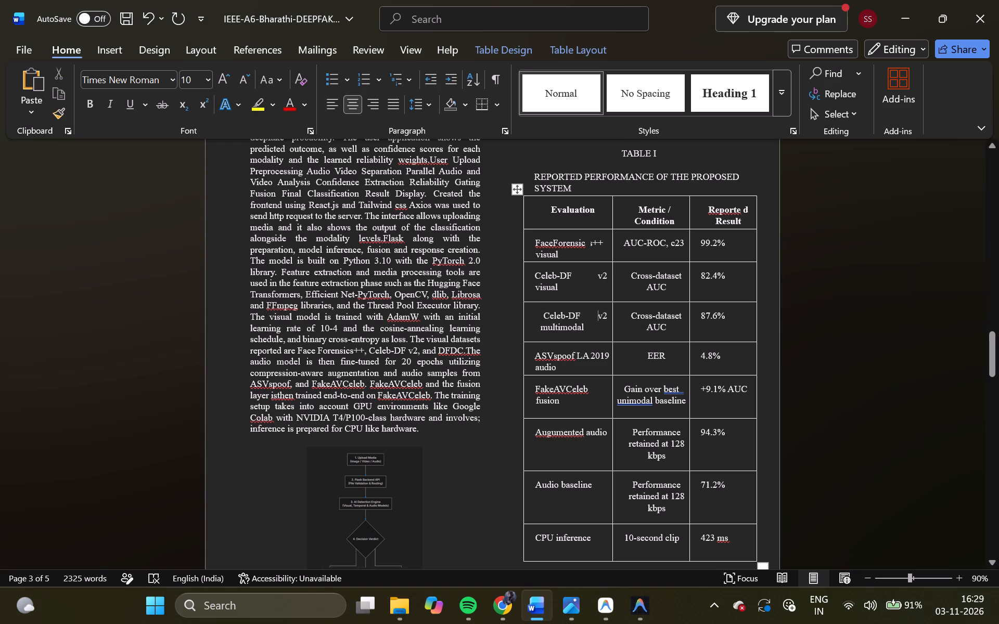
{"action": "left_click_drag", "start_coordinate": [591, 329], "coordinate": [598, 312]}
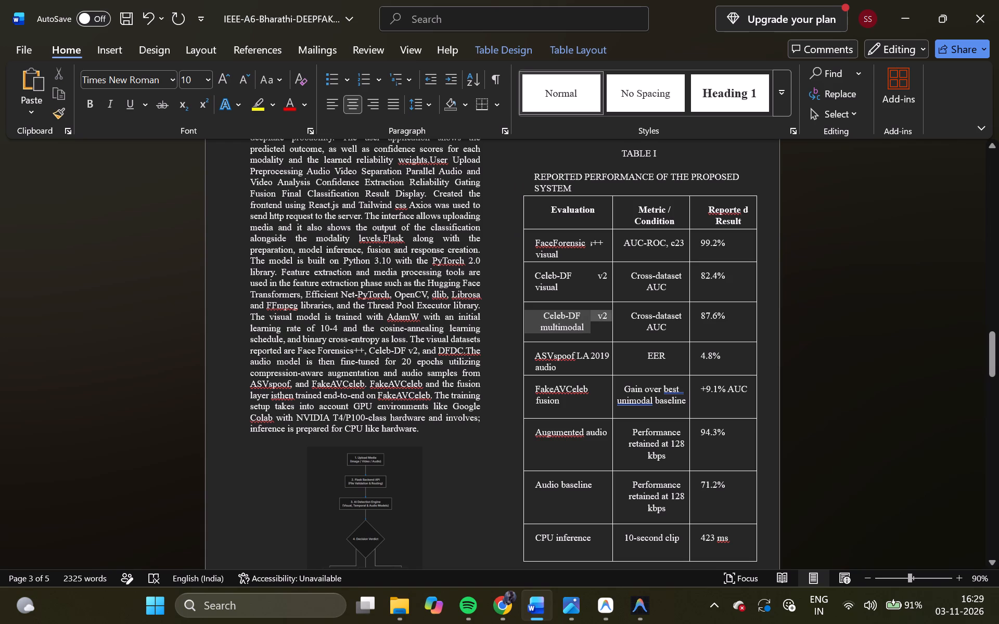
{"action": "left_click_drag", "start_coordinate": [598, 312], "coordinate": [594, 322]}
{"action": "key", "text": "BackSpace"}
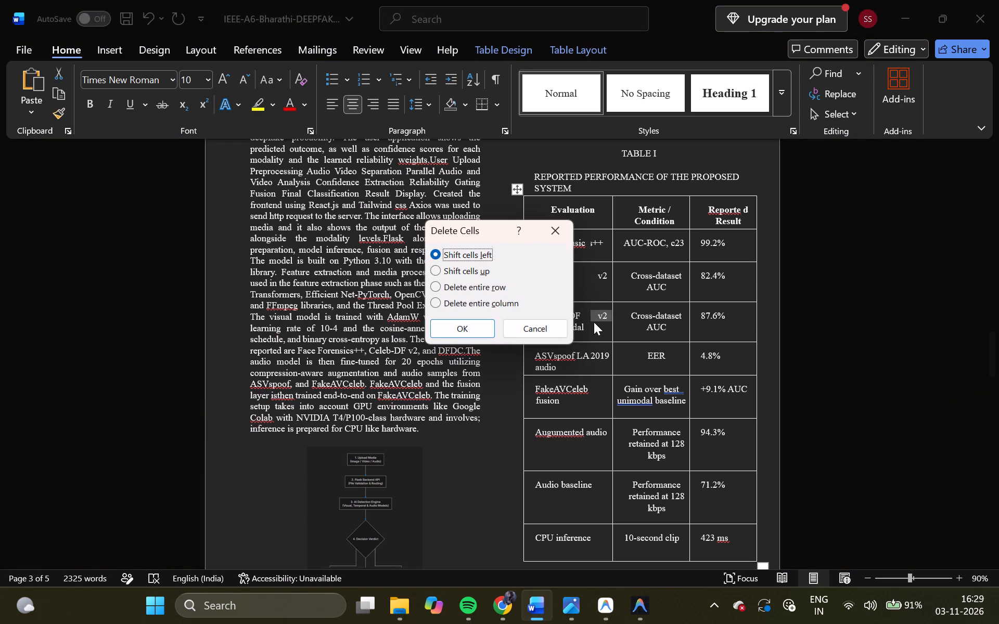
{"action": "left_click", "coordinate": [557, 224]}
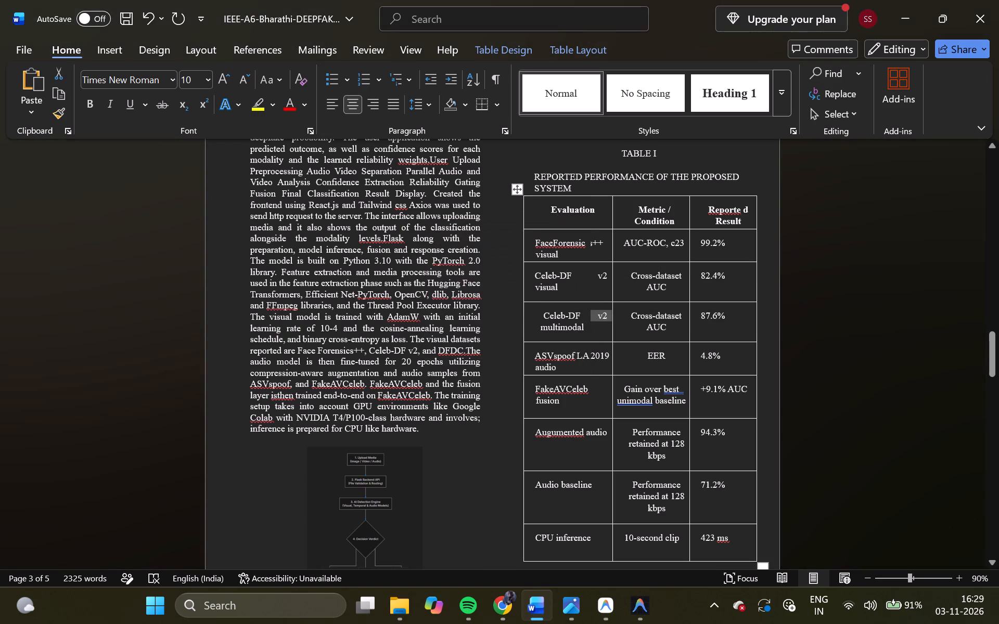
Delete the separate "v2" fragment beside "Celeb-DF multimodal" in the results table's Evaluation column.
{"action": "left_click", "coordinate": [595, 322]}
{"action": "key", "text": "Right"}
{"action": "key", "text": "Right"}
{"action": "key", "text": "BackSpace"}
{"action": "key", "text": "BackSpace"}
{"action": "key", "text": "BackSpace"}
{"action": "key", "text": "BackSpace"}
{"action": "key", "text": "BackSpace"}
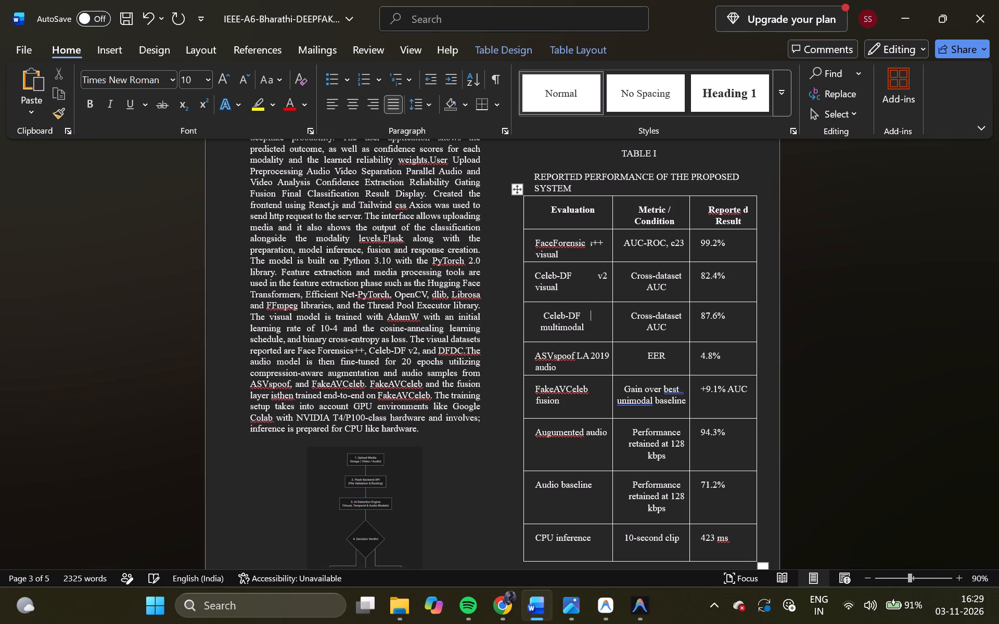
{"action": "key", "text": "BackSpace"}
{"action": "key", "text": "BackSpace"}
{"action": "key", "text": "BackSpace"}
{"action": "key", "text": "BackSpace"}
{"action": "key", "text": "BackSpace"}
Insert "v2" between "Celeb-DF" and "multimodal" so the Evaluation entry reads "Celeb-DF v2 multimodal" in one cell.
{"action": "left_click", "coordinate": [543, 331]}
{"action": "key", "text": "BackSpace"}
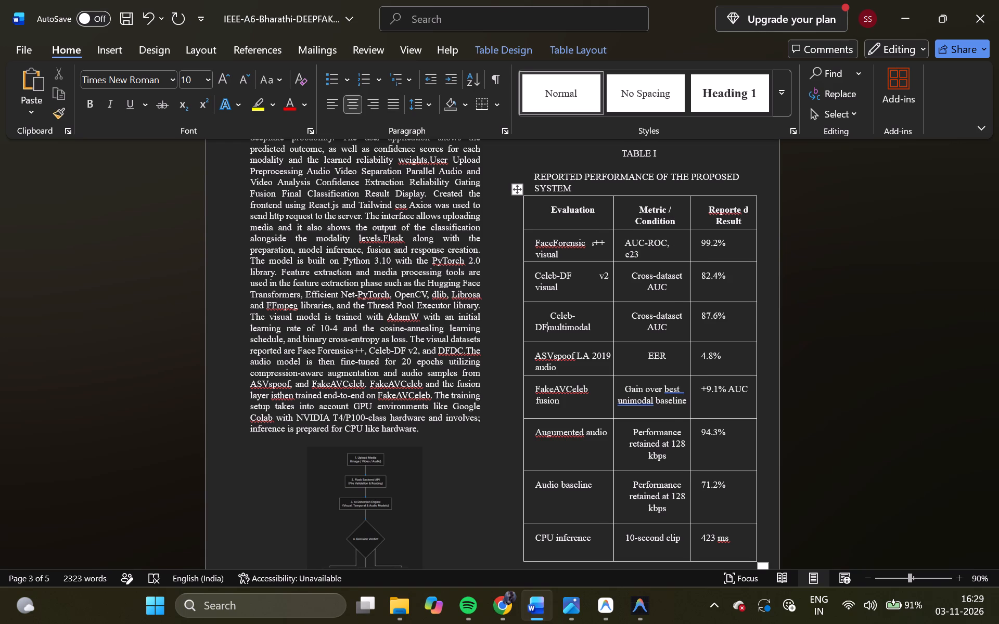
{"action": "key", "text": "space"}
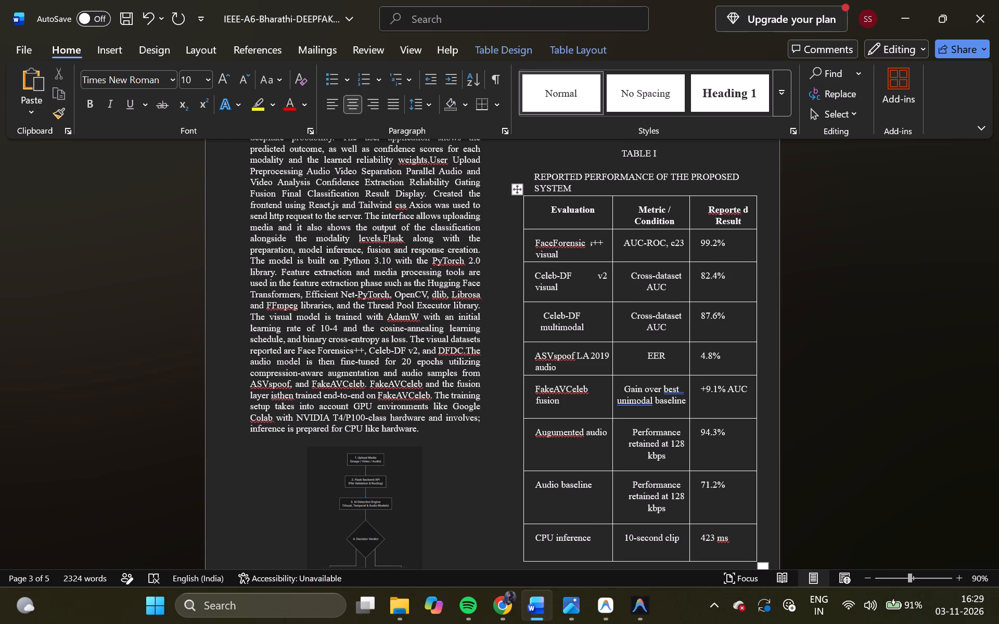
{"action": "key", "text": "v"}
{"action": "type", "text": "2"}
{"action": "key", "text": "space"}
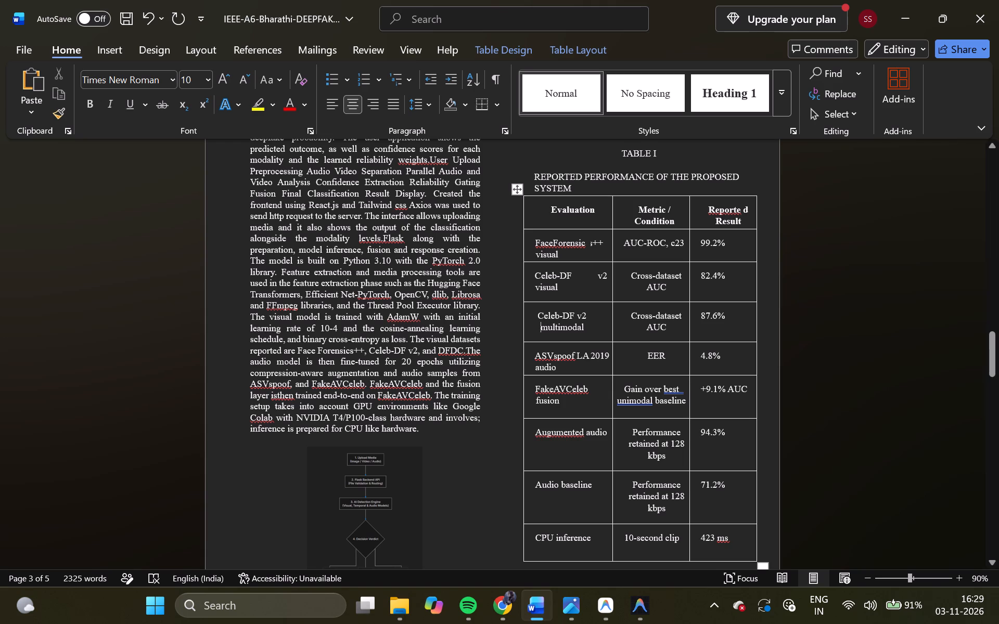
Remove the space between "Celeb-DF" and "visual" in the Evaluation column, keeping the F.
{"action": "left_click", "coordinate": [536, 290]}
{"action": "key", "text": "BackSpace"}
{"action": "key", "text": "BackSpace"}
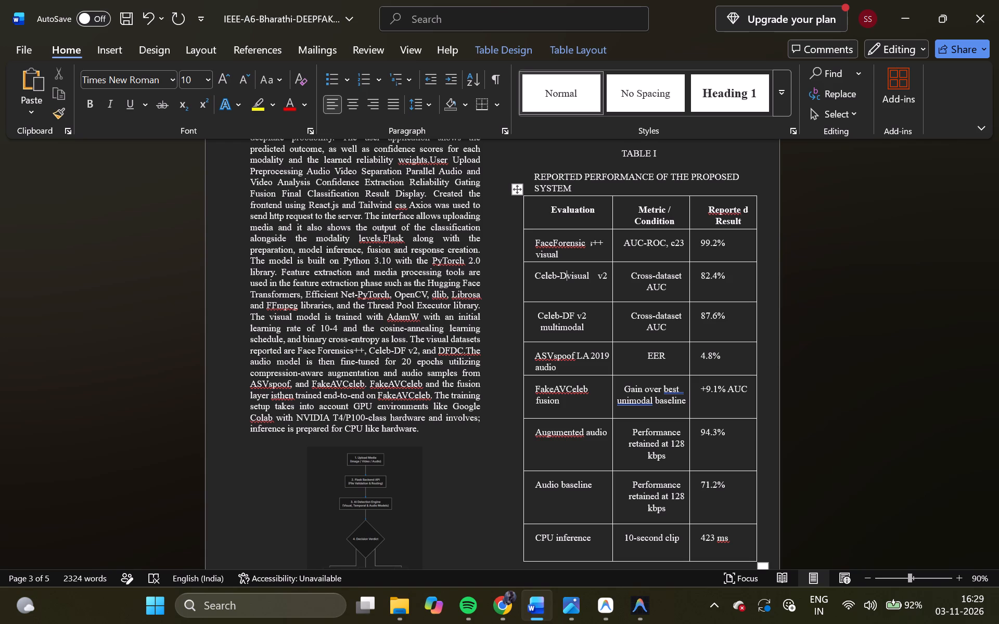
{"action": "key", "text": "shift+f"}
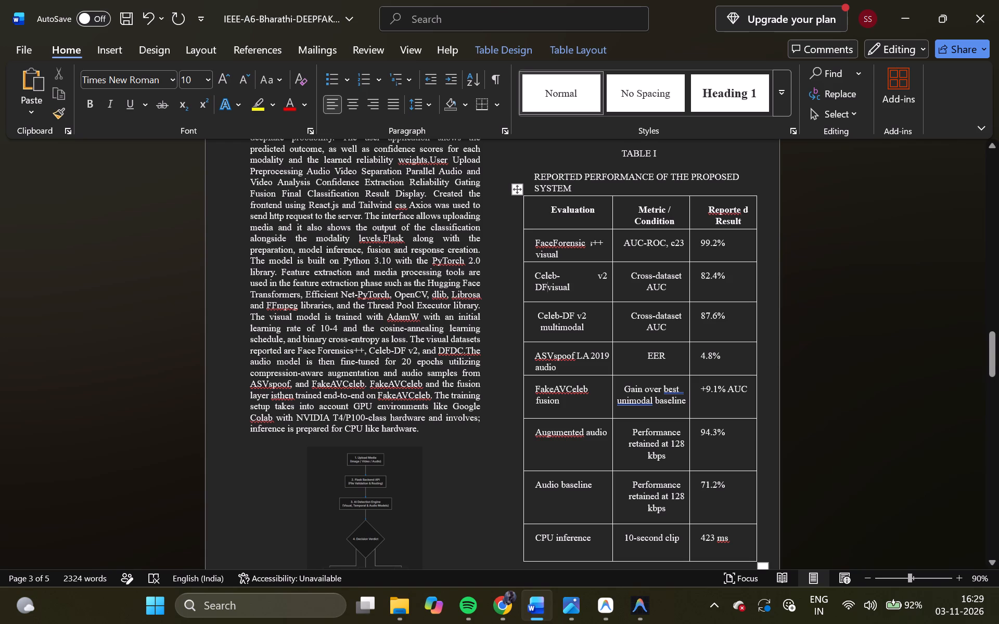
Delete the separate "v2" fragment from the Celeb-DF visual row of the Evaluation column.
{"action": "left_click", "coordinate": [596, 276]}
{"action": "key", "text": "Right"}
{"action": "key", "text": "Right"}
{"action": "key", "text": "BackSpace"}
{"action": "key", "text": "BackSpace"}
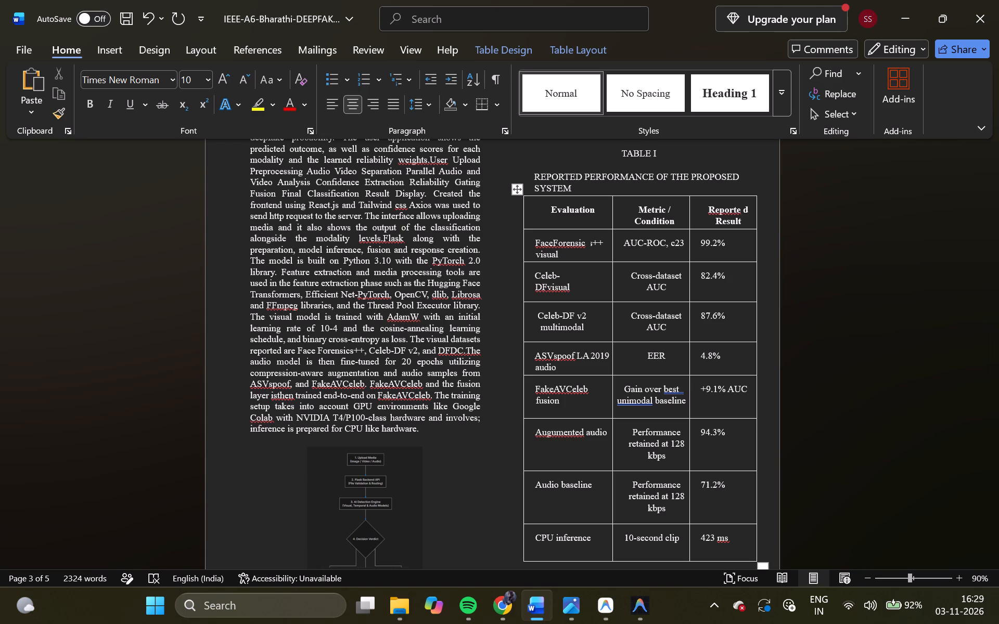
{"action": "key", "text": "BackSpace"}
{"action": "key", "text": "BackSpace"}
{"action": "key", "text": "BackSpace"}
{"action": "key", "text": "BackSpace"}
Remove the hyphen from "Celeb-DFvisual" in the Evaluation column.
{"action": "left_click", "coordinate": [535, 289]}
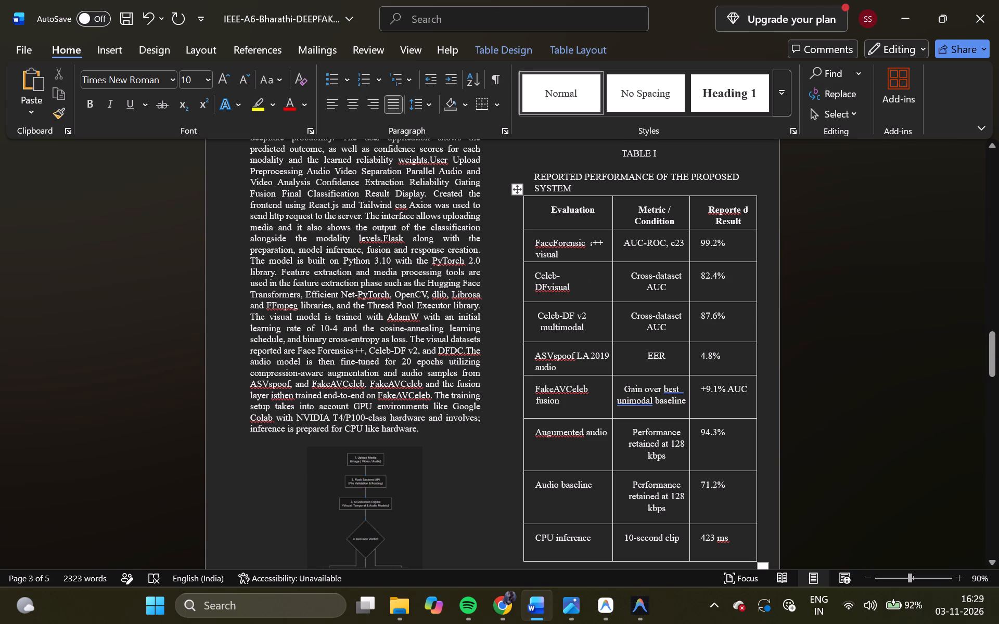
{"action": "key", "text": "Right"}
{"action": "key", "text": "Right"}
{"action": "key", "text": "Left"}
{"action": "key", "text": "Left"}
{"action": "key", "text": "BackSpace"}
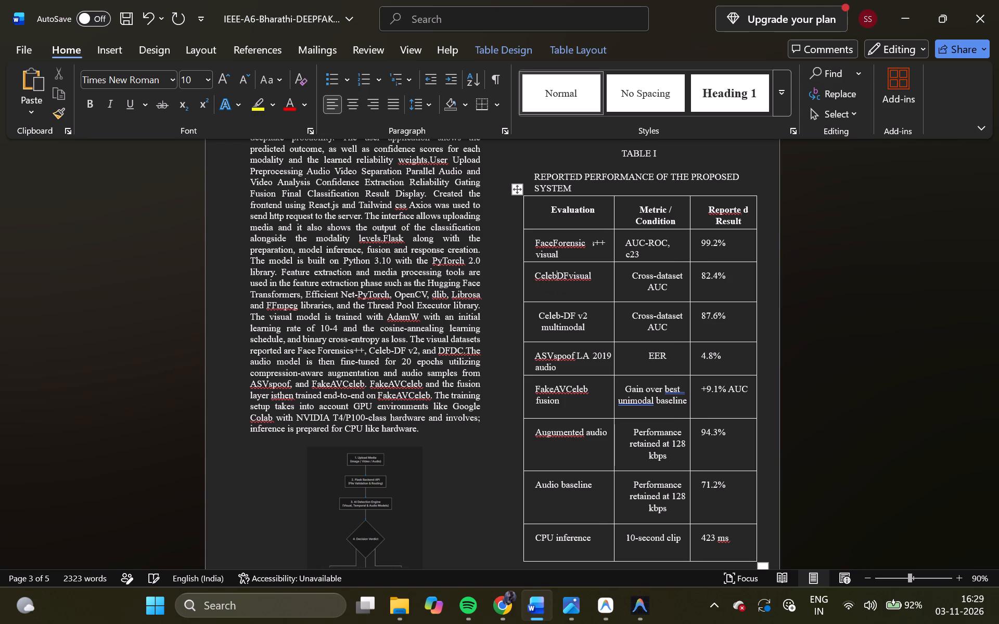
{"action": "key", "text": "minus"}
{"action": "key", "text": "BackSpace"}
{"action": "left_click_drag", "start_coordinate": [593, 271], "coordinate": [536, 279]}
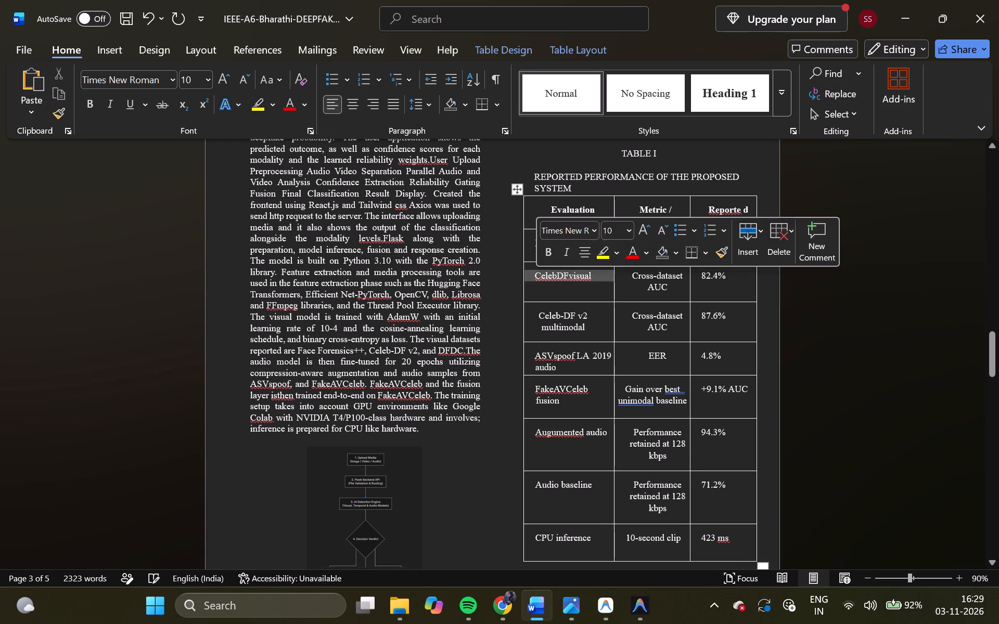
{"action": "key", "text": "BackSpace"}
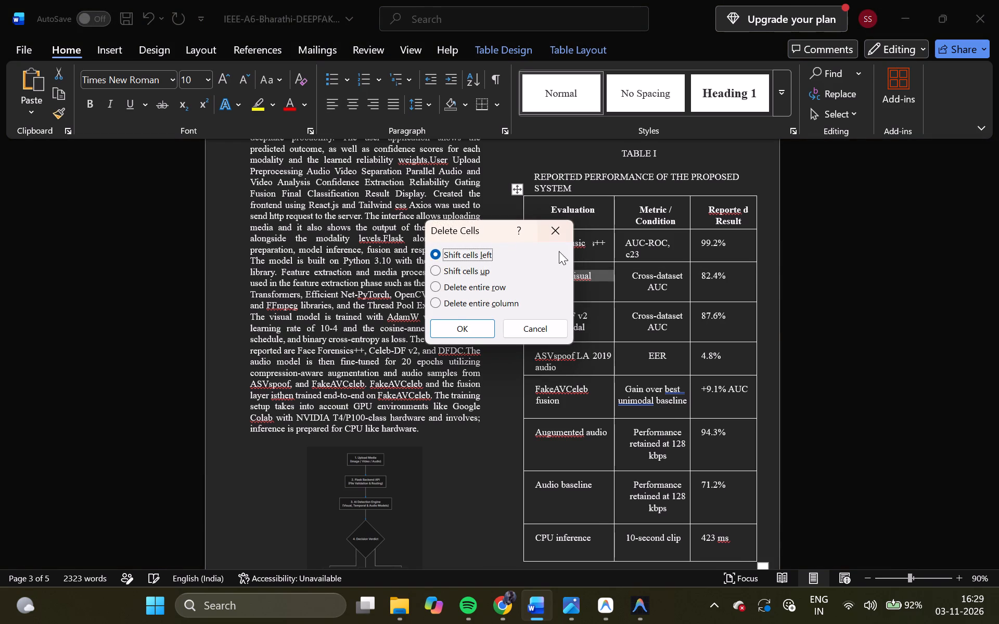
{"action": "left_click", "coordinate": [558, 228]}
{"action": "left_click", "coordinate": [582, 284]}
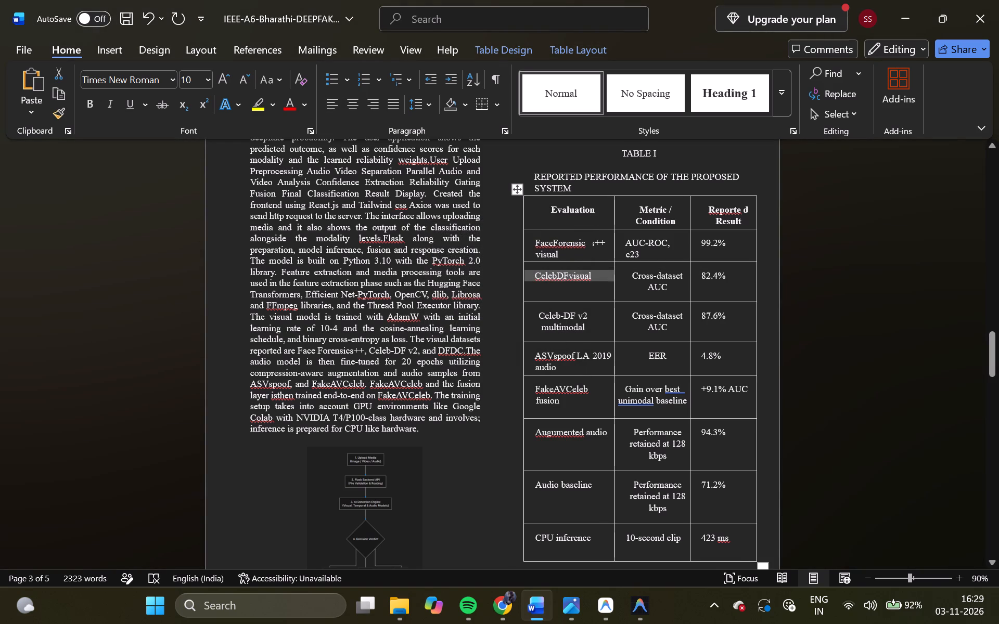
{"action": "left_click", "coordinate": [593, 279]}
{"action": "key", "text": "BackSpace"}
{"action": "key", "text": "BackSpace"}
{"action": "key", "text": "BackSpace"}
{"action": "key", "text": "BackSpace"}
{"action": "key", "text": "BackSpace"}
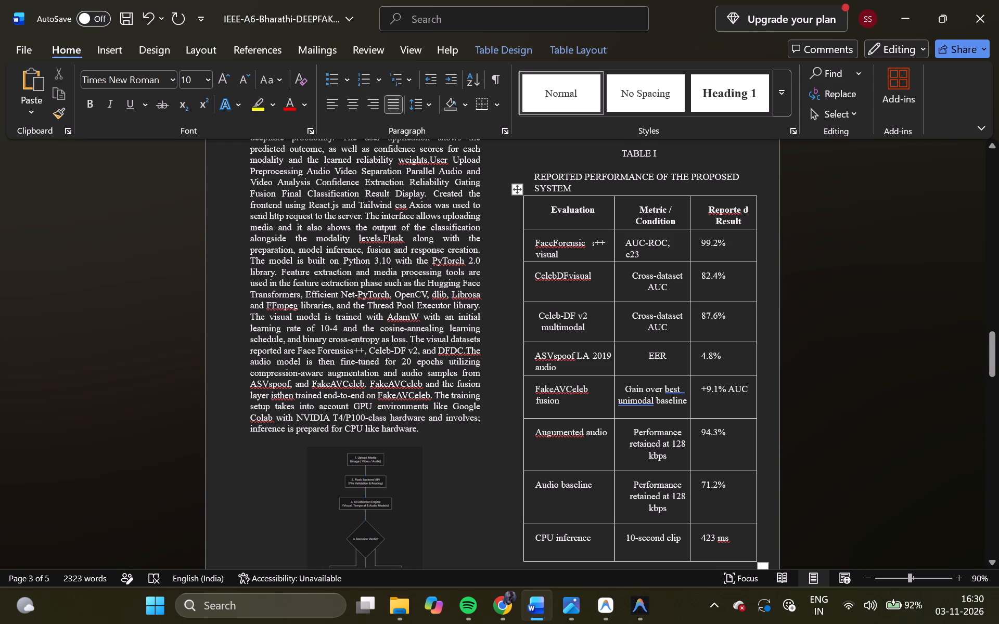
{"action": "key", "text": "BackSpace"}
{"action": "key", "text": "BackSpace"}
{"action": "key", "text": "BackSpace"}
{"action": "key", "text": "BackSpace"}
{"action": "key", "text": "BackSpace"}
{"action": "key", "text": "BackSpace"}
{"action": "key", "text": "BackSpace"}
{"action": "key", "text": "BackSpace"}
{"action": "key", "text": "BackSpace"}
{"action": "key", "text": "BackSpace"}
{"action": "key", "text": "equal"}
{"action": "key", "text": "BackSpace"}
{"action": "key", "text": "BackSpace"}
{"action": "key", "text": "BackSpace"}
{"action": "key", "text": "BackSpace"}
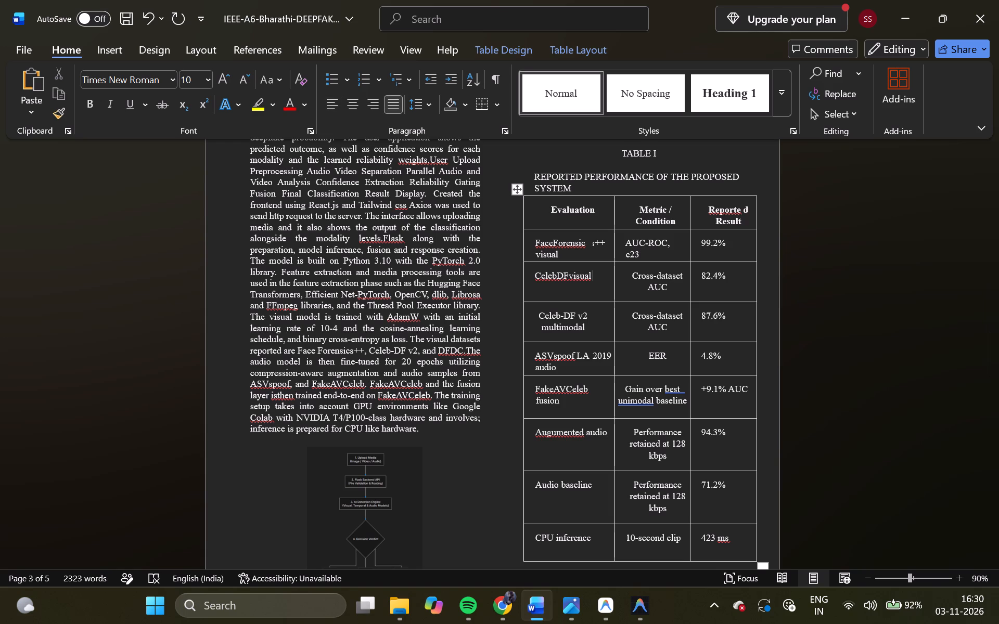
Delete the separate "++" fragment beside "FaceForensic visual" in the first data row of the Evaluation column.
{"action": "left_click", "coordinate": [590, 244]}
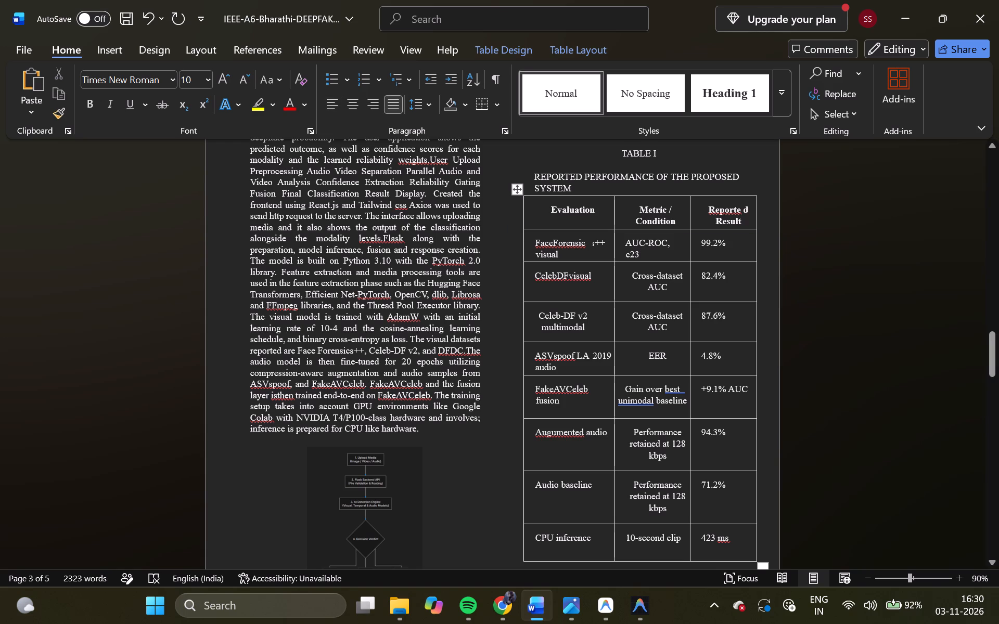
{"action": "left_click_drag", "start_coordinate": [595, 248], "coordinate": [584, 247]}
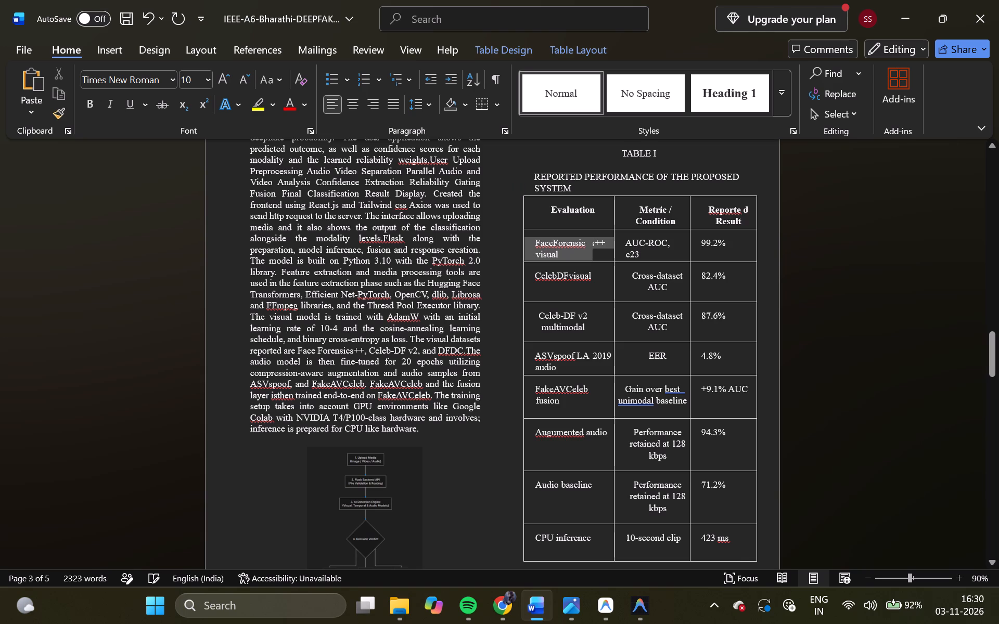
{"action": "left_click_drag", "start_coordinate": [584, 247], "coordinate": [578, 244]}
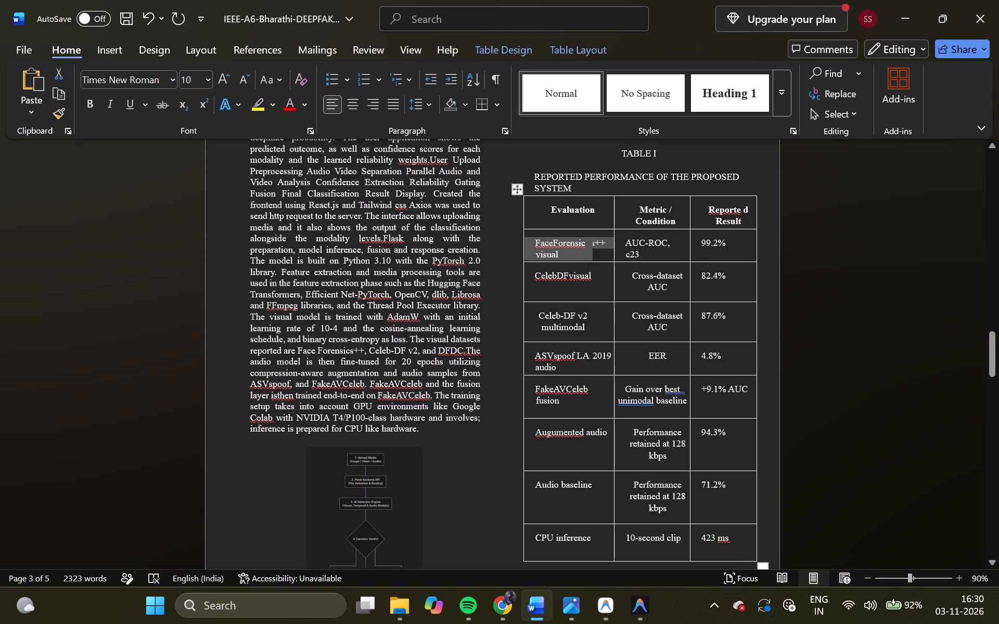
{"action": "left_click", "coordinate": [585, 278]}
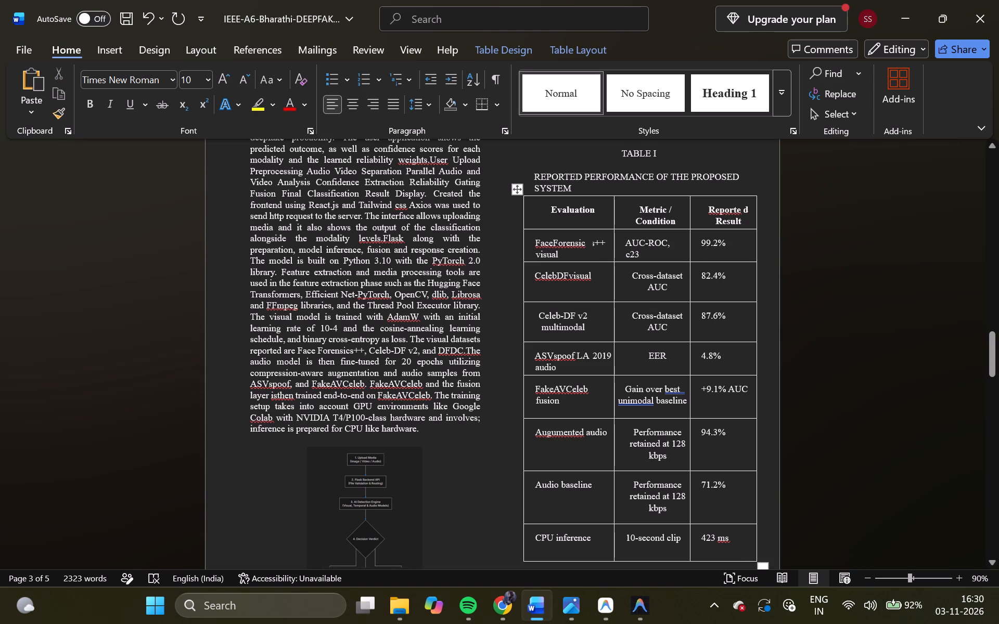
{"action": "left_click", "coordinate": [596, 243]}
{"action": "key", "text": "Right"}
{"action": "key", "text": "Right"}
{"action": "key", "text": "Right"}
{"action": "key", "text": "BackSpace"}
{"action": "key", "text": "BackSpace"}
{"action": "key", "text": "BackSpace"}
{"action": "key", "text": "BackSpace"}
{"action": "key", "text": "BackSpace"}
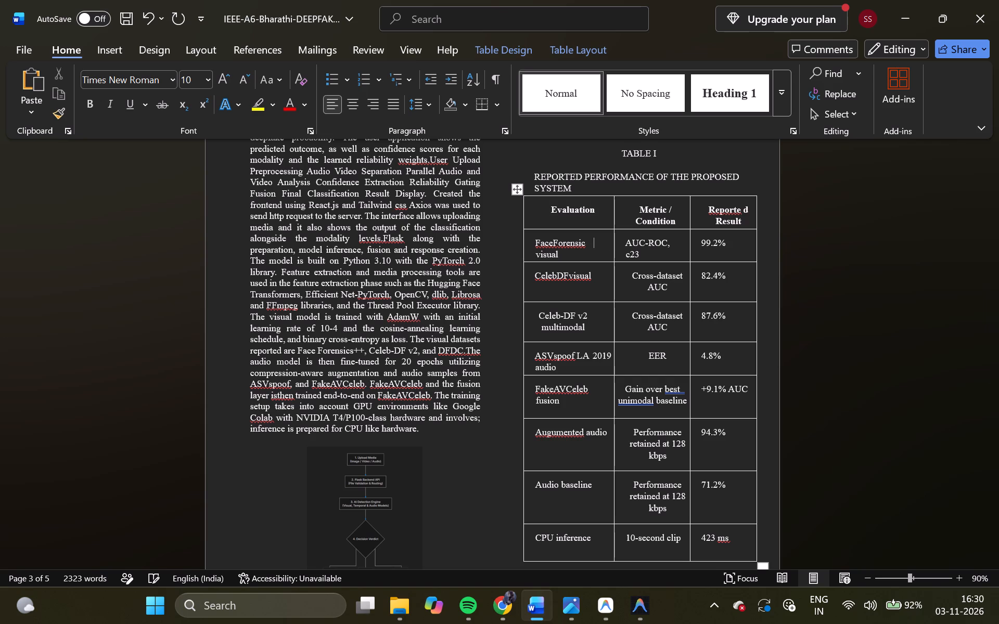
Centre the "FaceForensic visual" text in the Evaluation column.
{"action": "left_click_drag", "start_coordinate": [562, 257], "coordinate": [534, 238]}
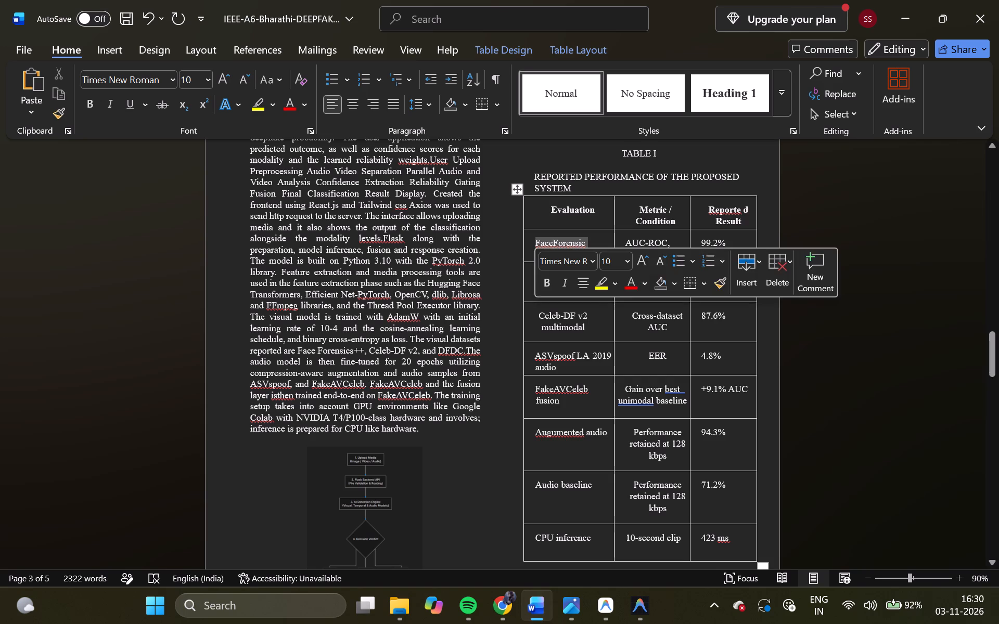
{"action": "left_click", "coordinate": [352, 105]}
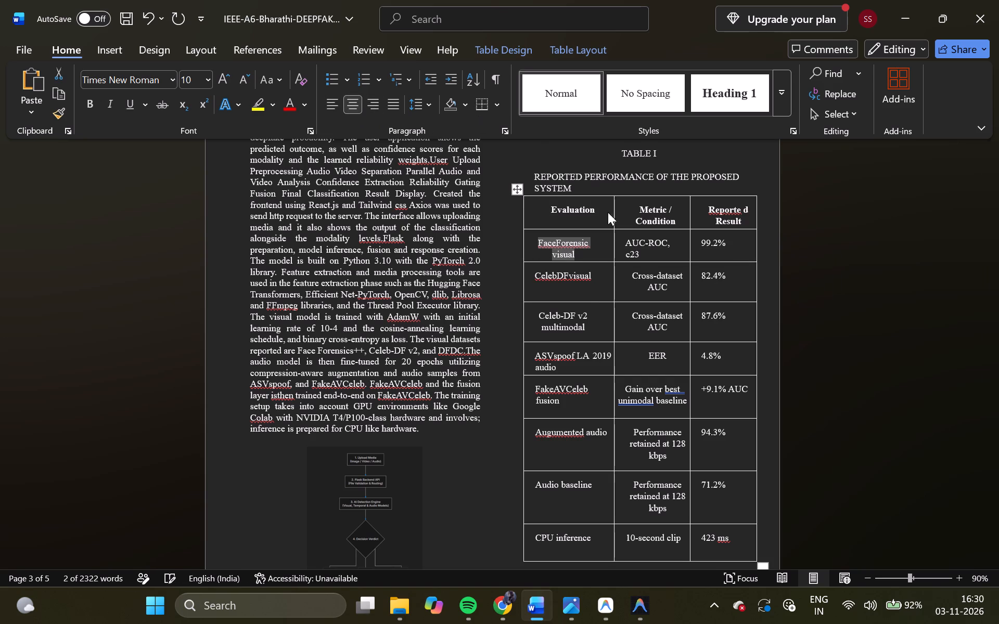
Rewrite "CelebDFvisual" in the Evaluation column as "Celeb-DF v2 visual", restoring the hyphen and adding the spaced "v2".
{"action": "left_click", "coordinate": [555, 274]}
{"action": "key", "text": "minus"}
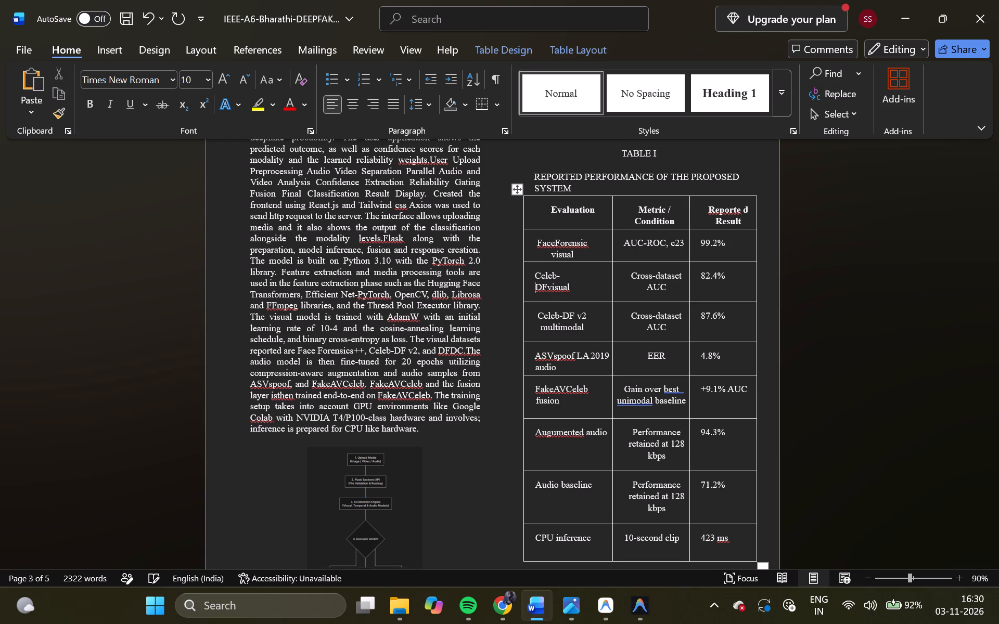
{"action": "left_click", "coordinate": [548, 288]}
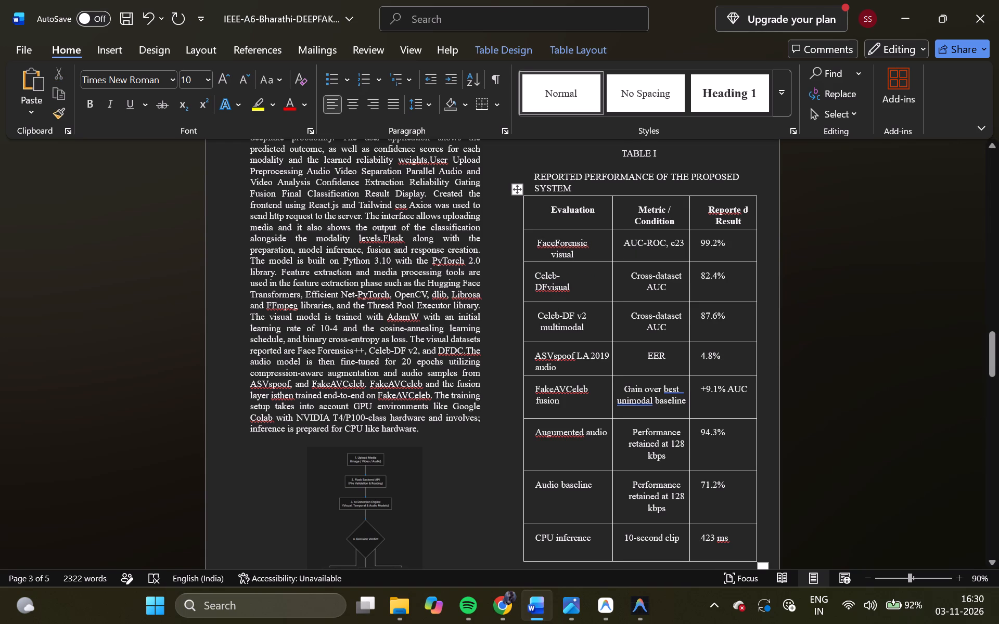
{"action": "key", "text": "space"}
{"action": "key", "text": "space"}
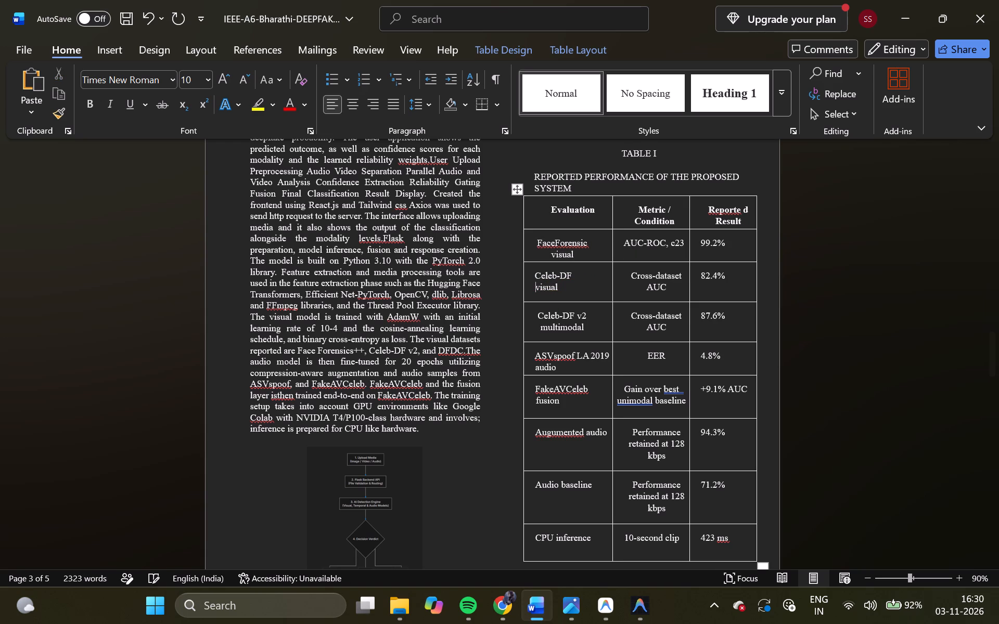
{"action": "type", "text": "v2"}
{"action": "key", "text": "space"}
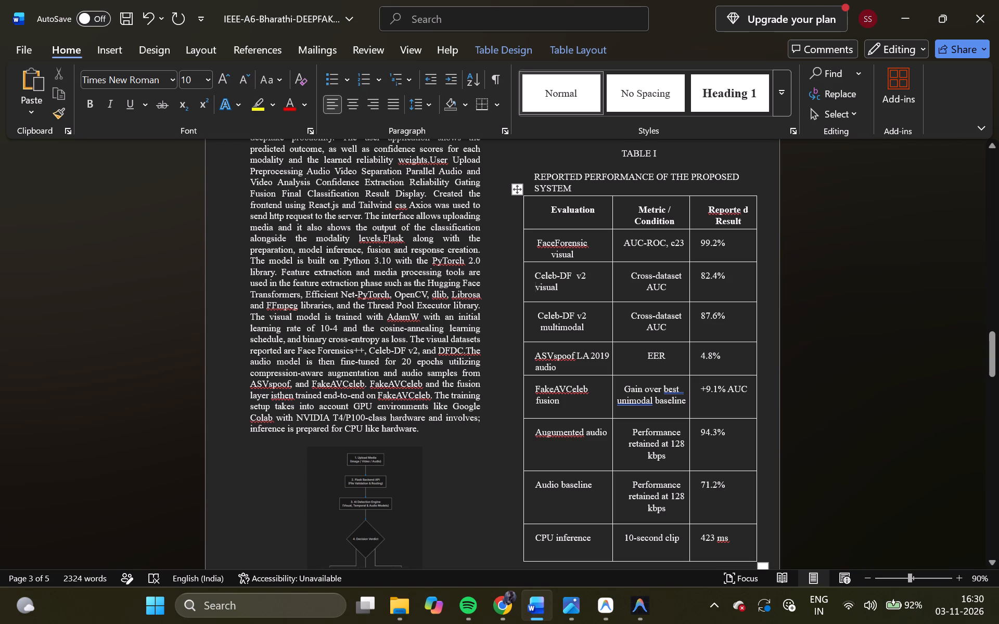
Centre the "Celeb-DF v2 visual" text in the Evaluation column.
{"action": "left_click_drag", "start_coordinate": [565, 288], "coordinate": [535, 275]}
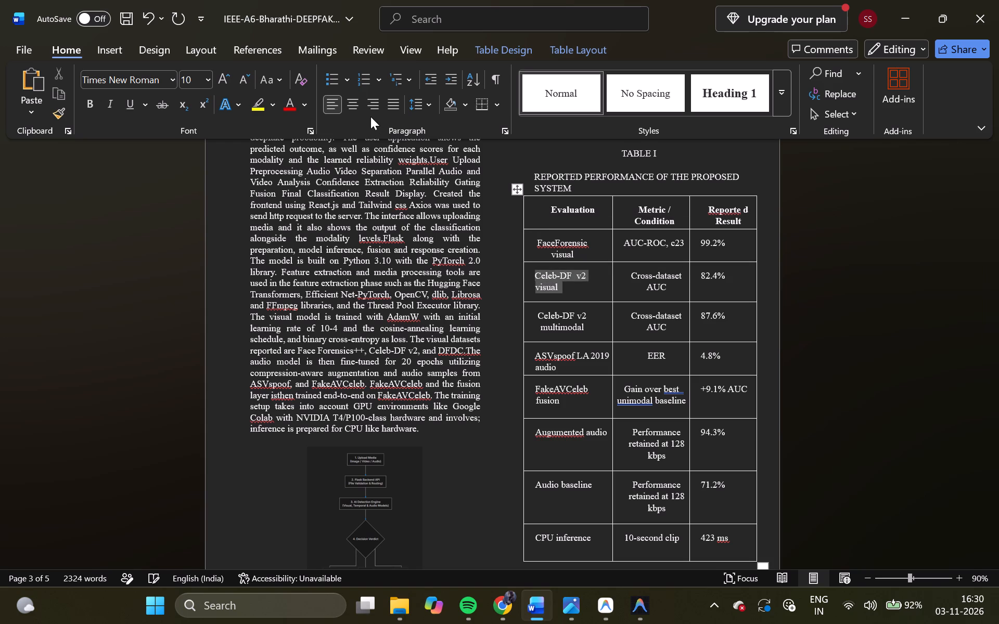
{"action": "left_click", "coordinate": [355, 105]}
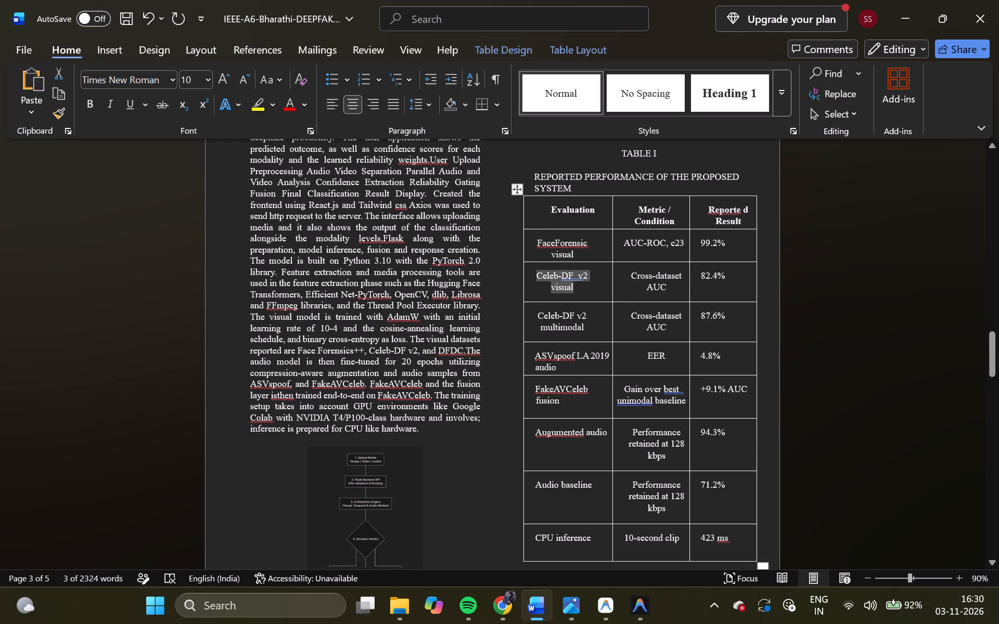
{"action": "left_click", "coordinate": [581, 315]}
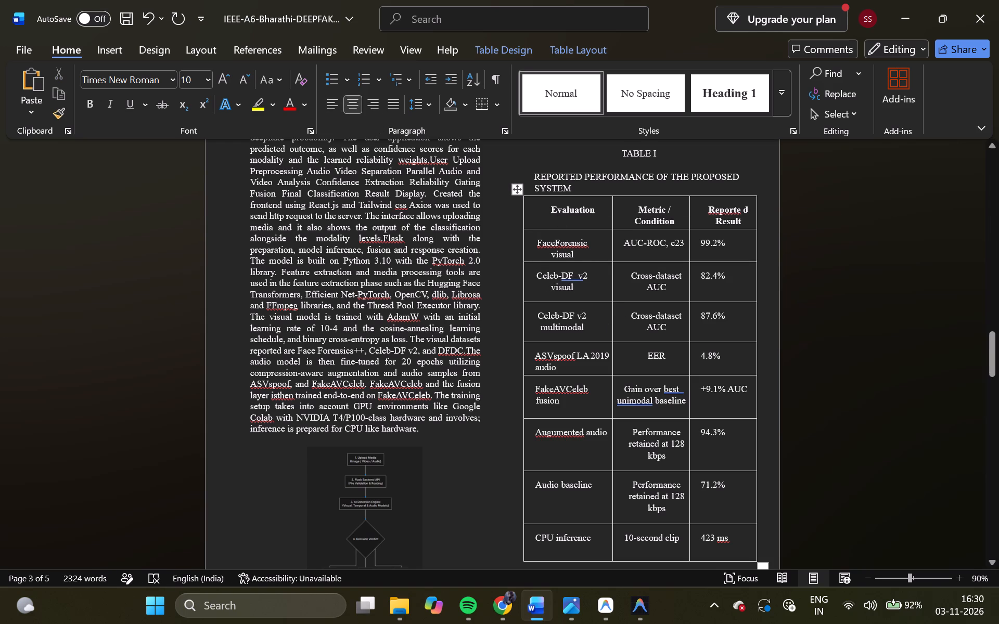
Remove "2019" from the first line of the ASVspoof LA entry and re-enter it directly before "audio" on the second line.
{"action": "left_click_drag", "start_coordinate": [560, 371], "coordinate": [532, 357]}
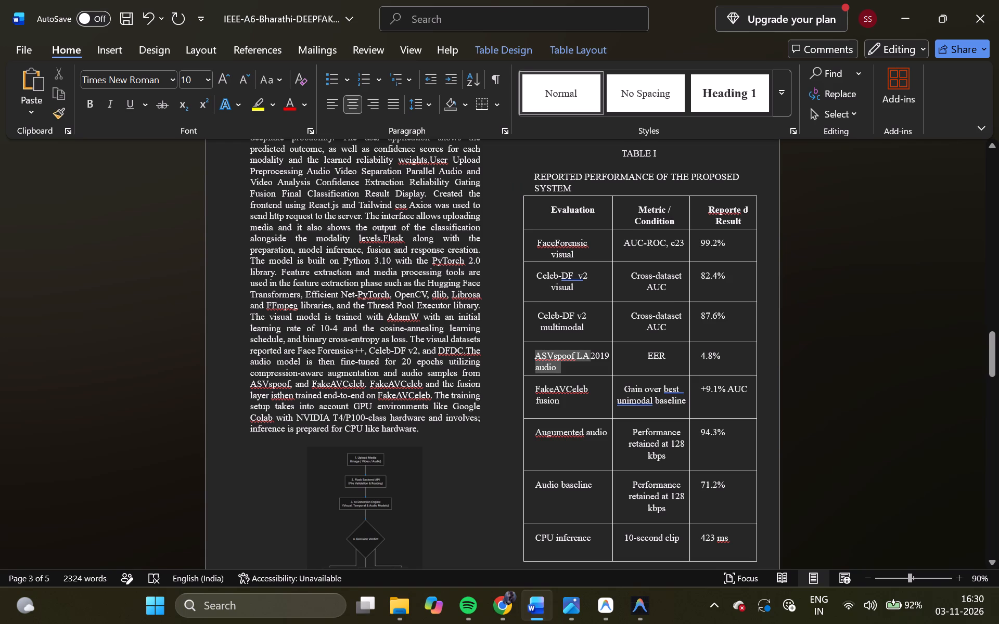
{"action": "left_click_drag", "start_coordinate": [532, 357], "coordinate": [532, 353]}
{"action": "left_click", "coordinate": [593, 366]}
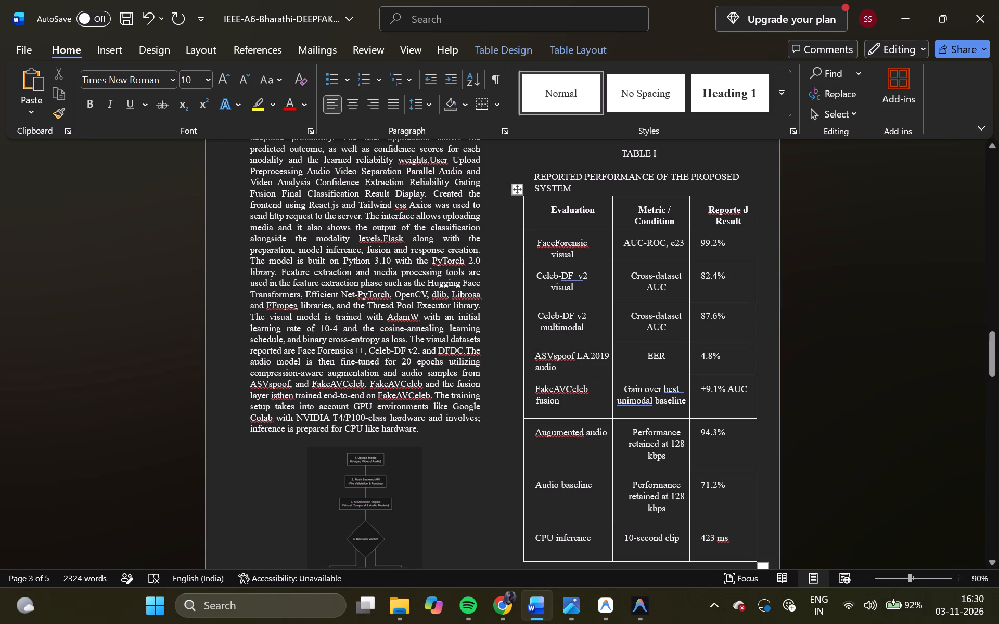
{"action": "key", "text": "Right"}
{"action": "key", "text": "Right"}
{"action": "key", "text": "Right"}
{"action": "key", "text": "Right"}
{"action": "key", "text": "BackSpace"}
{"action": "key", "text": "BackSpace"}
{"action": "key", "text": "BackSpace"}
{"action": "key", "text": "BackSpace"}
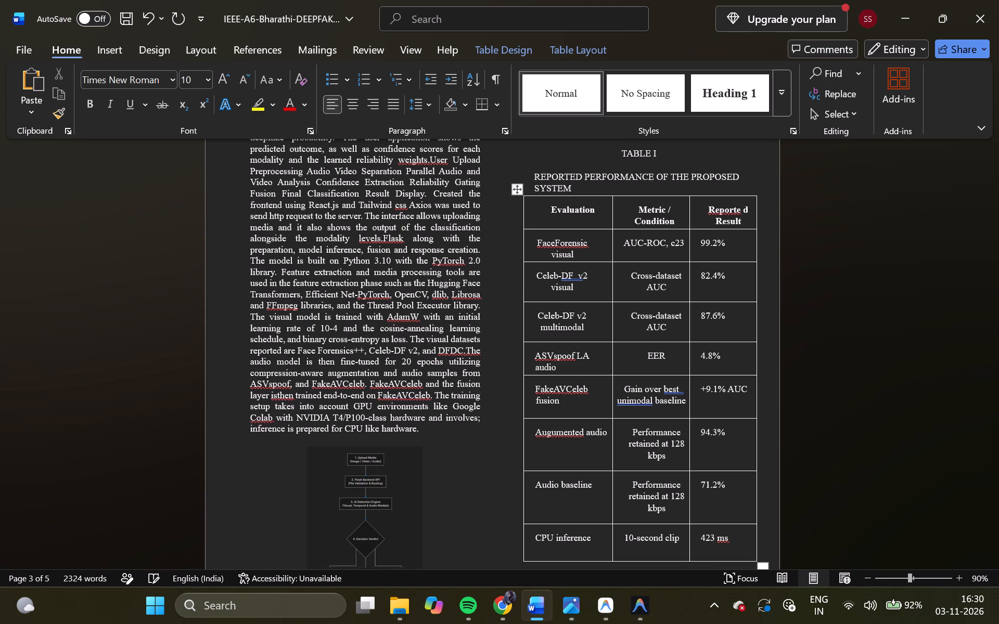
{"action": "key", "text": "BackSpace"}
{"action": "key", "text": "Down"}
{"action": "key", "text": "Up"}
{"action": "key", "text": "Left"}
{"action": "key", "text": "Left"}
{"action": "key", "text": "Left"}
{"action": "key", "text": "Left"}
{"action": "key", "text": "Left"}
{"action": "key", "text": "Left"}
{"action": "key", "text": "Left"}
{"action": "type", "text": "2019"}
{"action": "key", "text": "space"}
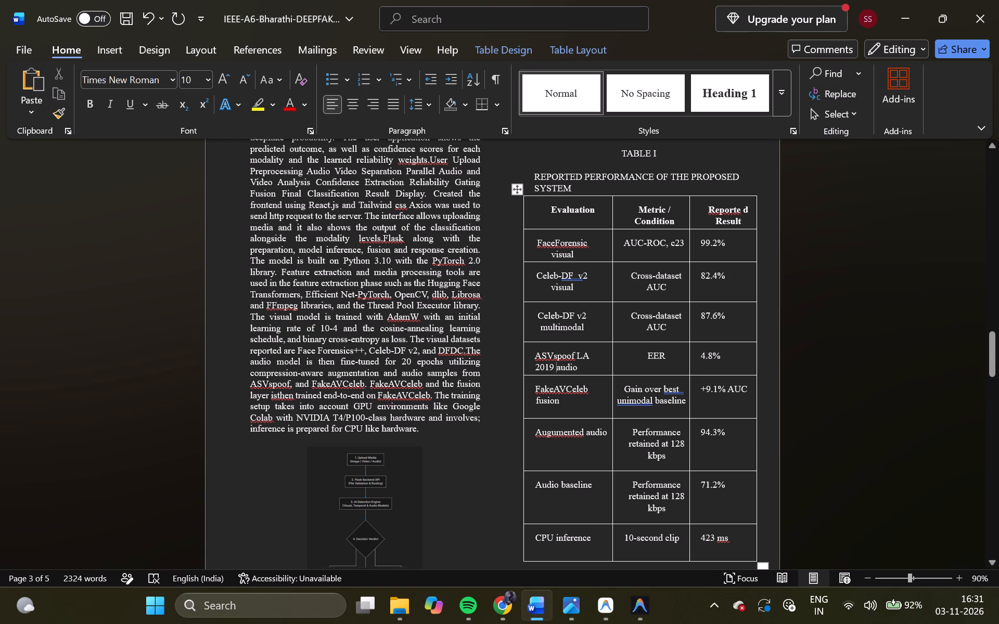
Centre the "ASVspoof LA 2019 audio" text in the Evaluation column.
{"action": "left_click_drag", "start_coordinate": [582, 366], "coordinate": [535, 356]}
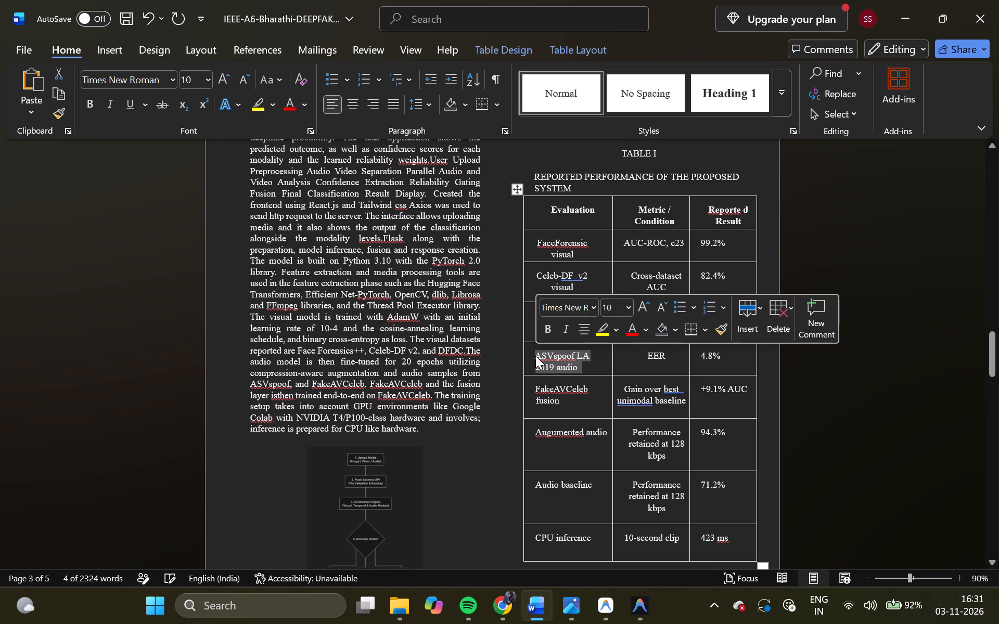
{"action": "left_click", "coordinate": [358, 104]}
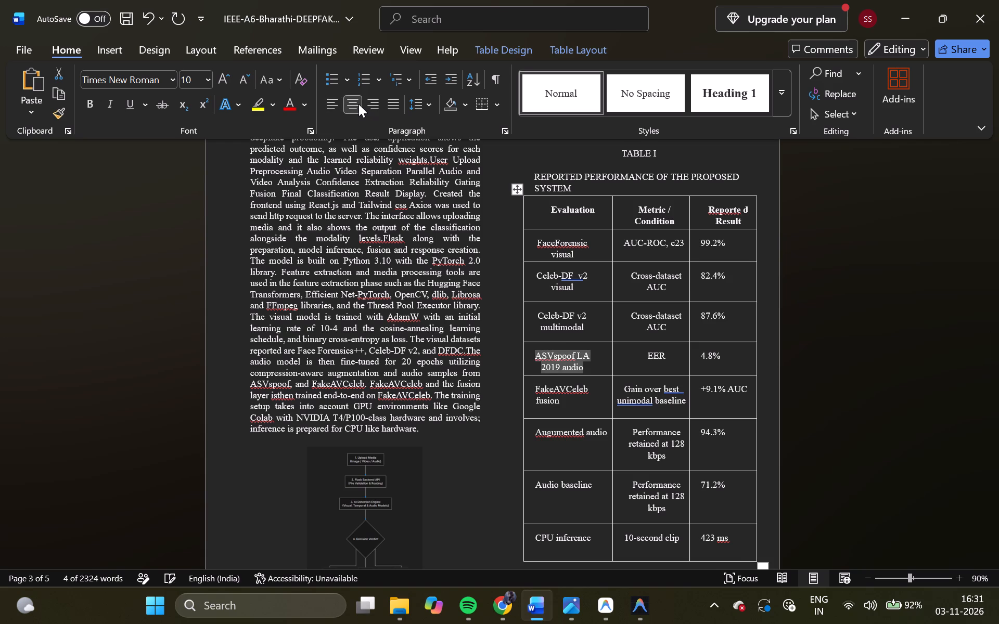
Centre the "FakeAVCeleb fusion" text in the Evaluation column.
{"action": "left_click", "coordinate": [575, 399]}
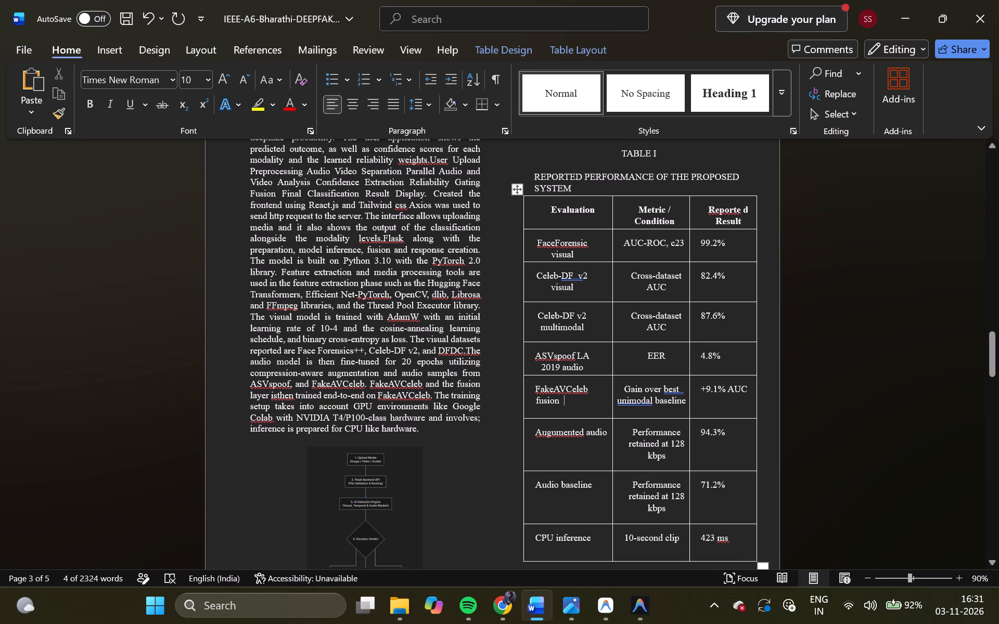
{"action": "left_click_drag", "start_coordinate": [567, 402], "coordinate": [530, 385]}
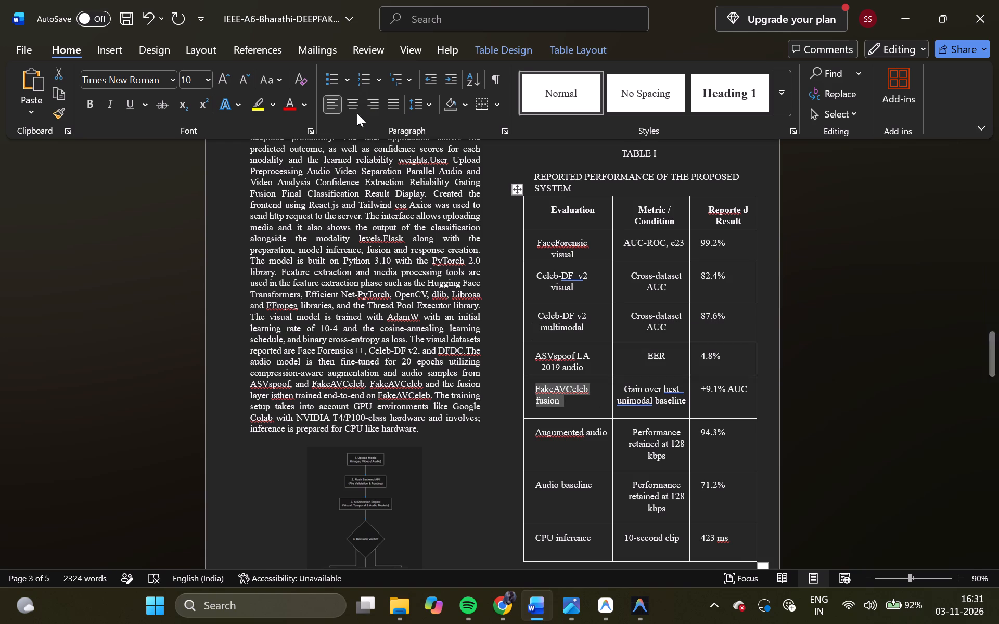
{"action": "left_click", "coordinate": [355, 109]}
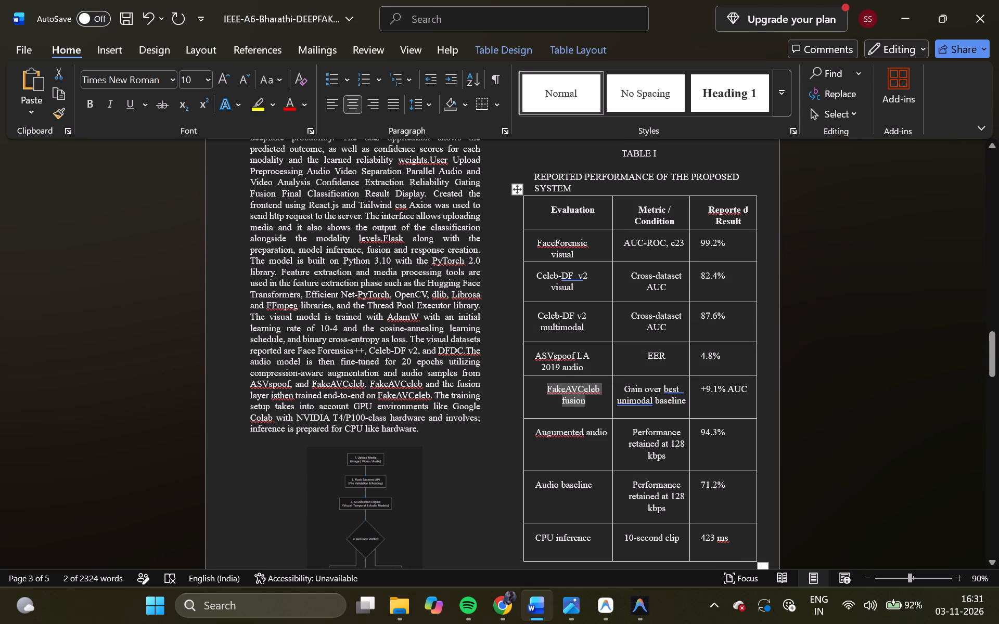
Review the paper's layout from the results table to the references, and the opening pages through the model subsections.
{"action": "scroll", "coordinate": [583, 438], "scroll_direction": "down", "scroll_amount": 2}
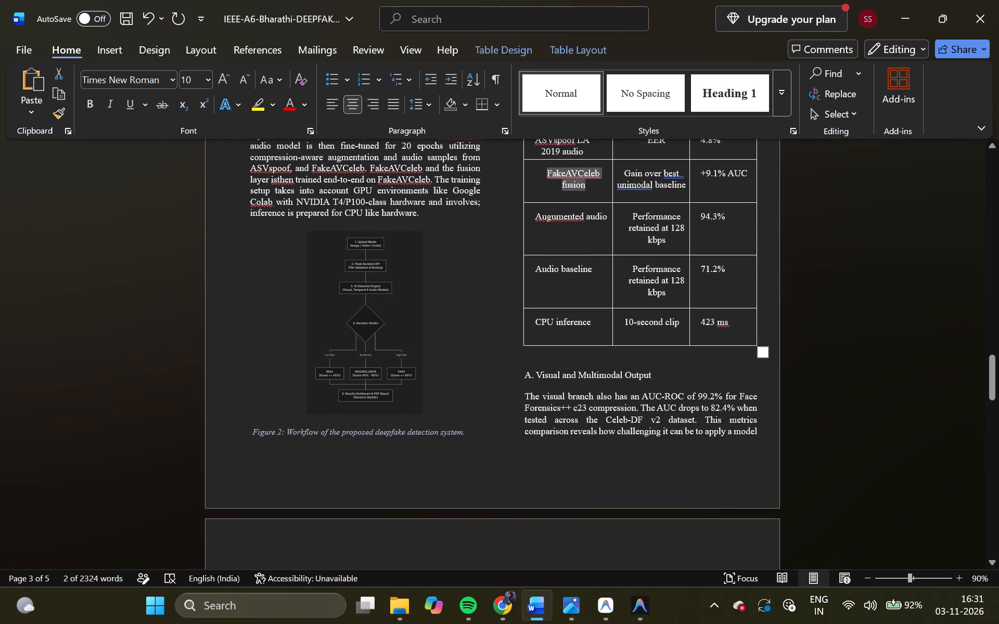
{"action": "scroll", "coordinate": [583, 438], "scroll_direction": "down", "scroll_amount": 4}
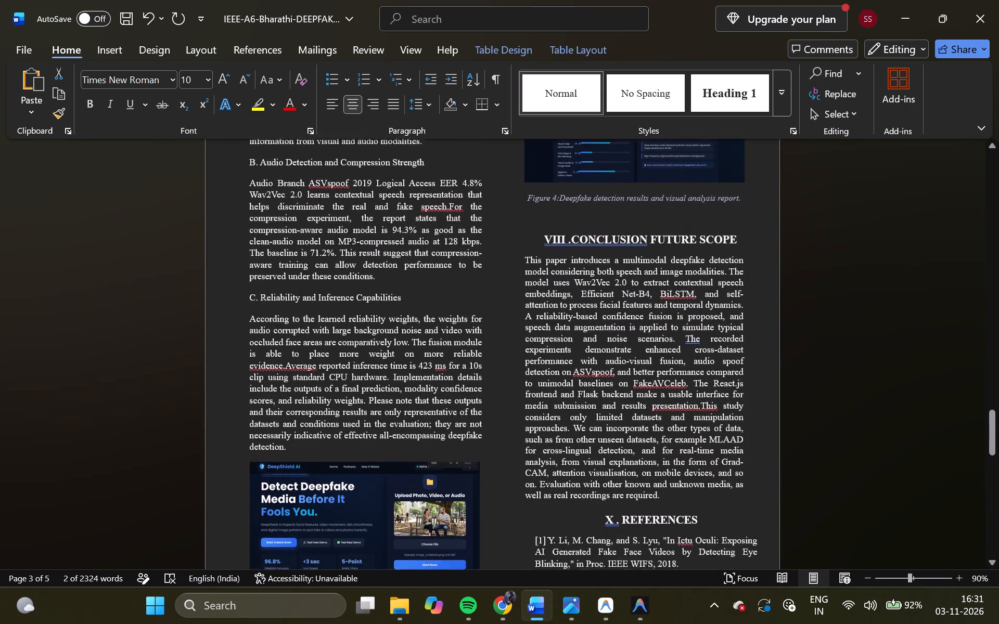
{"action": "scroll", "coordinate": [583, 438], "scroll_direction": "up", "scroll_amount": 1}
{"action": "scroll", "coordinate": [583, 438], "scroll_direction": "down", "scroll_amount": 1}
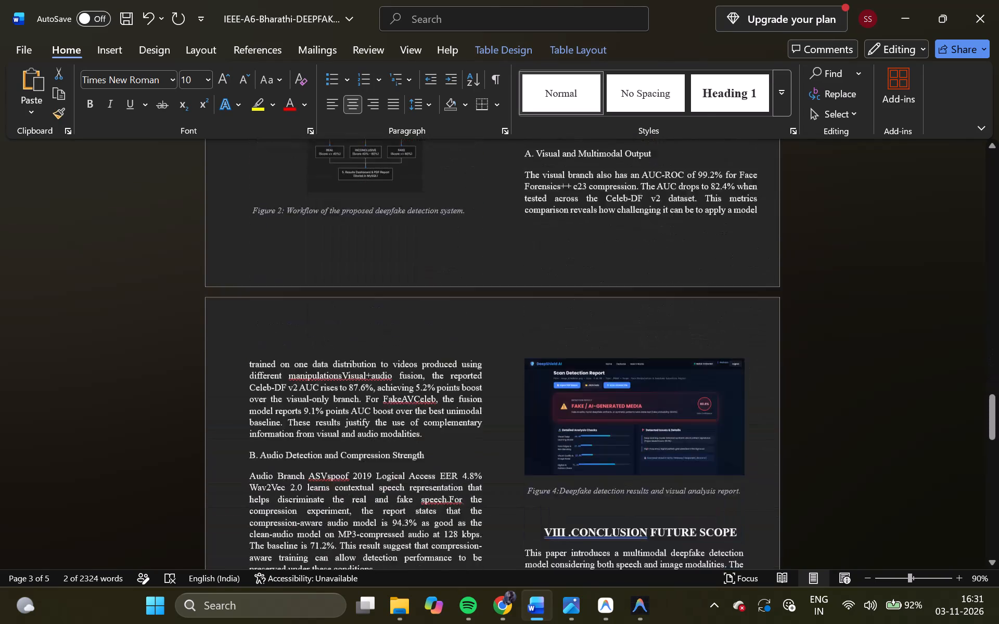
{"action": "scroll", "coordinate": [583, 438], "scroll_direction": "down", "scroll_amount": 3}
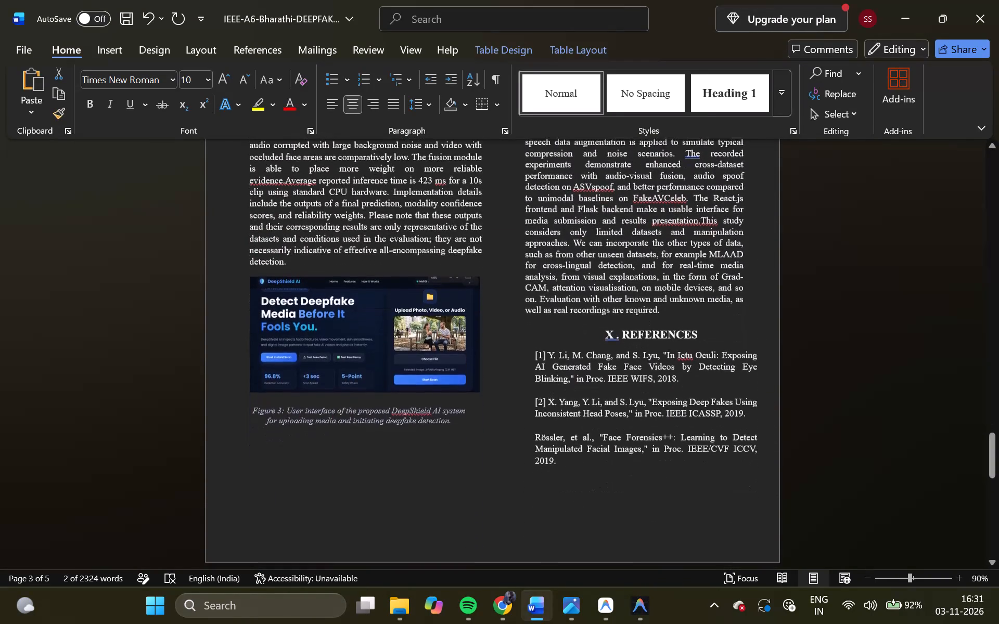
{"action": "scroll", "coordinate": [583, 438], "scroll_direction": "down", "scroll_amount": 3}
{"action": "scroll", "coordinate": [583, 438], "scroll_direction": "up", "scroll_amount": 13}
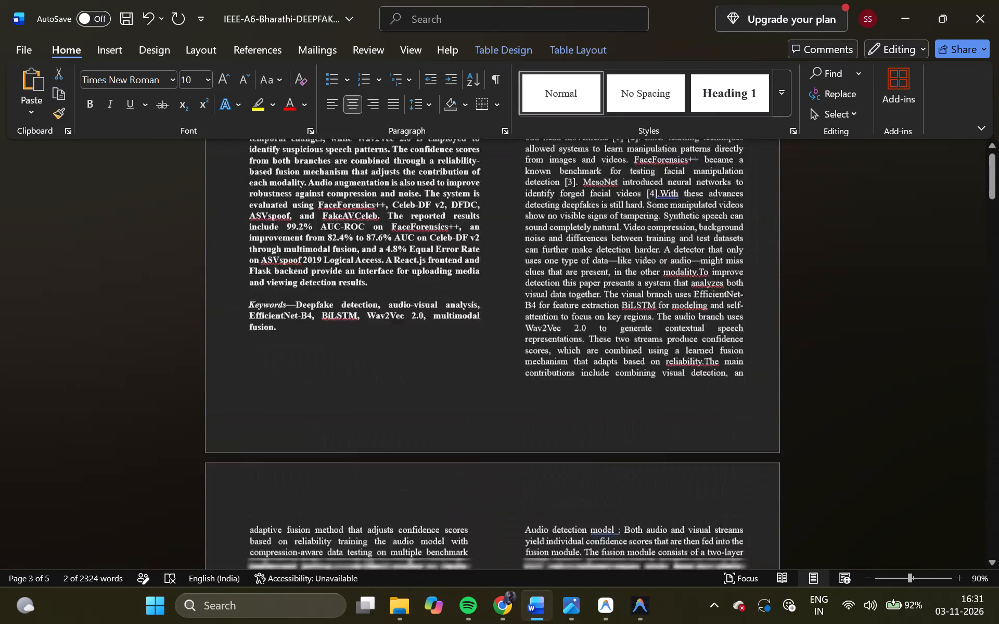
{"action": "scroll", "coordinate": [583, 438], "scroll_direction": "up", "scroll_amount": 1}
{"action": "scroll", "coordinate": [583, 438], "scroll_direction": "down", "scroll_amount": 3}
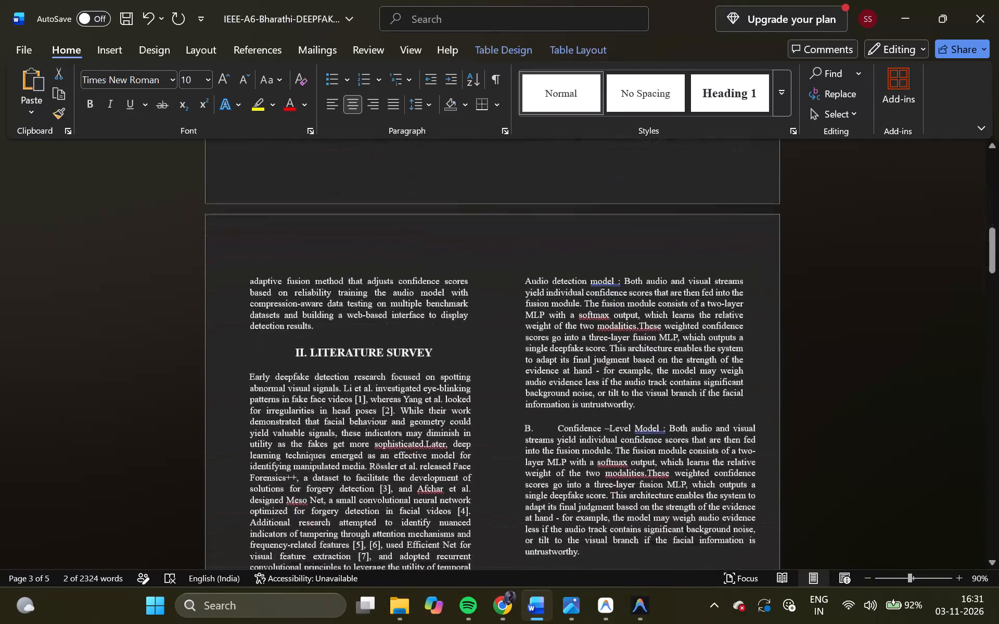
{"action": "scroll", "coordinate": [583, 438], "scroll_direction": "down", "scroll_amount": 3}
{"action": "scroll", "coordinate": [583, 438], "scroll_direction": "up", "scroll_amount": 1}
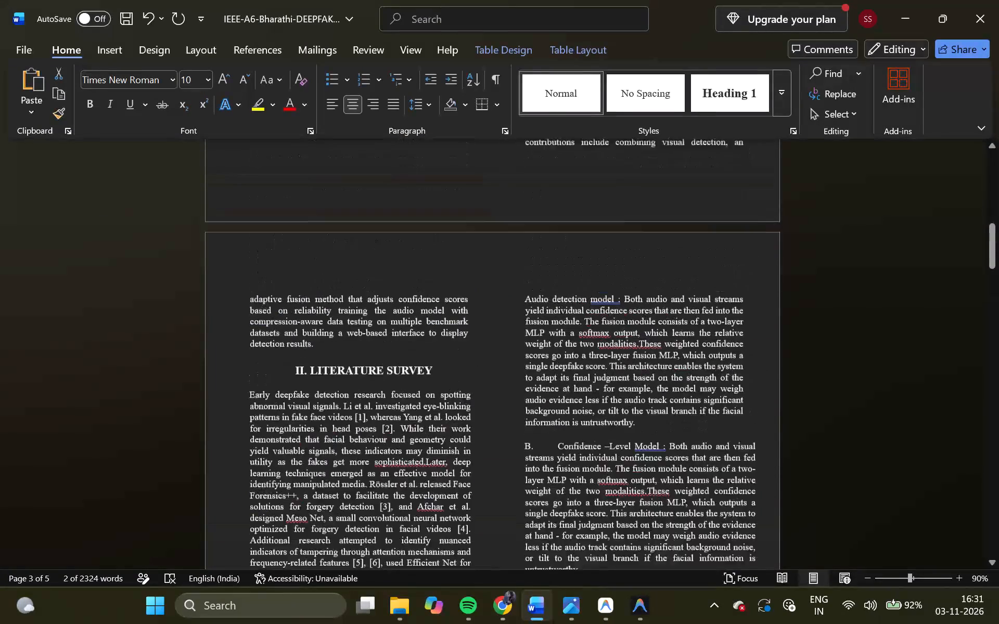
{"action": "scroll", "coordinate": [583, 438], "scroll_direction": "down", "scroll_amount": 1}
{"action": "right_click", "coordinate": [583, 438]}
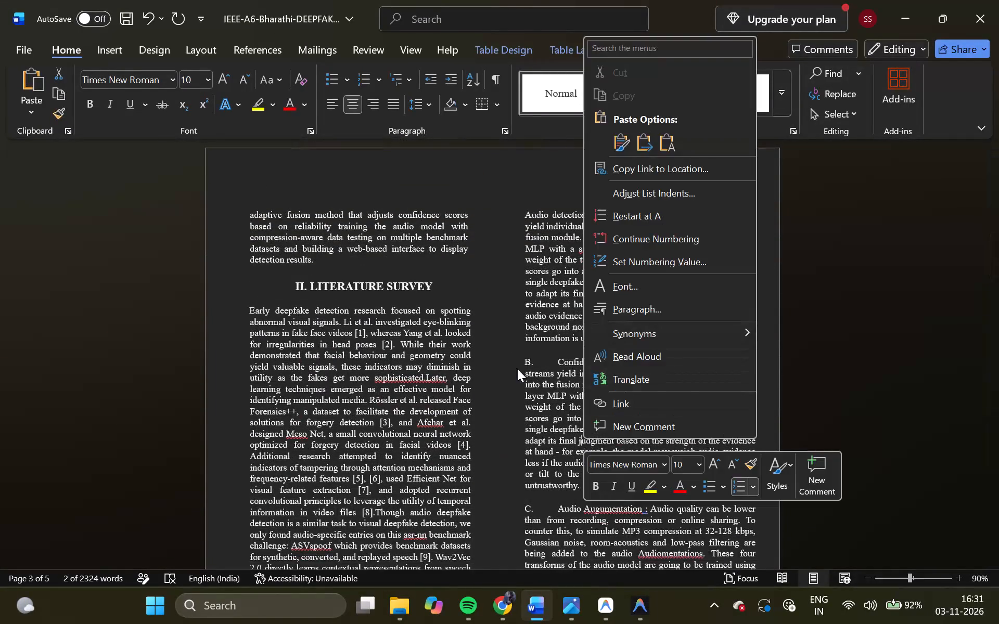
{"action": "left_click", "coordinate": [505, 361]}
{"action": "key", "text": "Print"}
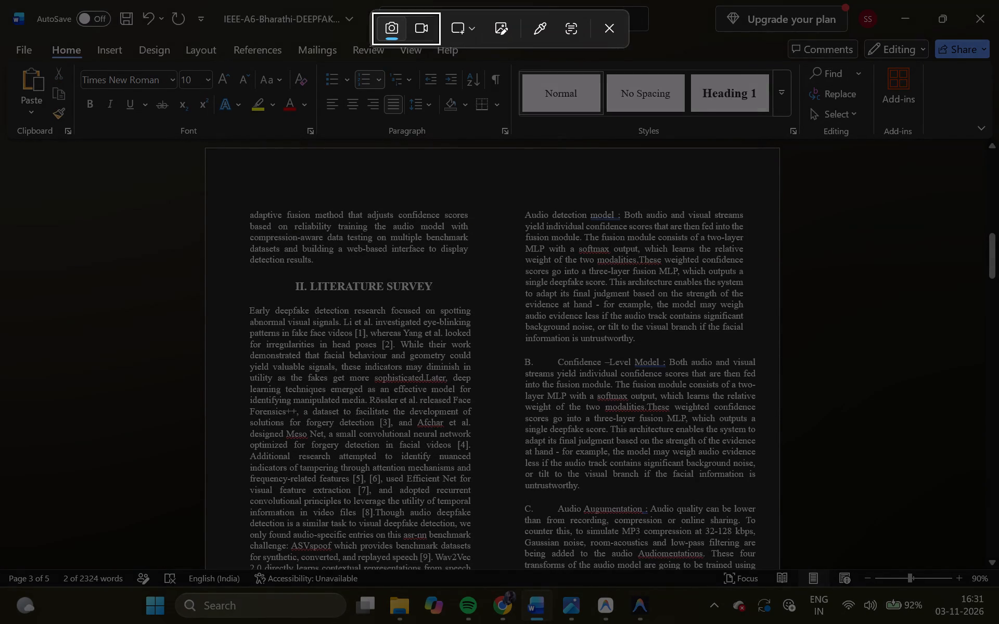
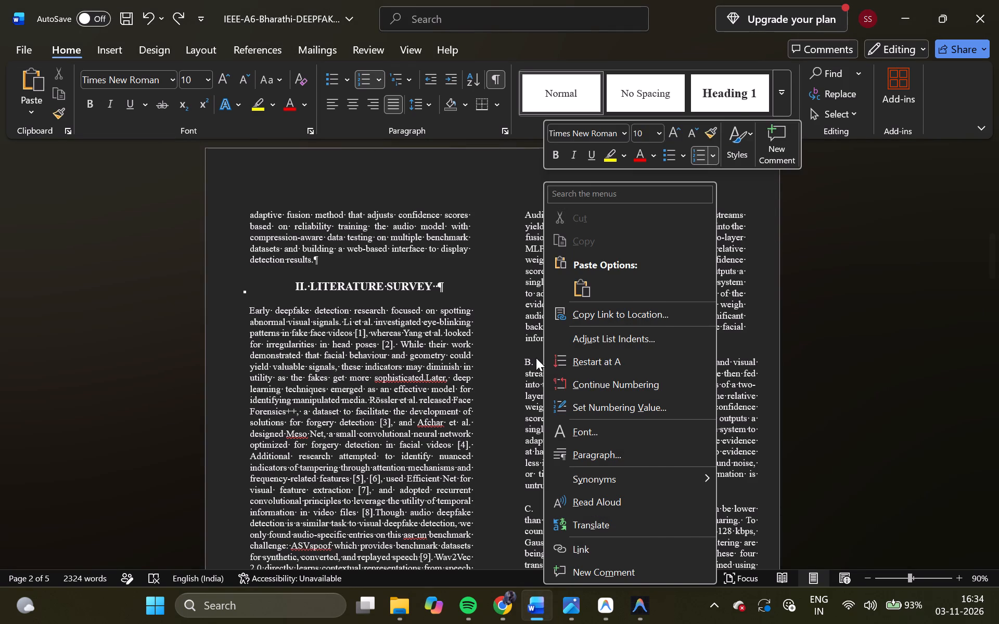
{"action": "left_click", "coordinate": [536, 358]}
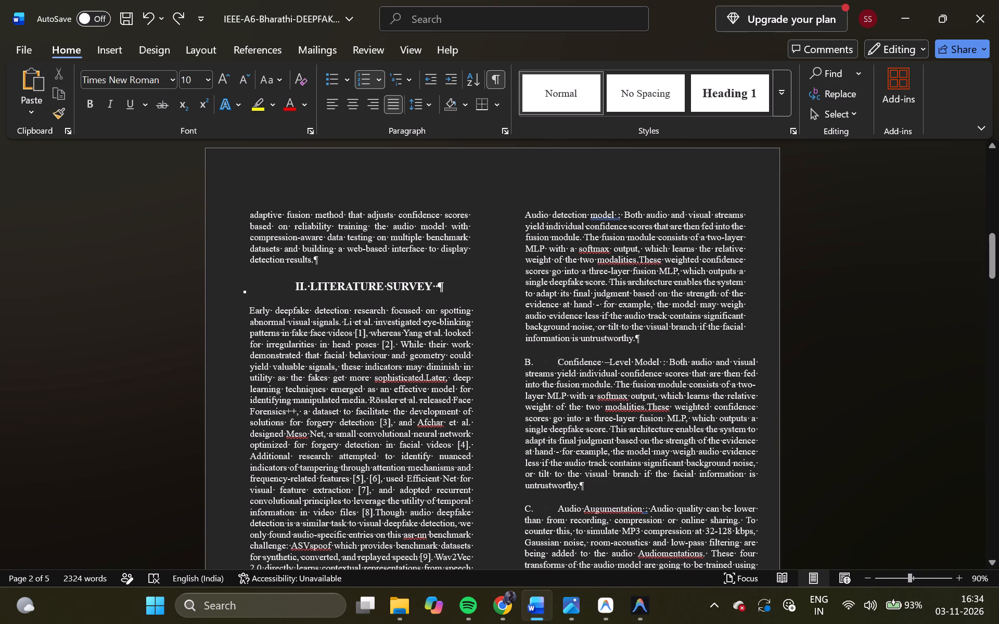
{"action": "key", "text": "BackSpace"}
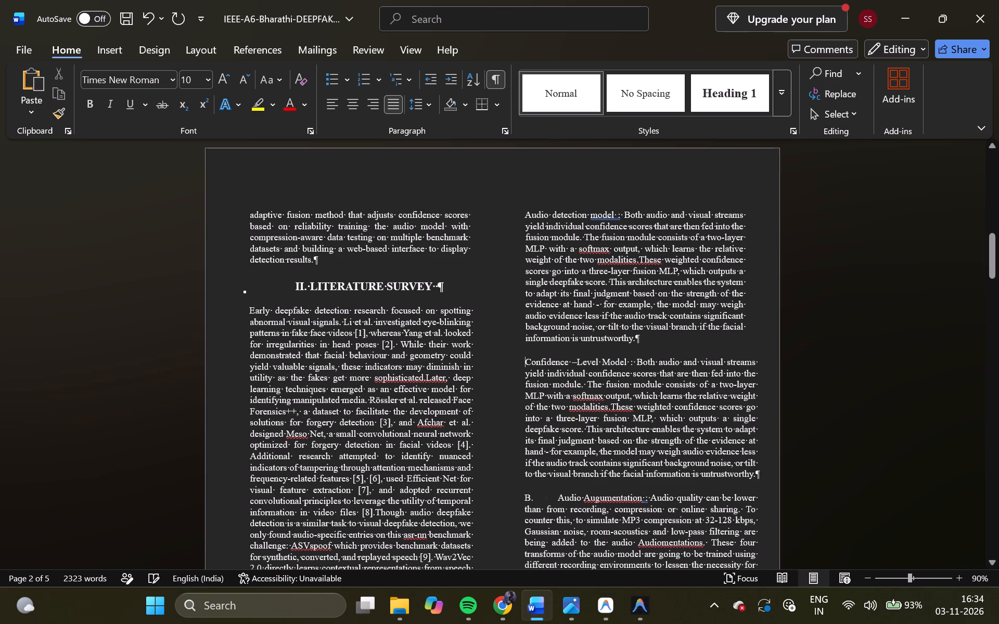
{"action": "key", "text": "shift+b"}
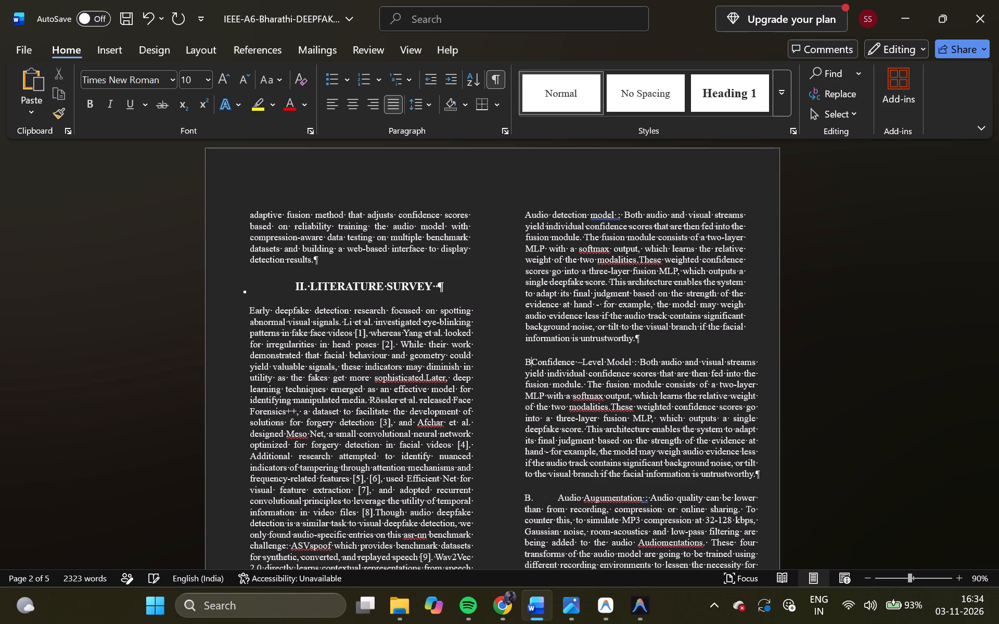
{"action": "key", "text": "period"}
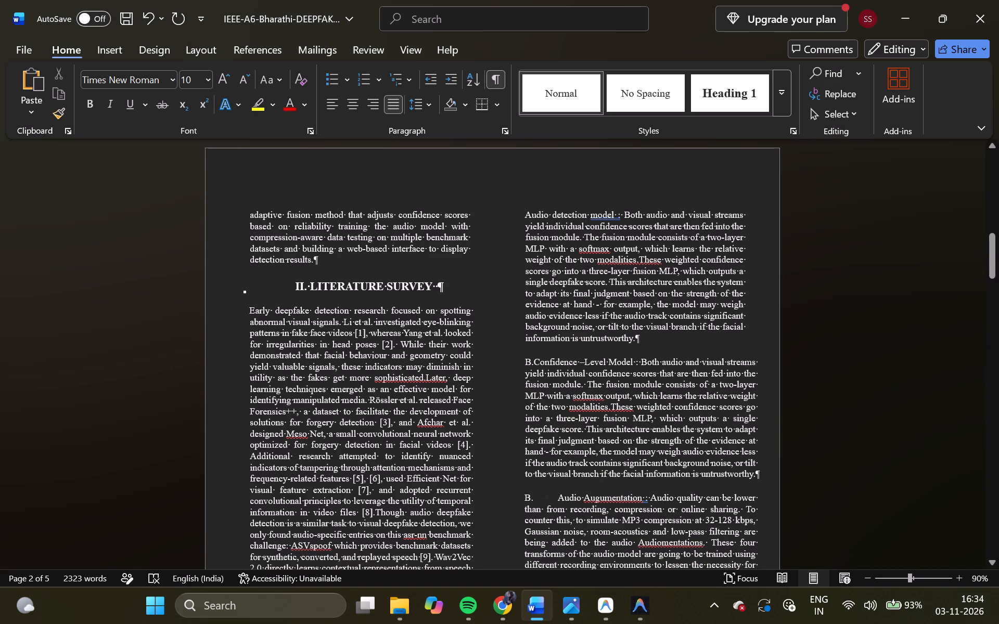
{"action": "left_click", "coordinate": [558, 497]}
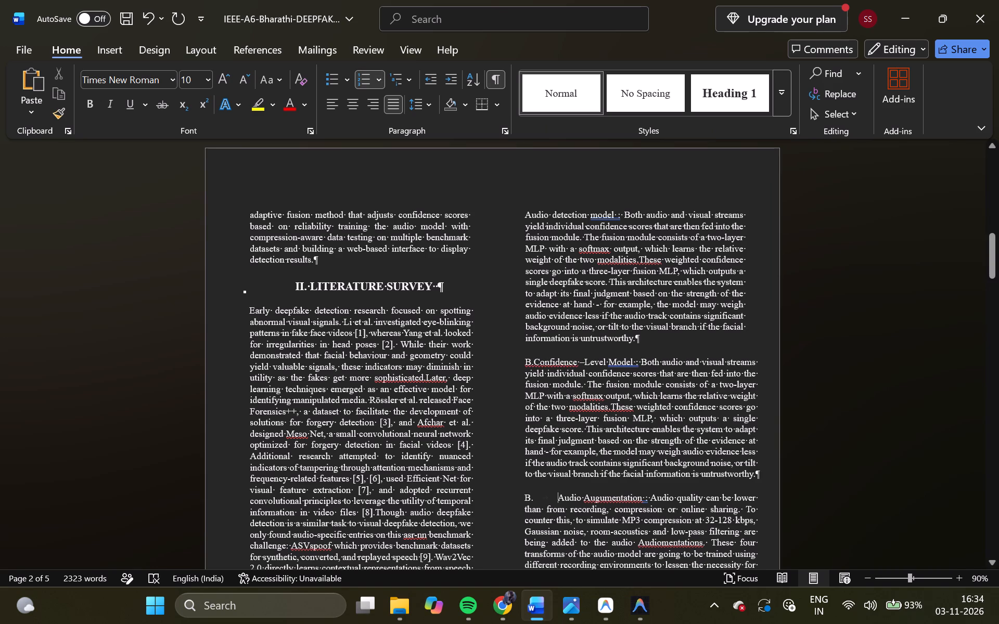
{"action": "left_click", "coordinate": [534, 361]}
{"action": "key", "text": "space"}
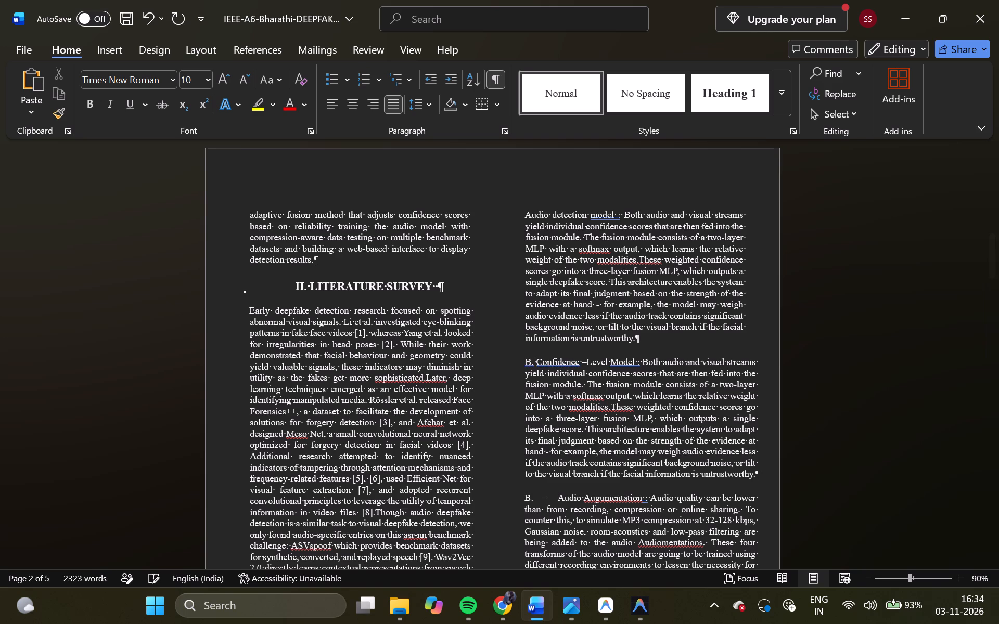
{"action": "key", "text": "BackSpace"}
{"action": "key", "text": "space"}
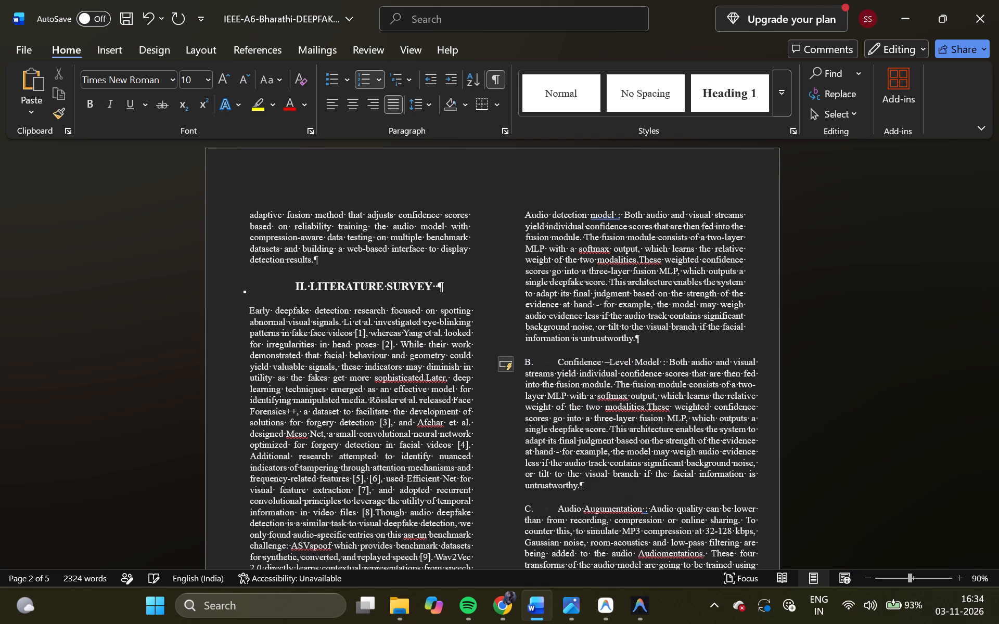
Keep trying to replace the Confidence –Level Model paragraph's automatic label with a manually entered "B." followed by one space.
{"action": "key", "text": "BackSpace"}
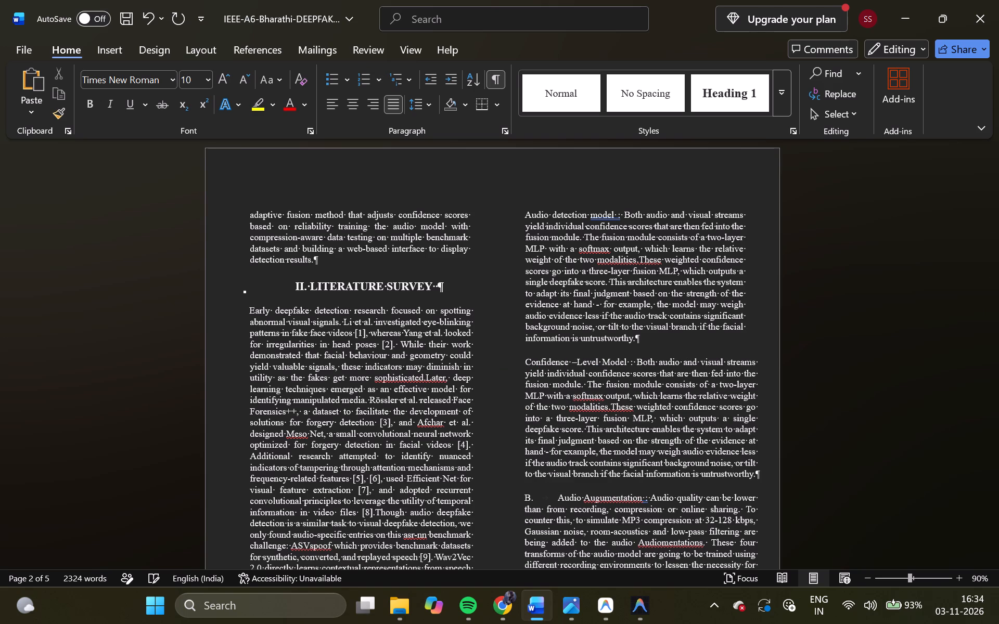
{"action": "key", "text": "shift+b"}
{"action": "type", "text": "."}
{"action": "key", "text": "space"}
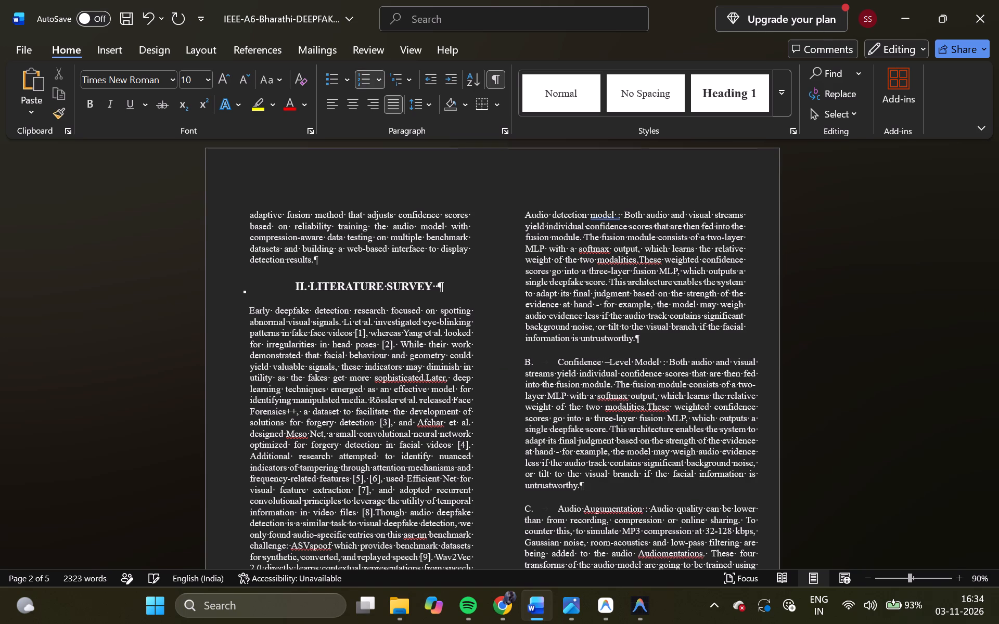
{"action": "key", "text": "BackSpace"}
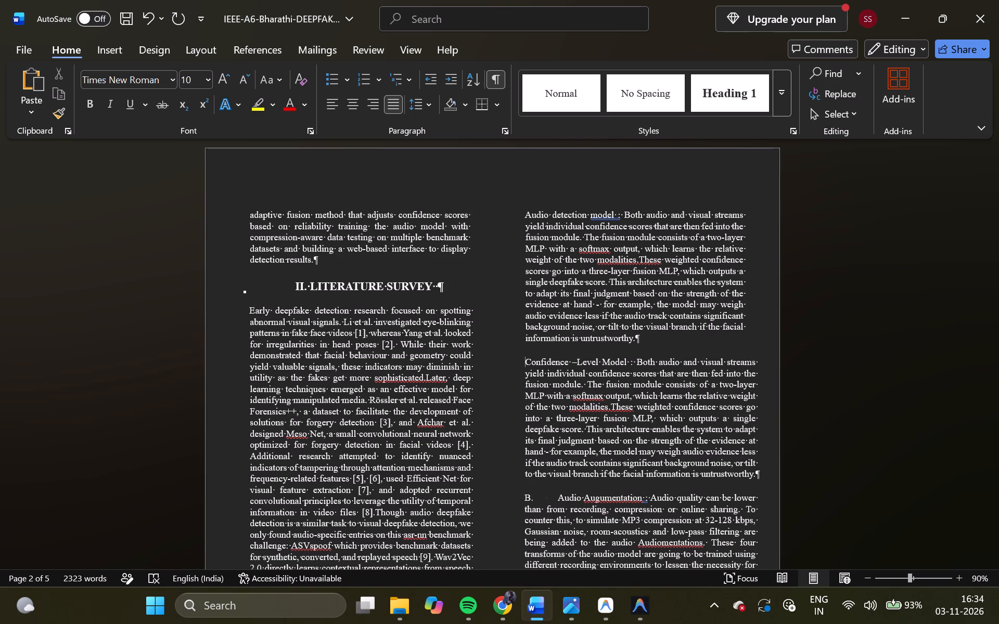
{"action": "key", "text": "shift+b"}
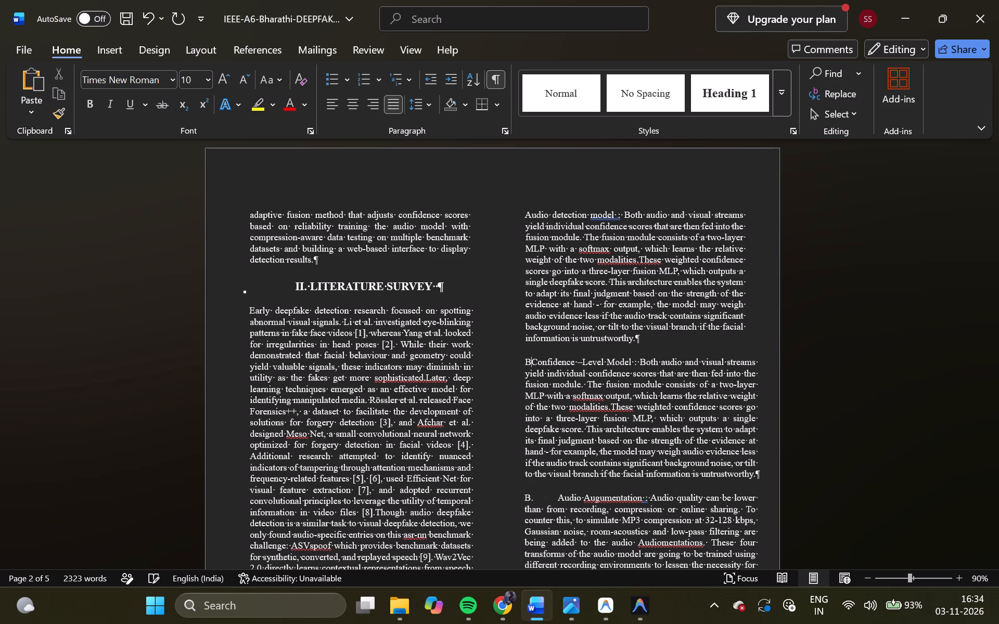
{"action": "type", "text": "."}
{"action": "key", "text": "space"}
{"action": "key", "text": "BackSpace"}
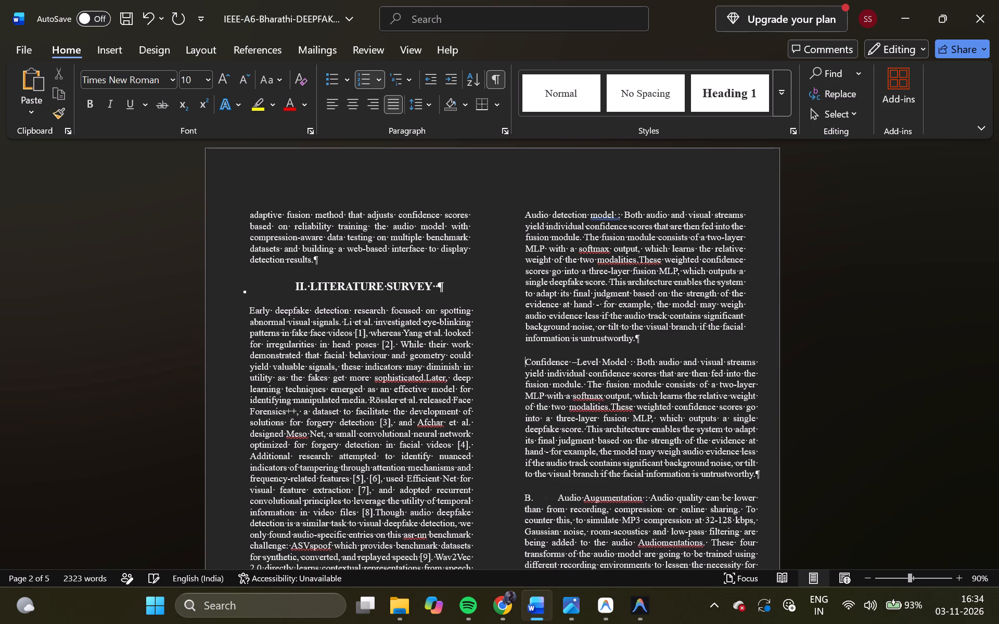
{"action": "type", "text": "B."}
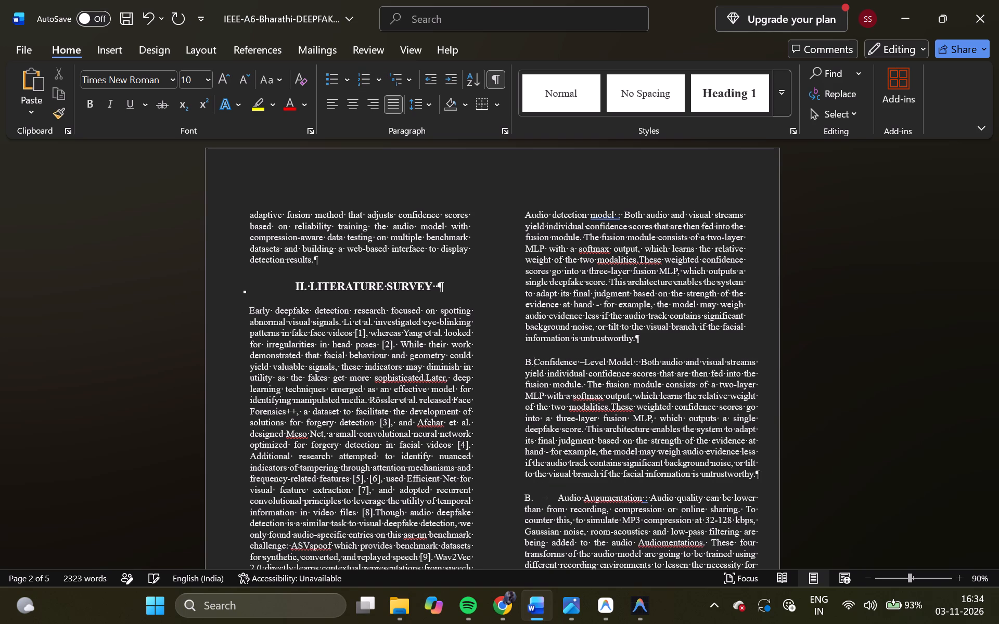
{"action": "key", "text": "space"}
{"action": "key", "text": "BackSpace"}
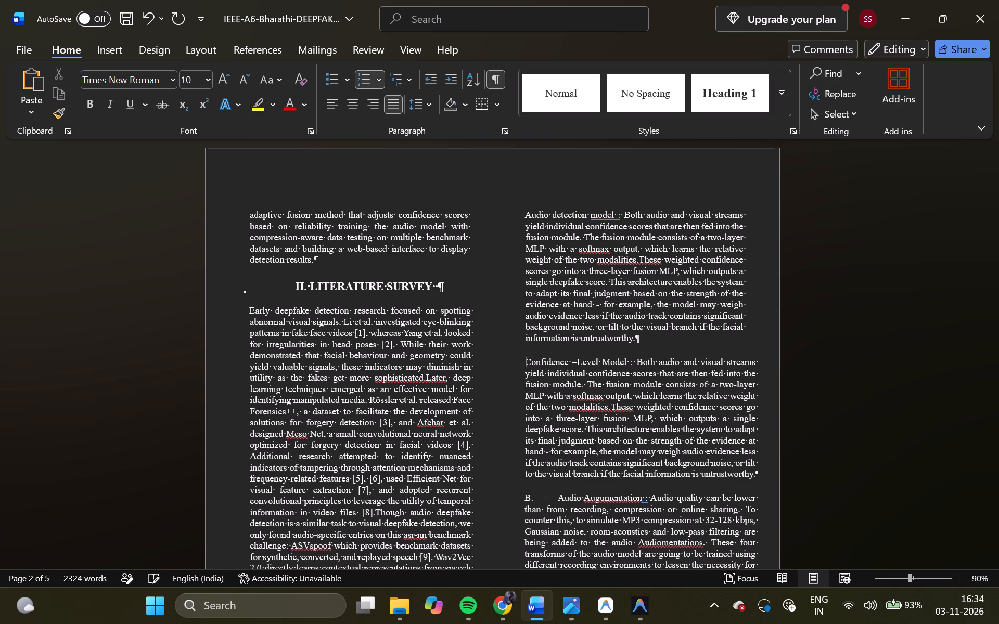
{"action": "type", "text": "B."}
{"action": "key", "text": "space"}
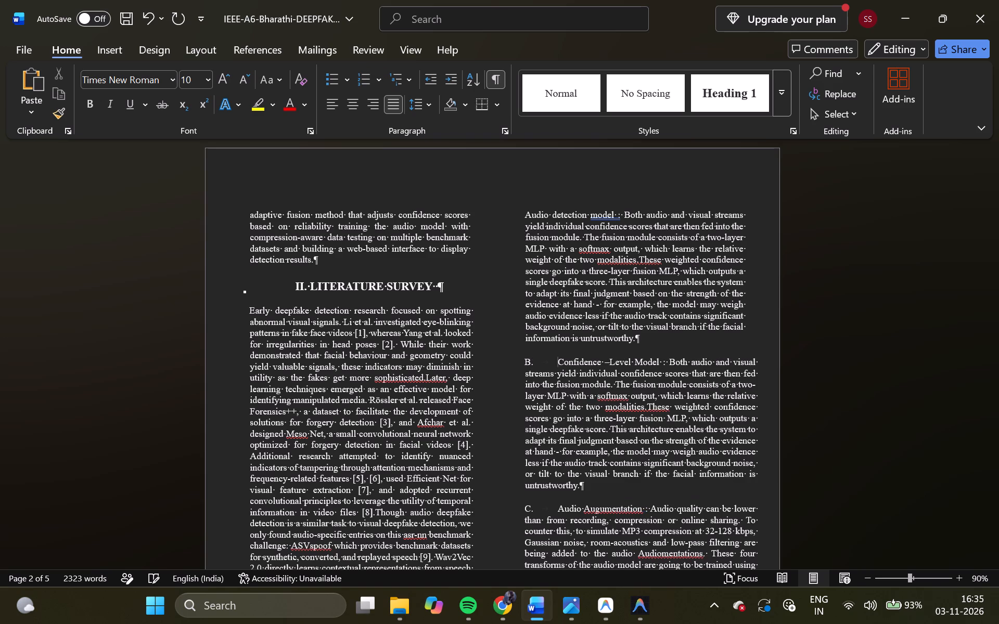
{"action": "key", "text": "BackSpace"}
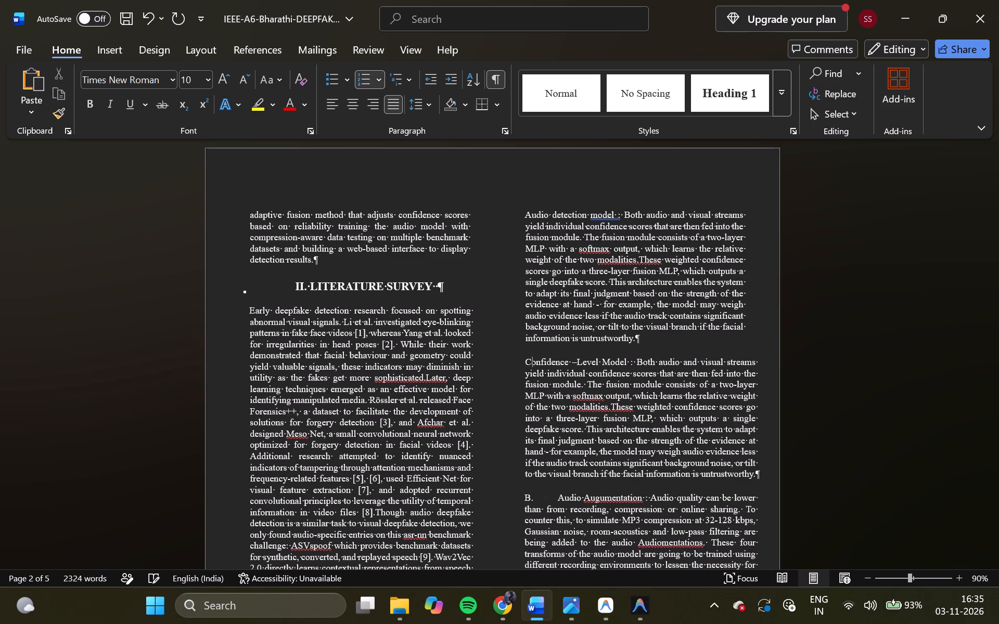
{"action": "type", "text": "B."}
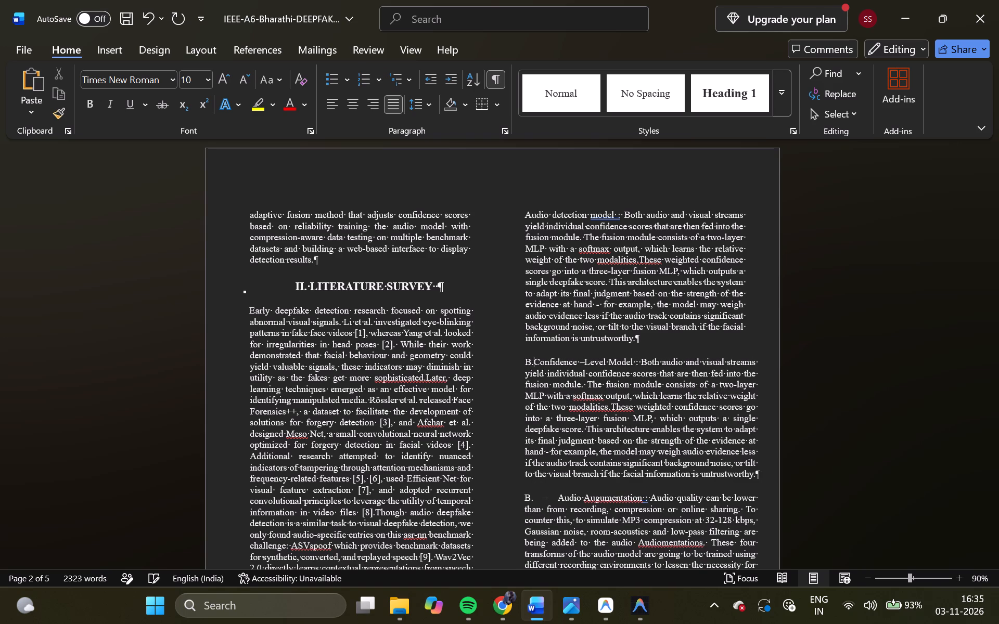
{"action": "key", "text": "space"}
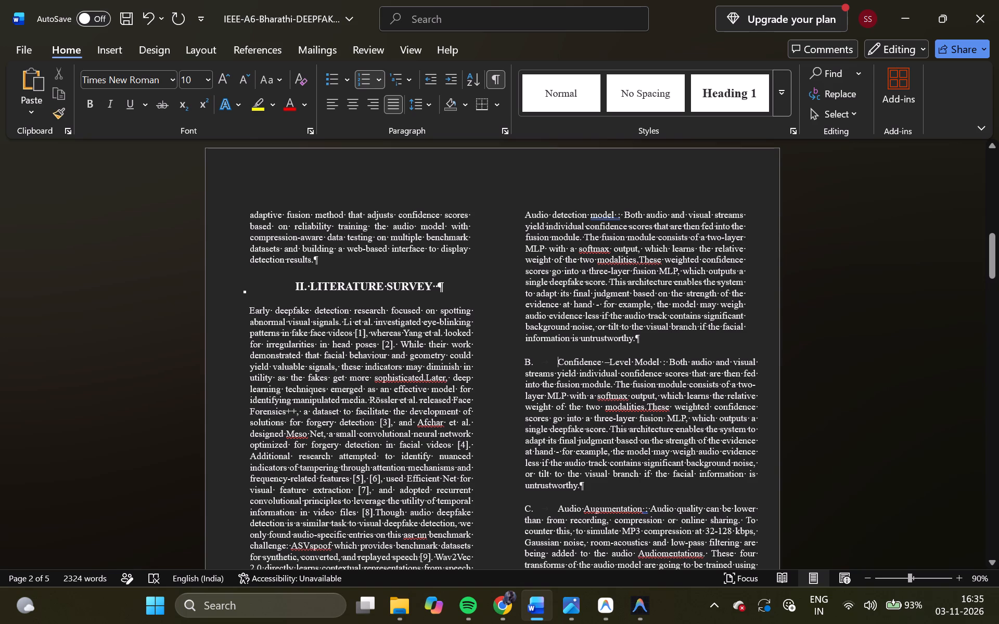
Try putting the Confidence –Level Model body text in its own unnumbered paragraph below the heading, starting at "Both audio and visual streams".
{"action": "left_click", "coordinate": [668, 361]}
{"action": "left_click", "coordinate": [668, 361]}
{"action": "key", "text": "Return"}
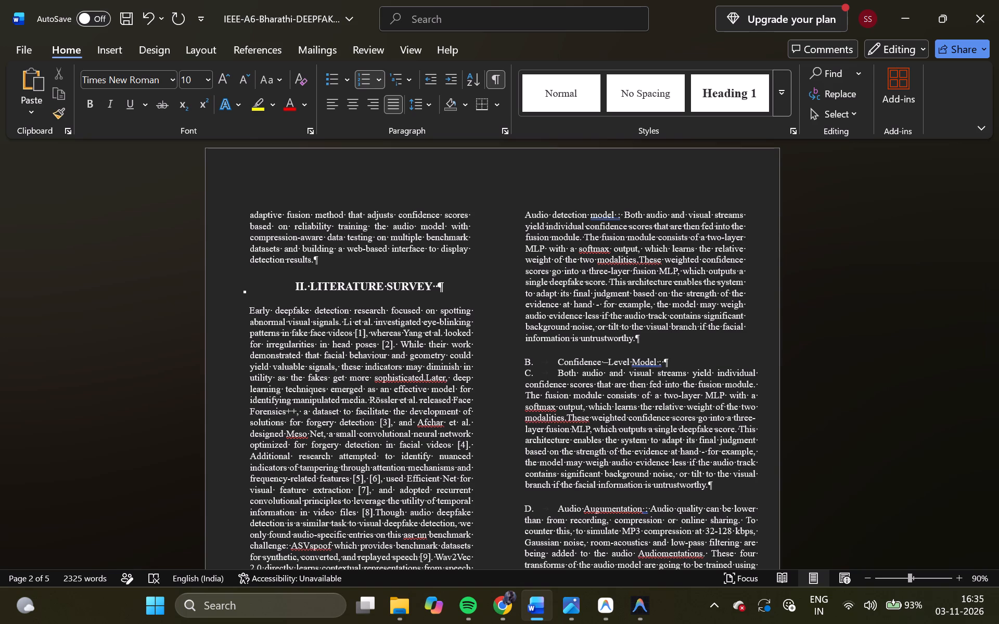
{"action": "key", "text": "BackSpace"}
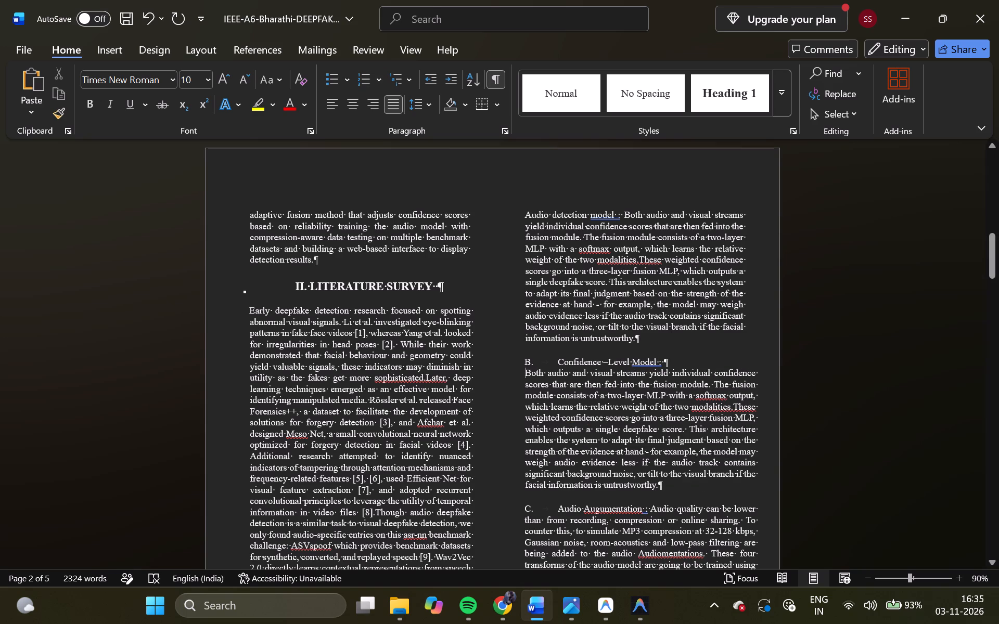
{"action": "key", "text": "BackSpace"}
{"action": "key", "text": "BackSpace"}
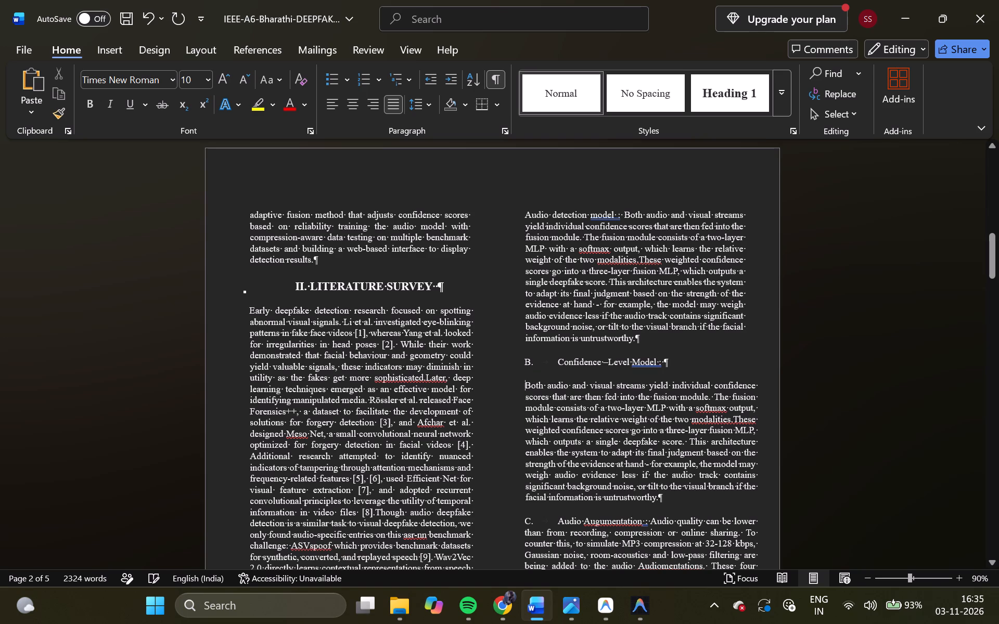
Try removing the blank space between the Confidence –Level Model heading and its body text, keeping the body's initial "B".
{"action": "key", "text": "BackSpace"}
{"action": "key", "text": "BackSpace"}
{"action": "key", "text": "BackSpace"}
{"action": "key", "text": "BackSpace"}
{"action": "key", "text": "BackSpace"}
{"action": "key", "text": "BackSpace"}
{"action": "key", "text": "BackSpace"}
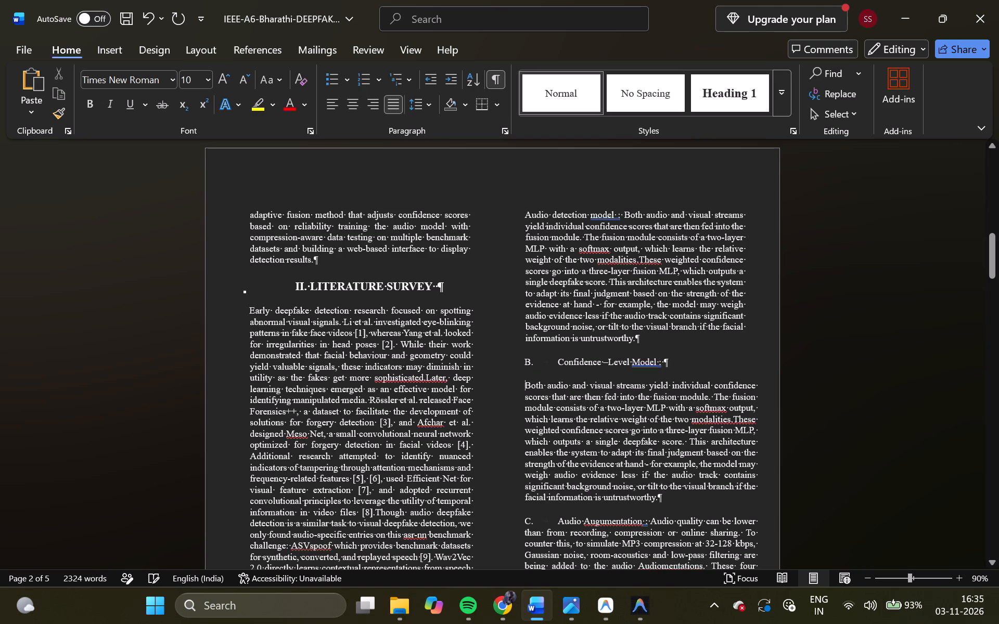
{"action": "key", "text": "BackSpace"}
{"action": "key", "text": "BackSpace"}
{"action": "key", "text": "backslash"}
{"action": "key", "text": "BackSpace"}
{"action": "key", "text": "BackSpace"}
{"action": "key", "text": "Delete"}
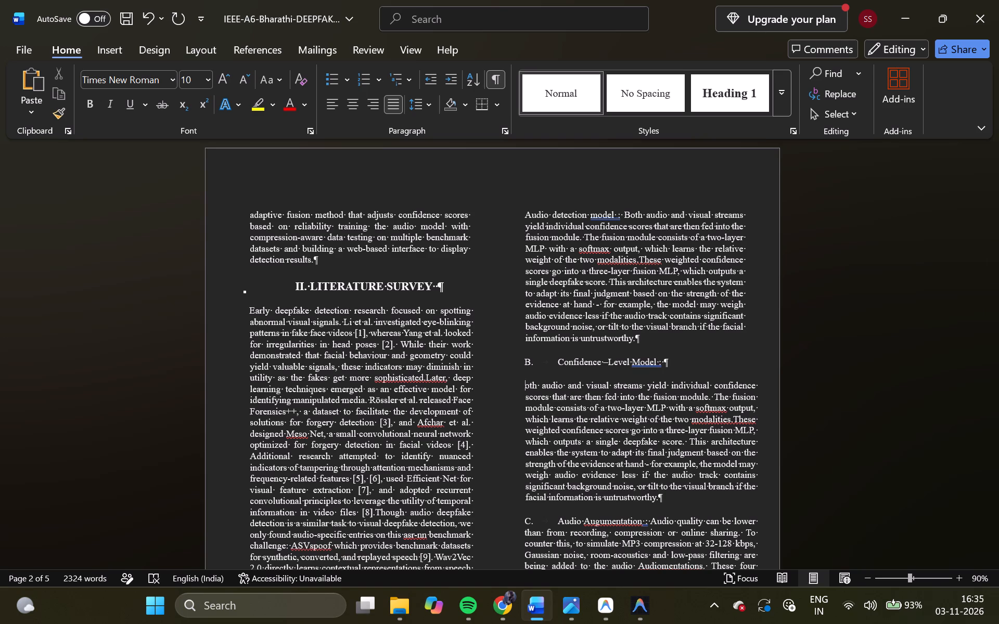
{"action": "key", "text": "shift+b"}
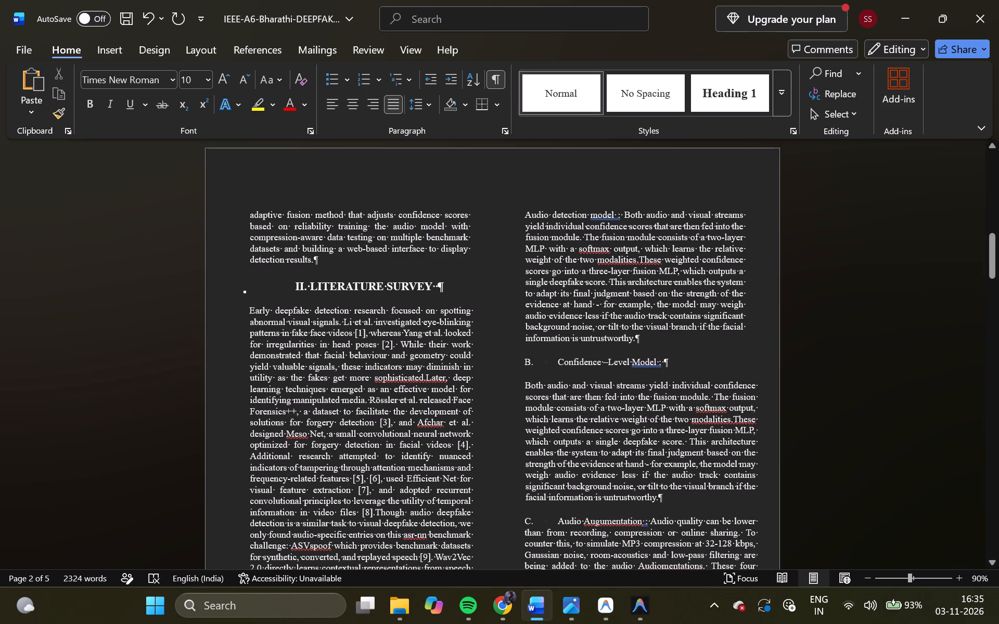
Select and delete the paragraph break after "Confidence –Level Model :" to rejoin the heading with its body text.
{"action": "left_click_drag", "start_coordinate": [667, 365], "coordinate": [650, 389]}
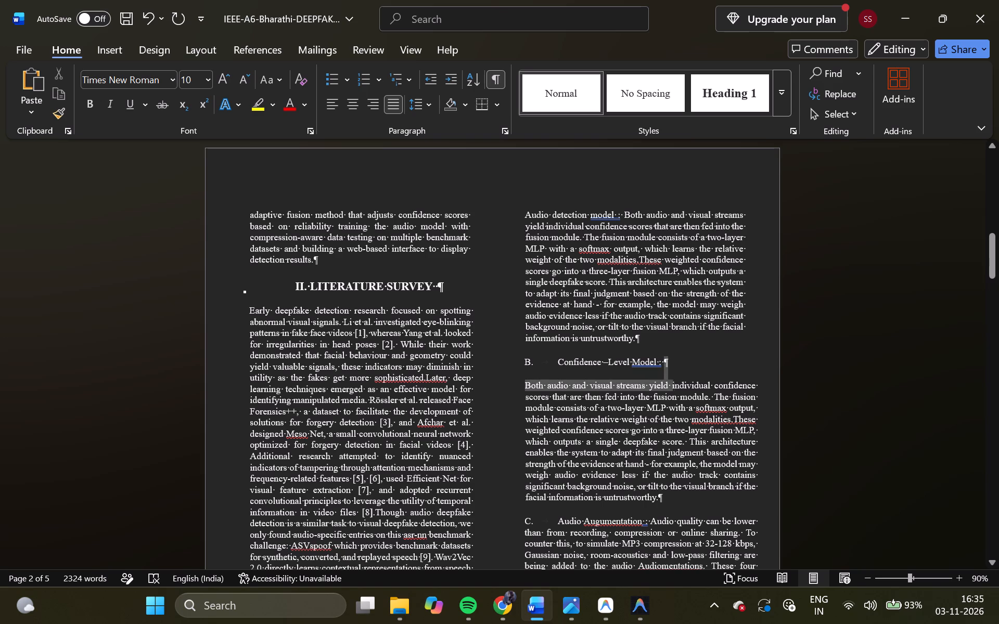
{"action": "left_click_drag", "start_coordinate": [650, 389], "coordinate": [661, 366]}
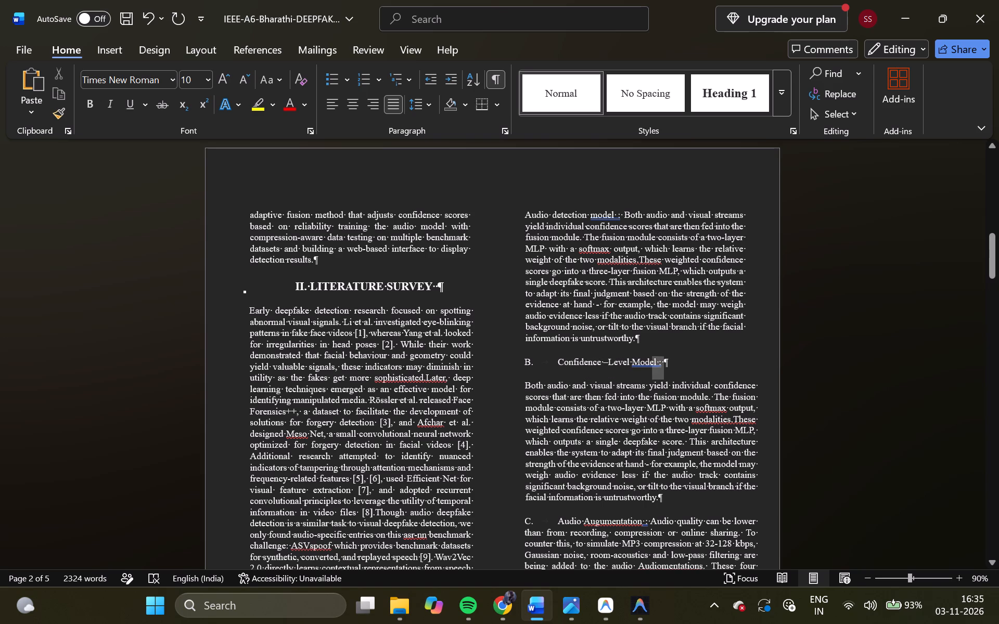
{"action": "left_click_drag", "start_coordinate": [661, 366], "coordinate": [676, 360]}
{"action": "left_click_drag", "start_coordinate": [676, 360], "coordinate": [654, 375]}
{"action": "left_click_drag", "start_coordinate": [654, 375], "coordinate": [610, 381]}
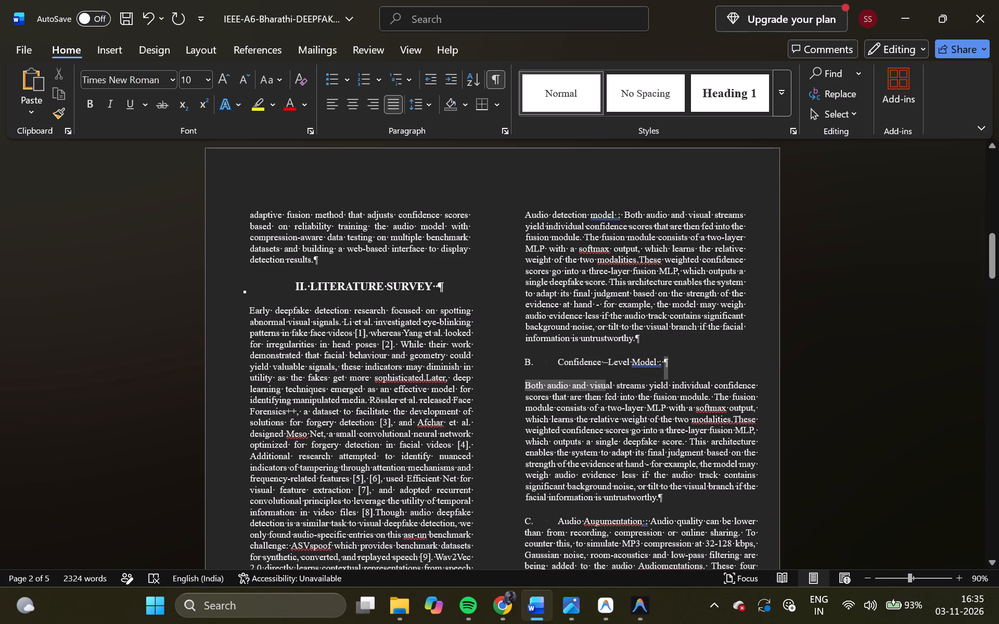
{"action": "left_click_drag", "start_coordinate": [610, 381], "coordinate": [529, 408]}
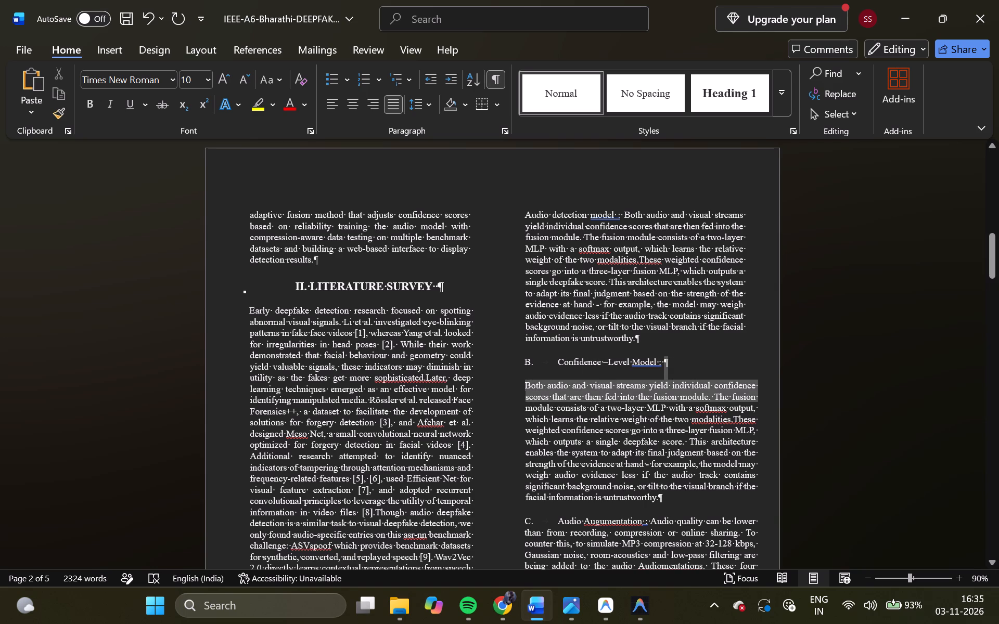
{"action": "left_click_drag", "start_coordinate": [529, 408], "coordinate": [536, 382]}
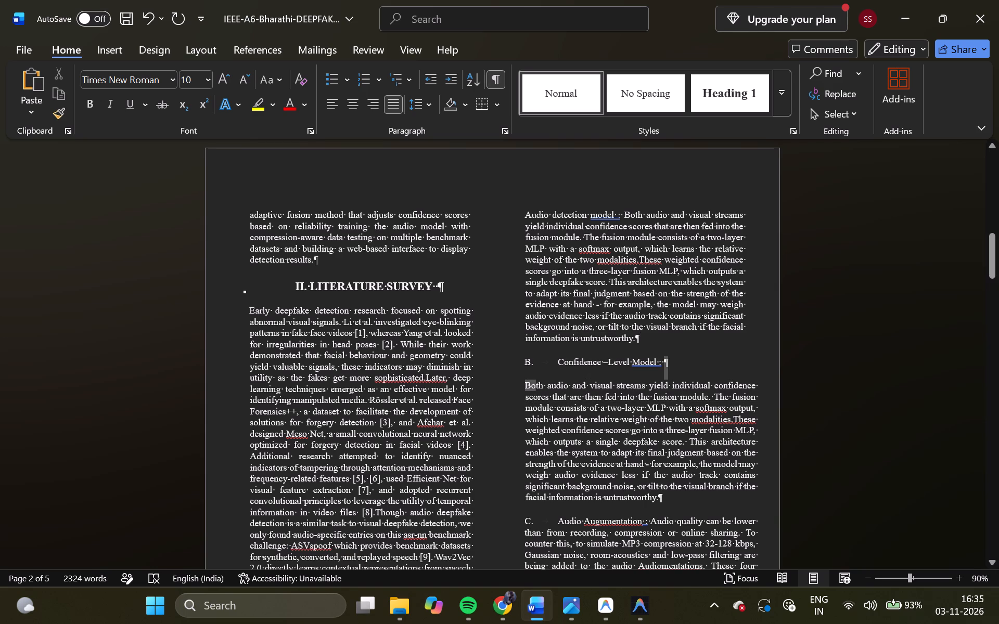
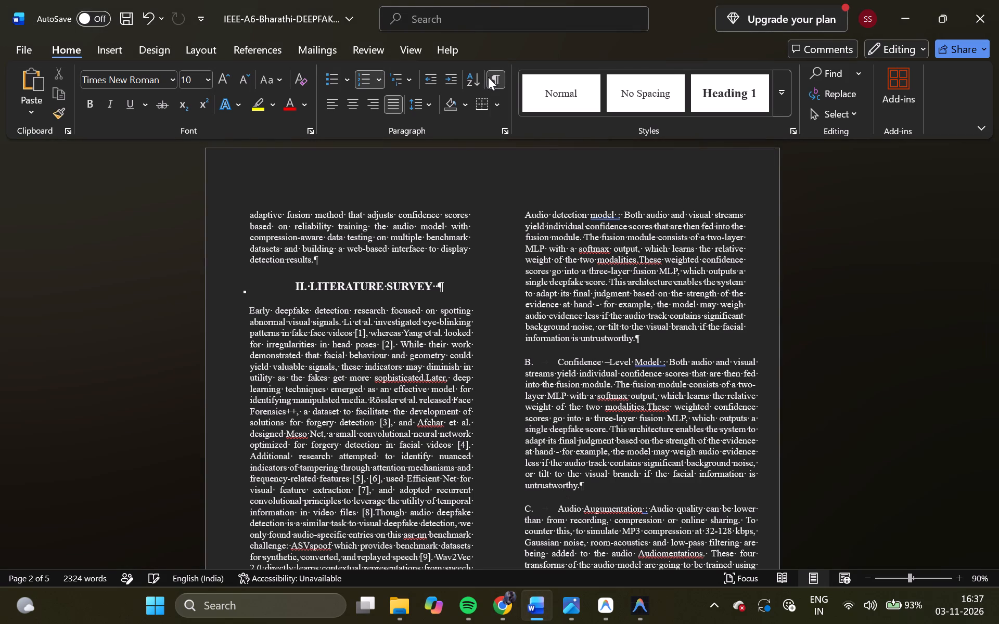
{"action": "left_click", "coordinate": [489, 77]}
{"action": "left_click", "coordinate": [486, 204]}
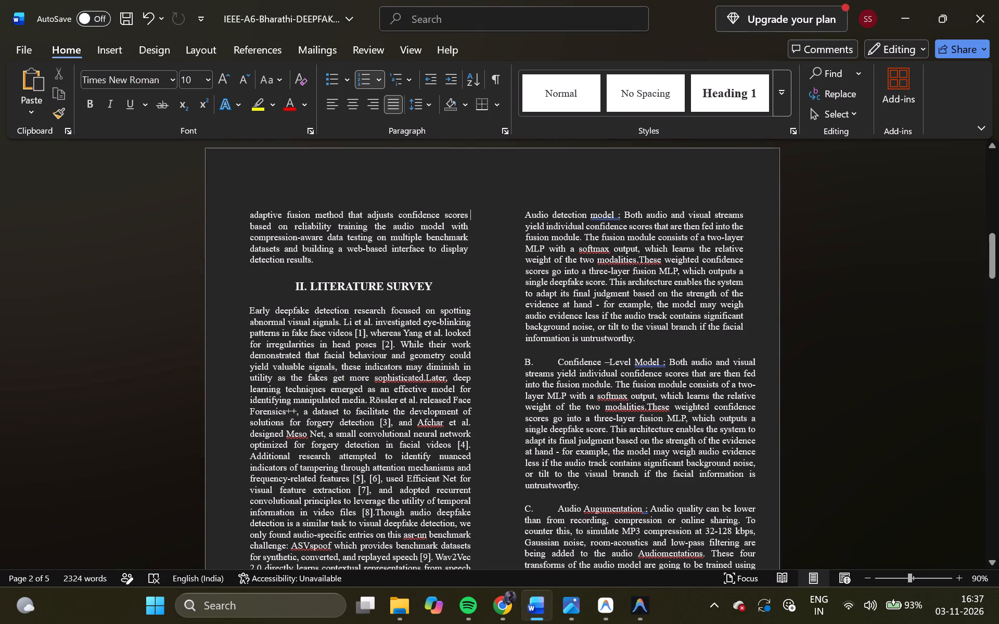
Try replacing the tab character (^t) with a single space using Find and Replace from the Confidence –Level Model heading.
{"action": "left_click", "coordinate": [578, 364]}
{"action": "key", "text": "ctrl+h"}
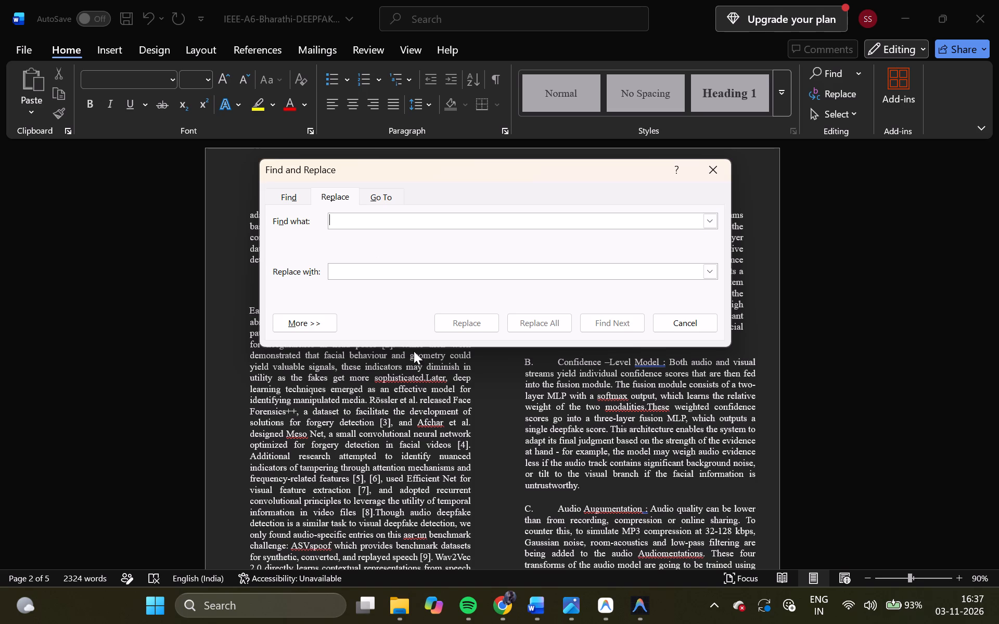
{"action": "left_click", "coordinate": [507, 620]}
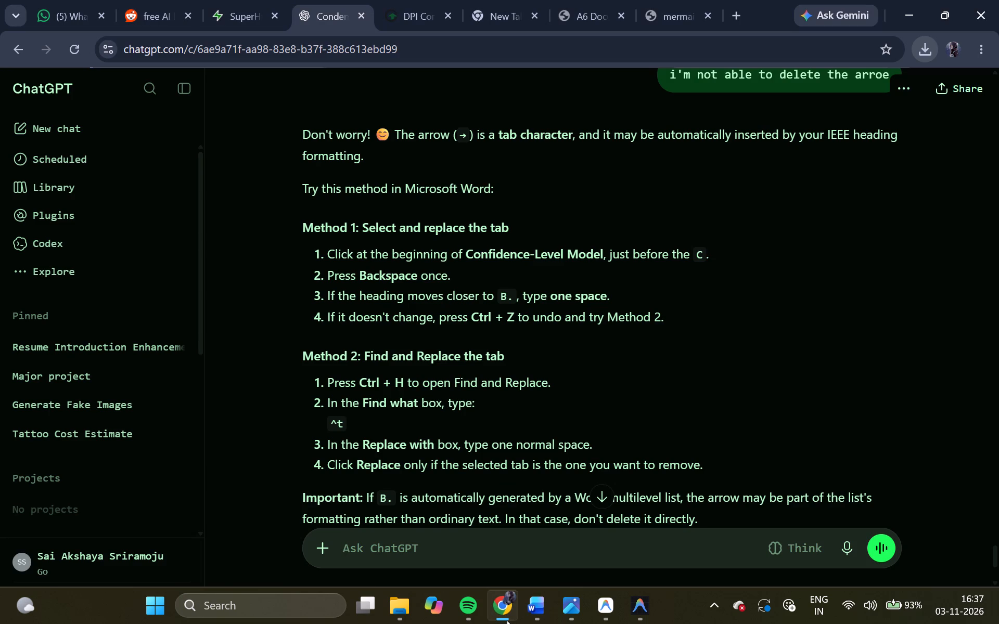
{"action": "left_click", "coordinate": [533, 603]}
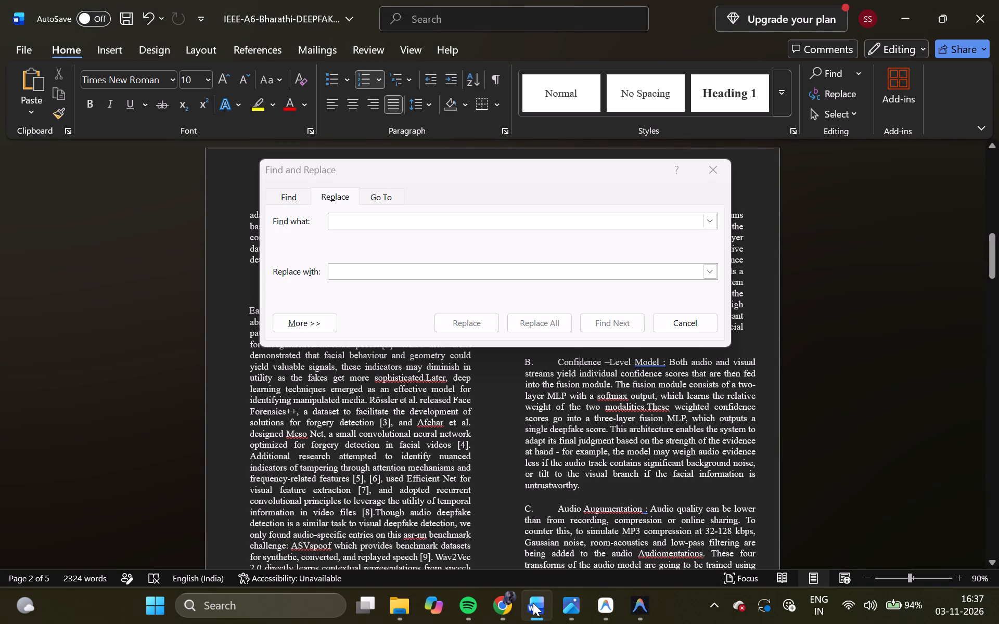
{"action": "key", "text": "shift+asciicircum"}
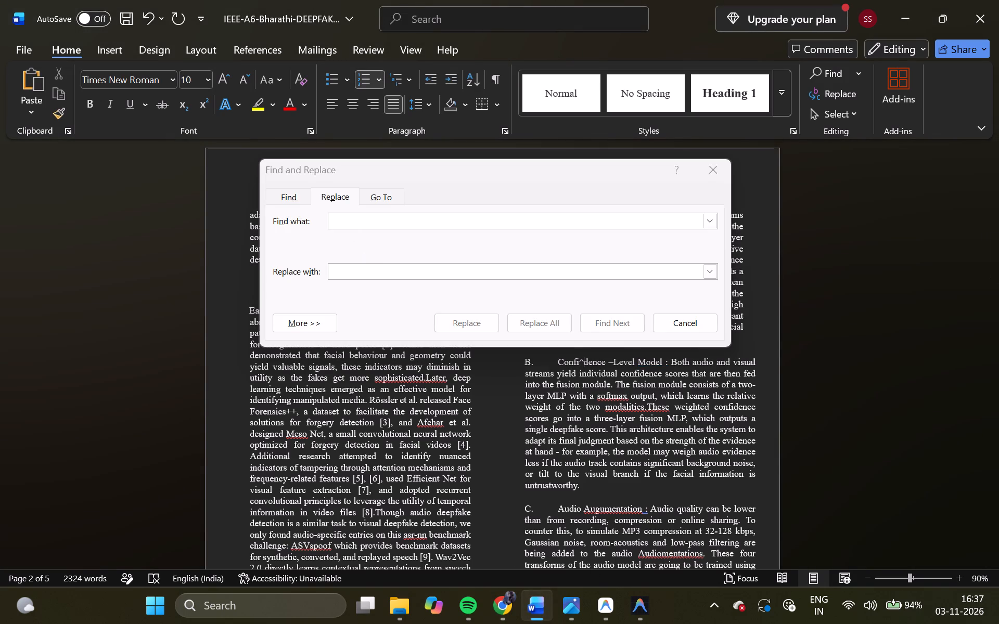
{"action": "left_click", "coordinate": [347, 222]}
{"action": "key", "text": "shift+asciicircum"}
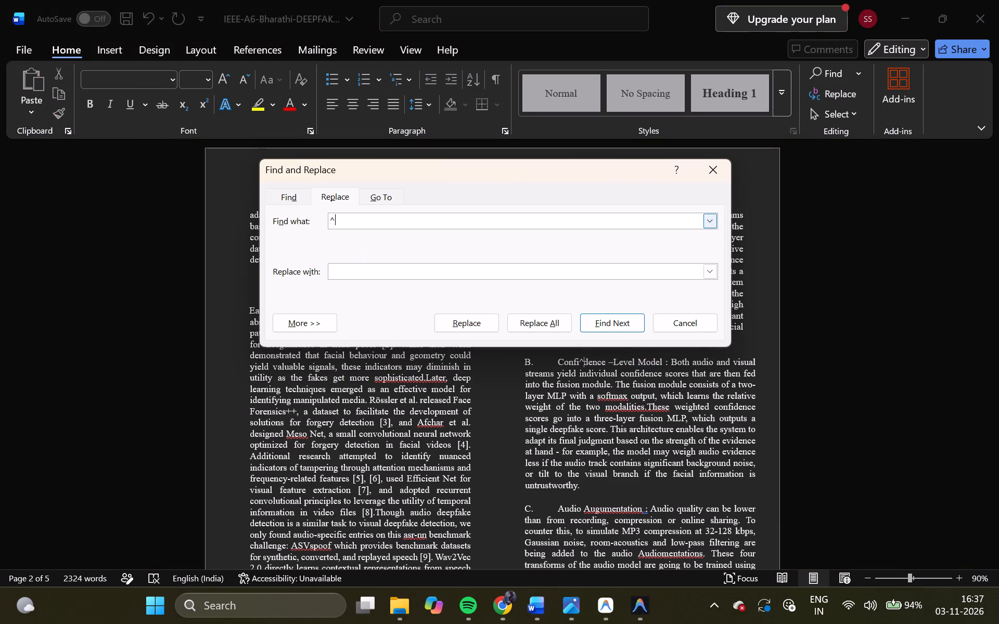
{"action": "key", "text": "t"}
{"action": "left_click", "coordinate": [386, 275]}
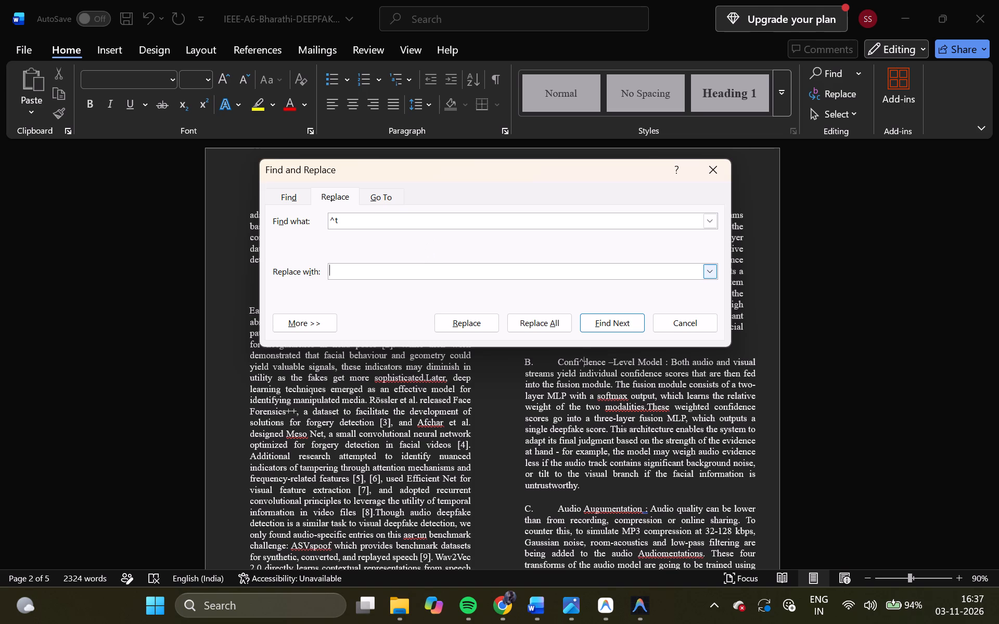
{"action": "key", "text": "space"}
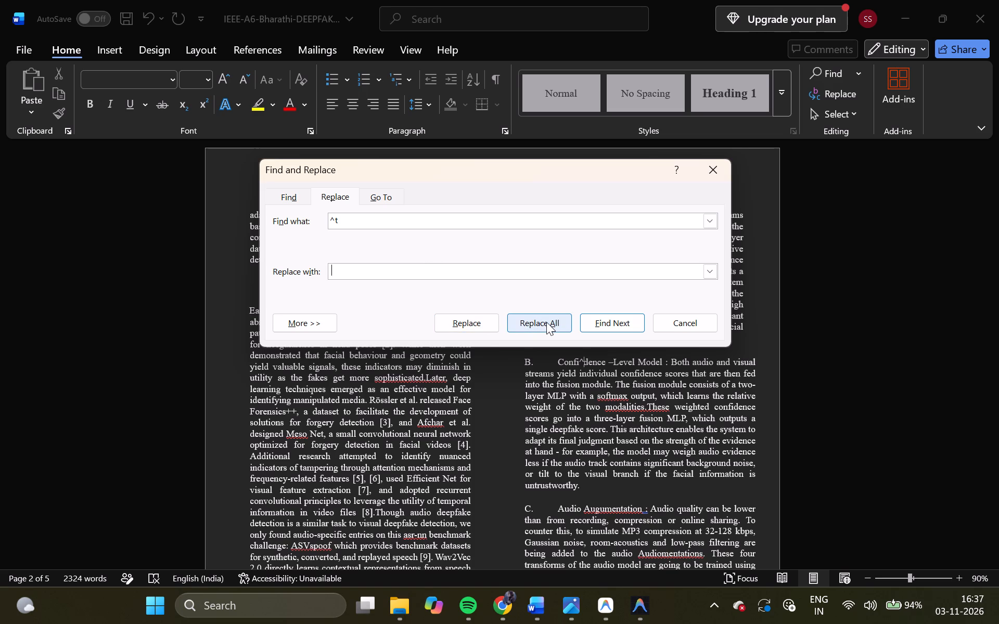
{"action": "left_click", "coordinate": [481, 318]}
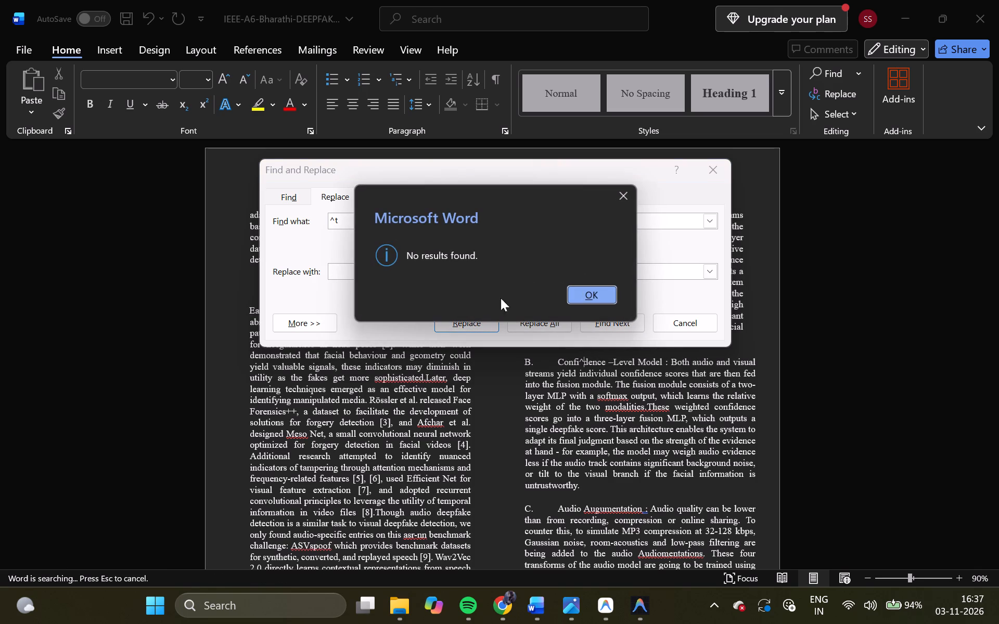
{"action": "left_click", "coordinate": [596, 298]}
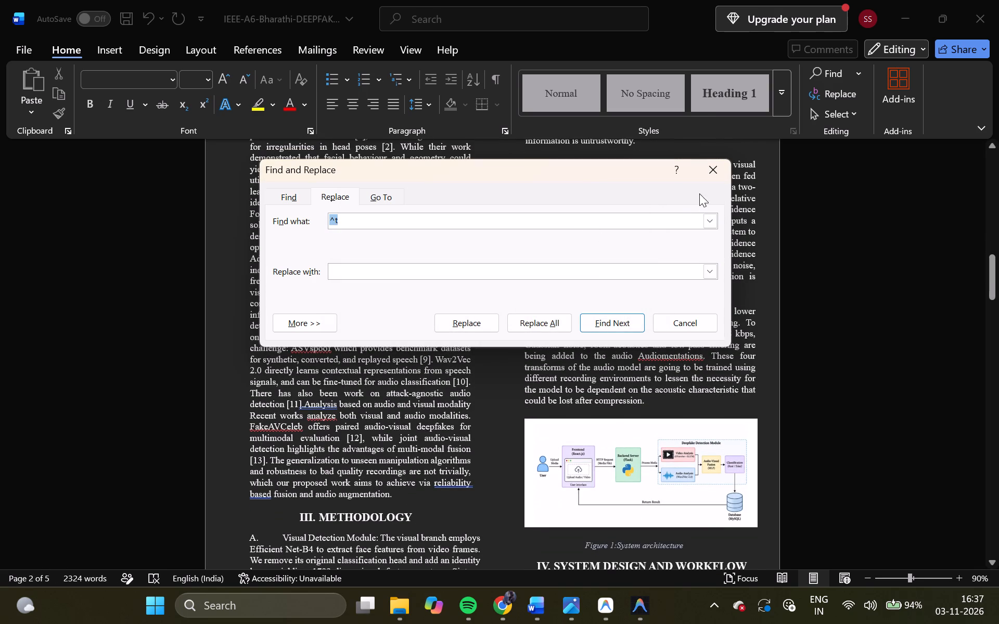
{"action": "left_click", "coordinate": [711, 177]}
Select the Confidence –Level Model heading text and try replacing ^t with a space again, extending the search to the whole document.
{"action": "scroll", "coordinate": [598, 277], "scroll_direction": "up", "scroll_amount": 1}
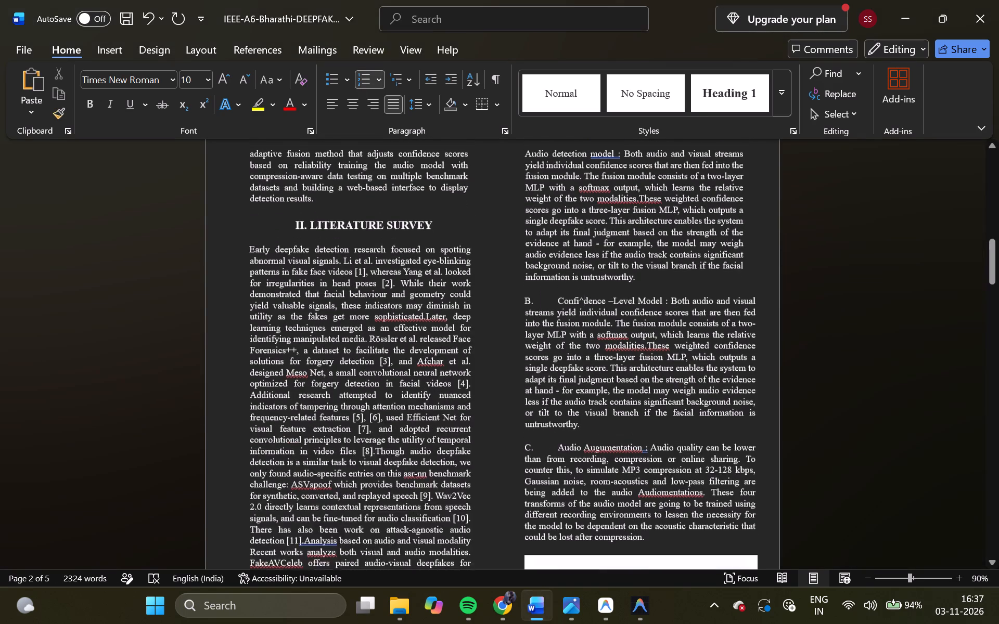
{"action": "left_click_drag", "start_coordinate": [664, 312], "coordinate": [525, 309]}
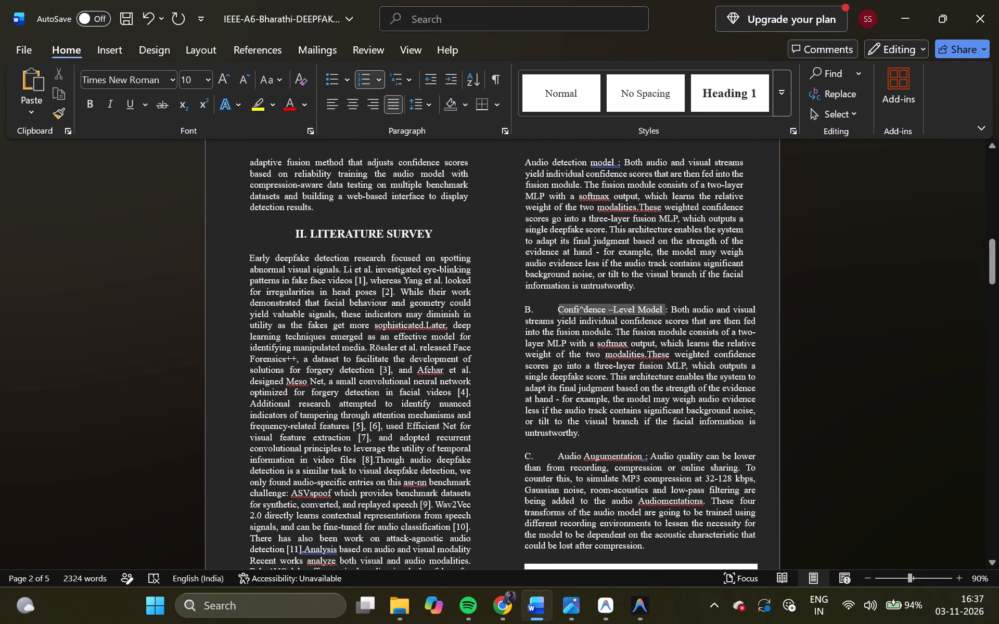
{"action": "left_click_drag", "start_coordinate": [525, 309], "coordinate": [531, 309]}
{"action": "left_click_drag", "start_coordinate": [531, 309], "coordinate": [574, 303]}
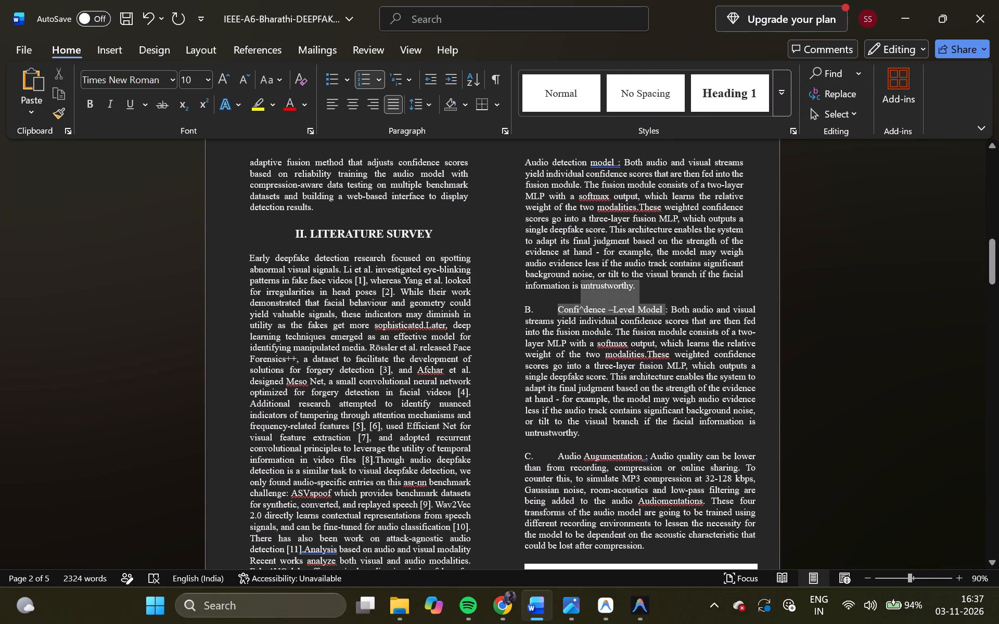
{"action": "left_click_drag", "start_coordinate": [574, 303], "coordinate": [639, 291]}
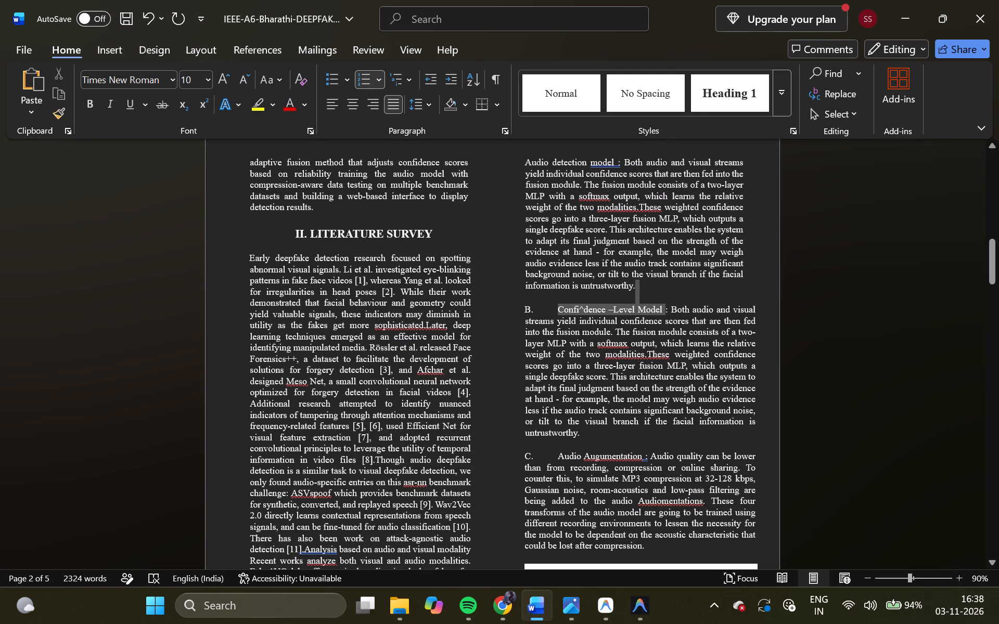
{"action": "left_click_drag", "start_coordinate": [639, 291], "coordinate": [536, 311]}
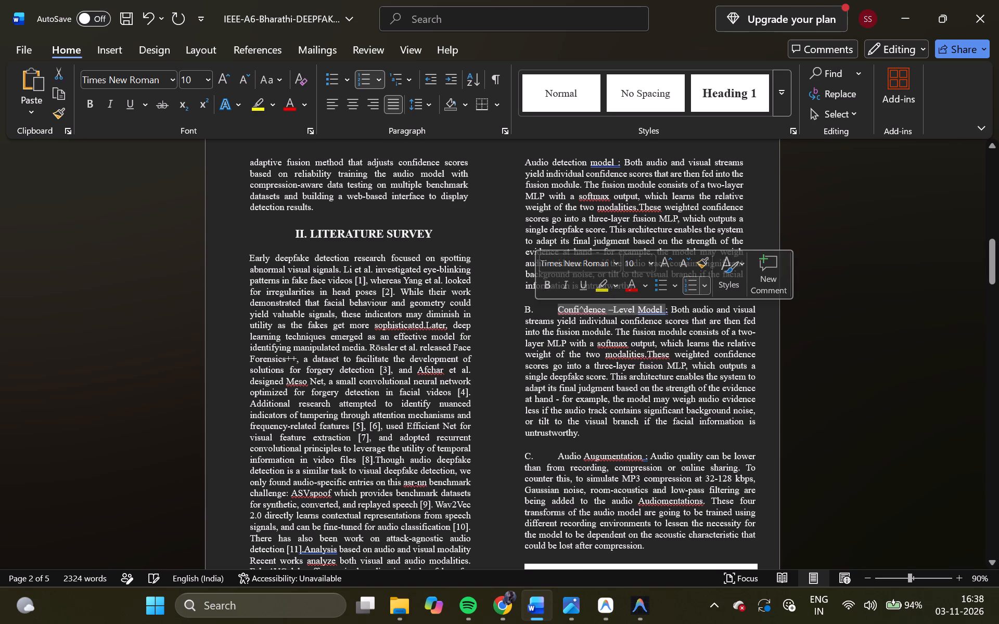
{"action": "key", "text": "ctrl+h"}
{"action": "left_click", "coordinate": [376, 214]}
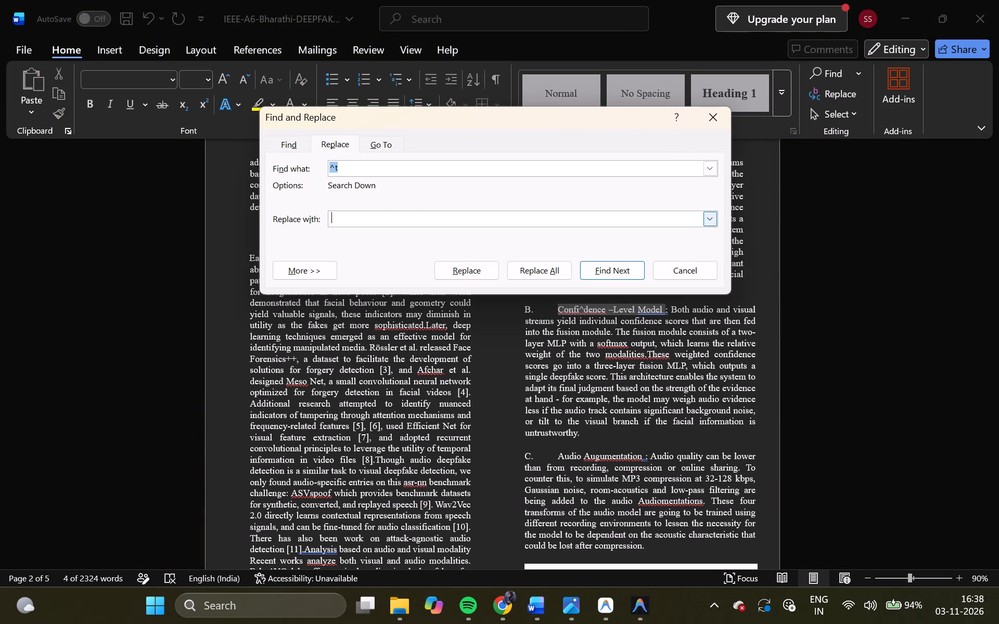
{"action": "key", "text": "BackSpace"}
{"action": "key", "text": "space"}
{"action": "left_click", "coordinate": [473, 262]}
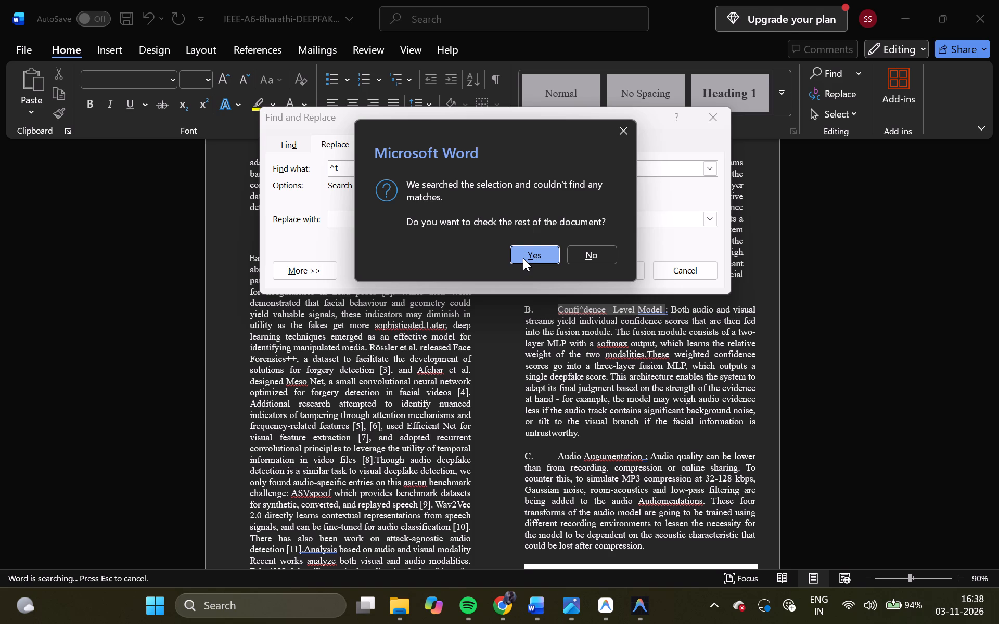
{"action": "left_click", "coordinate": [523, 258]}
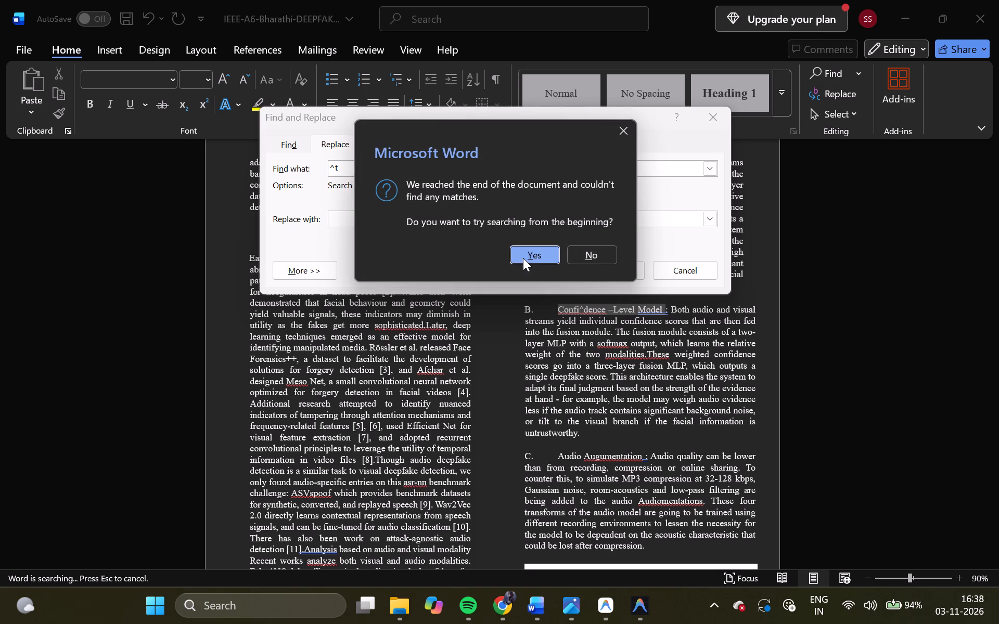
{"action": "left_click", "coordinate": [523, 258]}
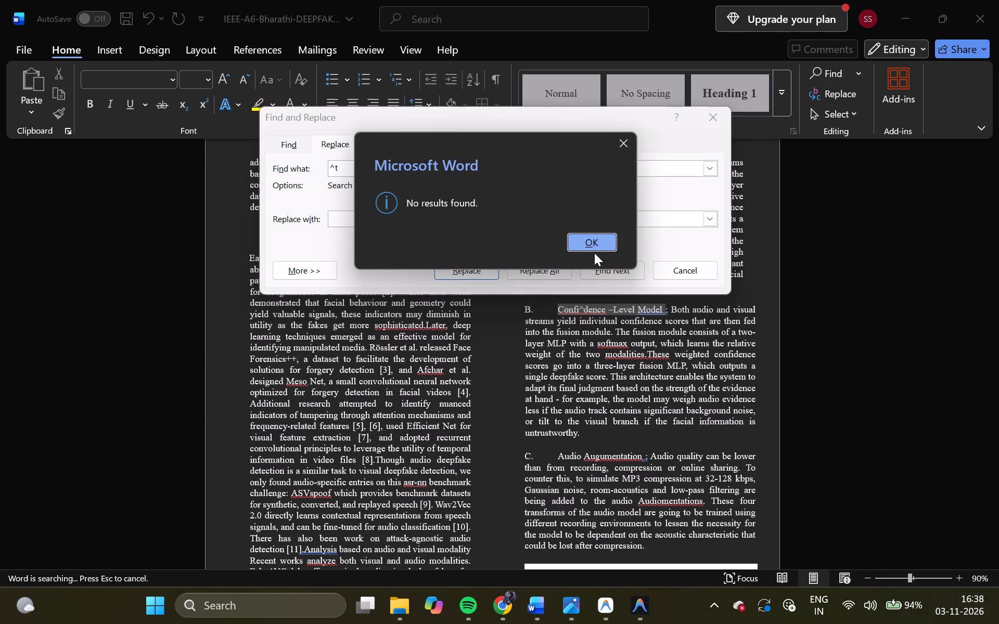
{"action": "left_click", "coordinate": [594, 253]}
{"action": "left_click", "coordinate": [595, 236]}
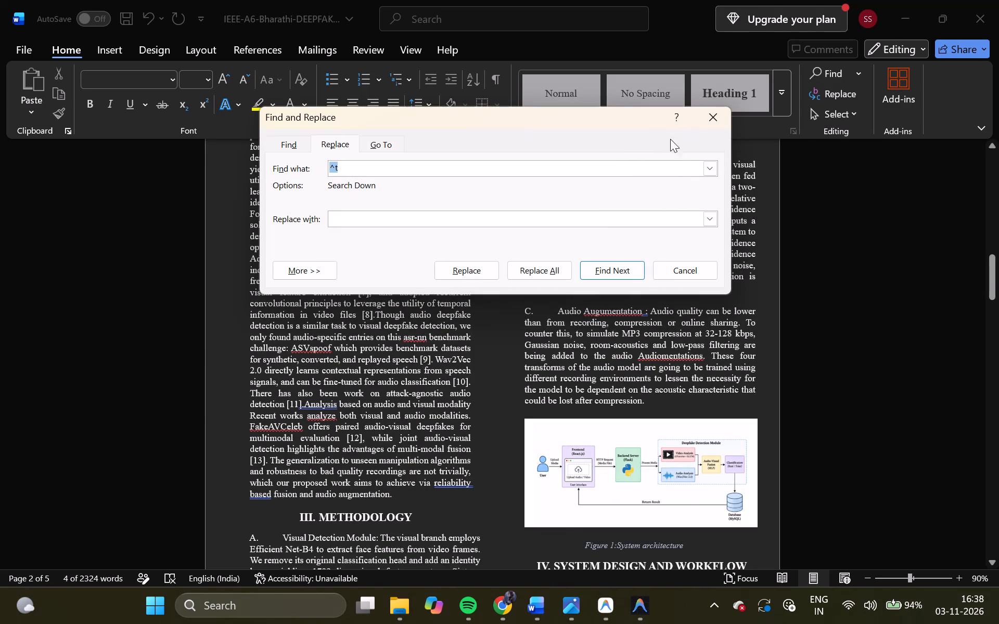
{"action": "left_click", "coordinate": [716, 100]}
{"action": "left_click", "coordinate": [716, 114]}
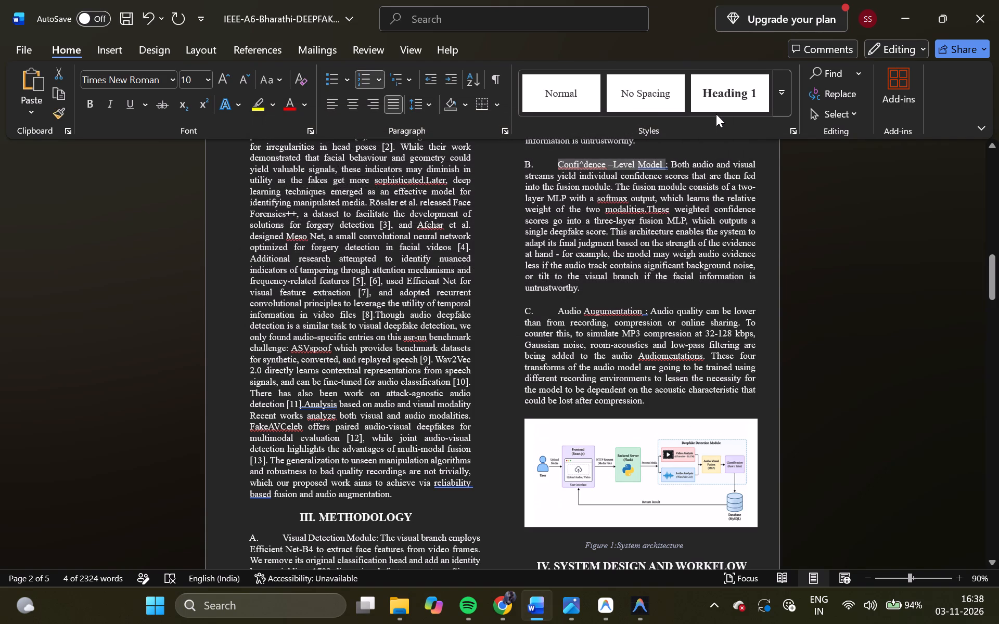
Delete the stray "^" from the word "Confidence" in the Confidence –Level Model heading.
{"action": "scroll", "coordinate": [604, 259], "scroll_direction": "up", "scroll_amount": 1}
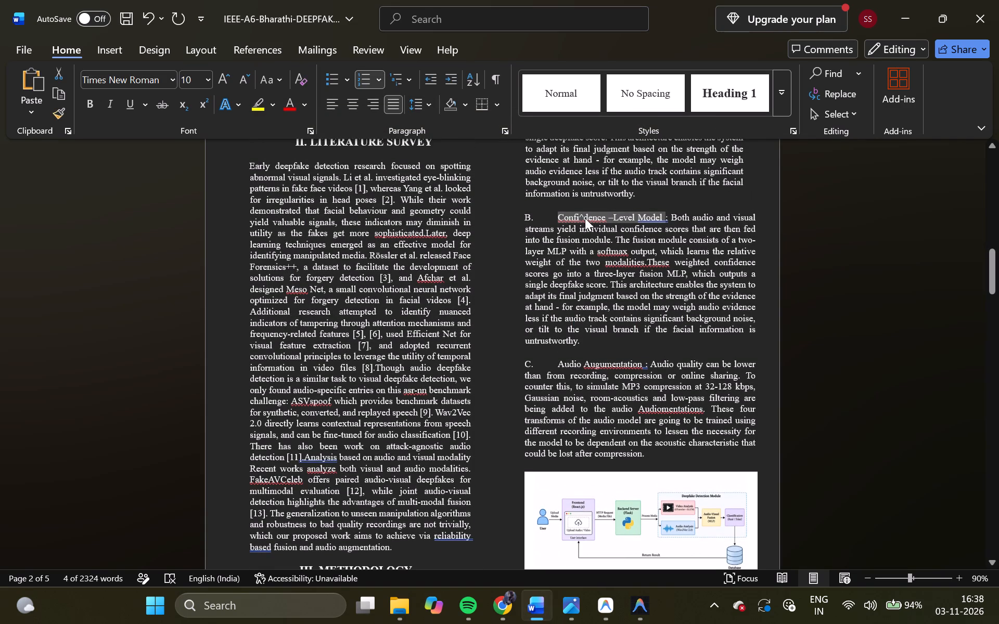
{"action": "left_click", "coordinate": [583, 215]}
{"action": "key", "text": "BackSpace"}
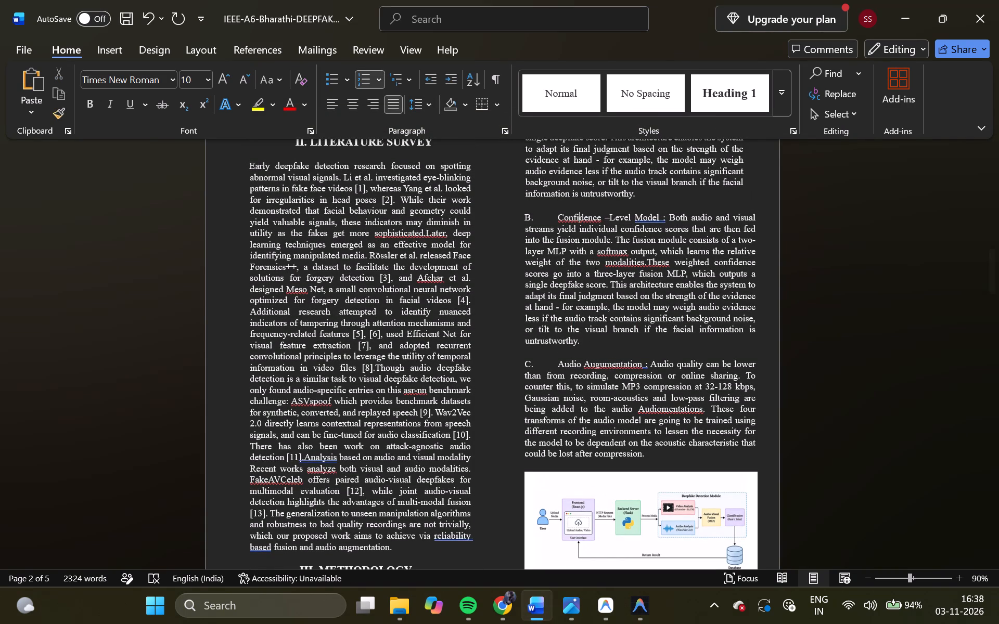
Remove the automatic "C." and "B." lettering from the Audio Augumentation and Confidence –Level Model paragraphs.
{"action": "left_click", "coordinate": [558, 360]}
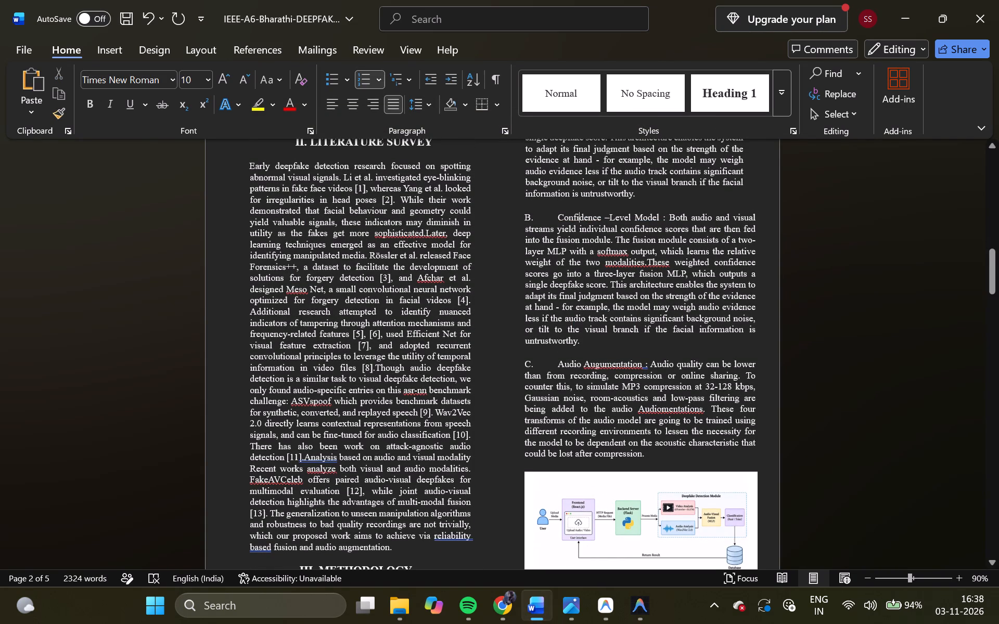
{"action": "left_click_drag", "start_coordinate": [558, 360], "coordinate": [524, 361]}
{"action": "key", "text": "BackSpace"}
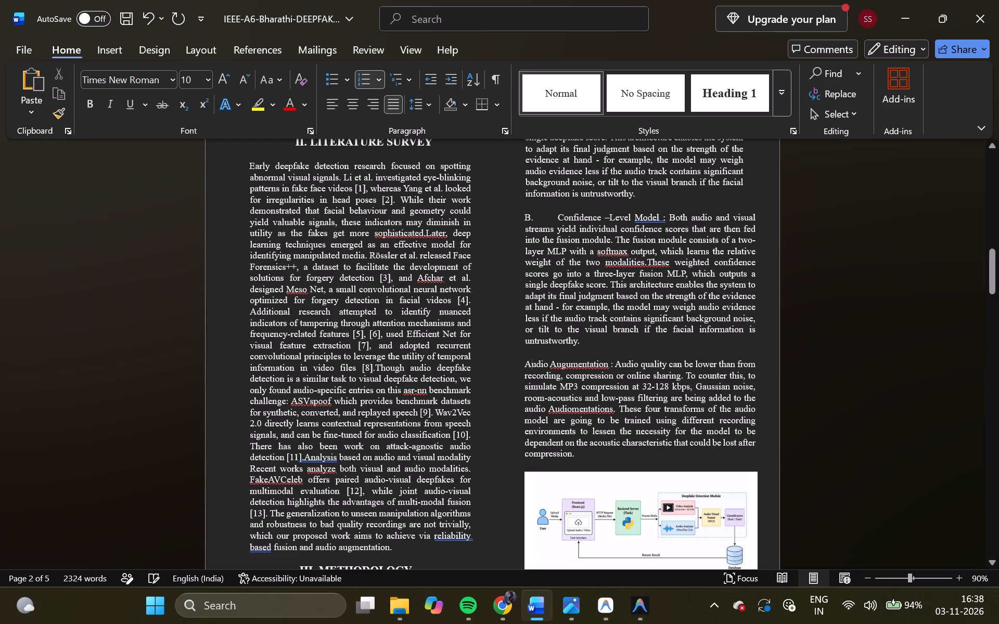
{"action": "left_click", "coordinate": [558, 217]}
{"action": "key", "text": "BackSpace"}
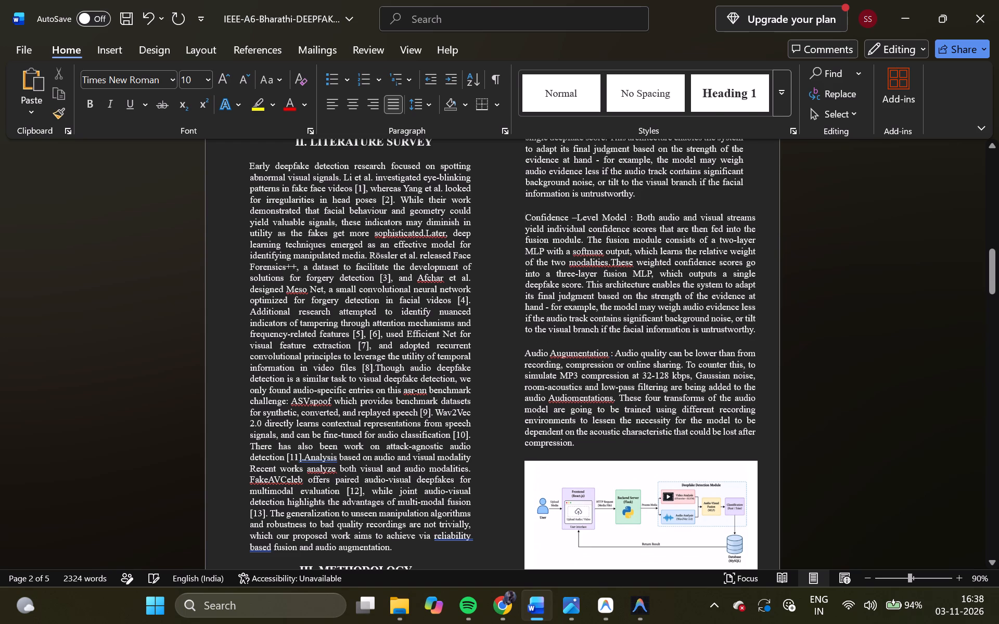
Remove the automatic "A." lettering and its gap from the Visual Detection Module paragraph under III. METHODOLOGY.
{"action": "scroll", "coordinate": [558, 217], "scroll_direction": "up", "scroll_amount": 2}
{"action": "scroll", "coordinate": [558, 217], "scroll_direction": "down", "scroll_amount": 2}
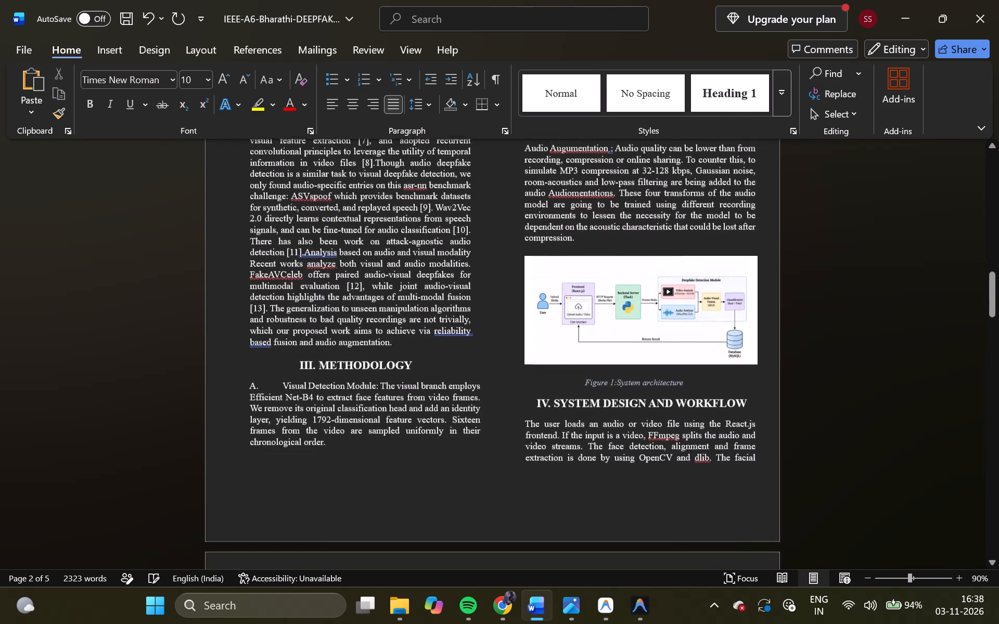
{"action": "left_click", "coordinate": [285, 370]}
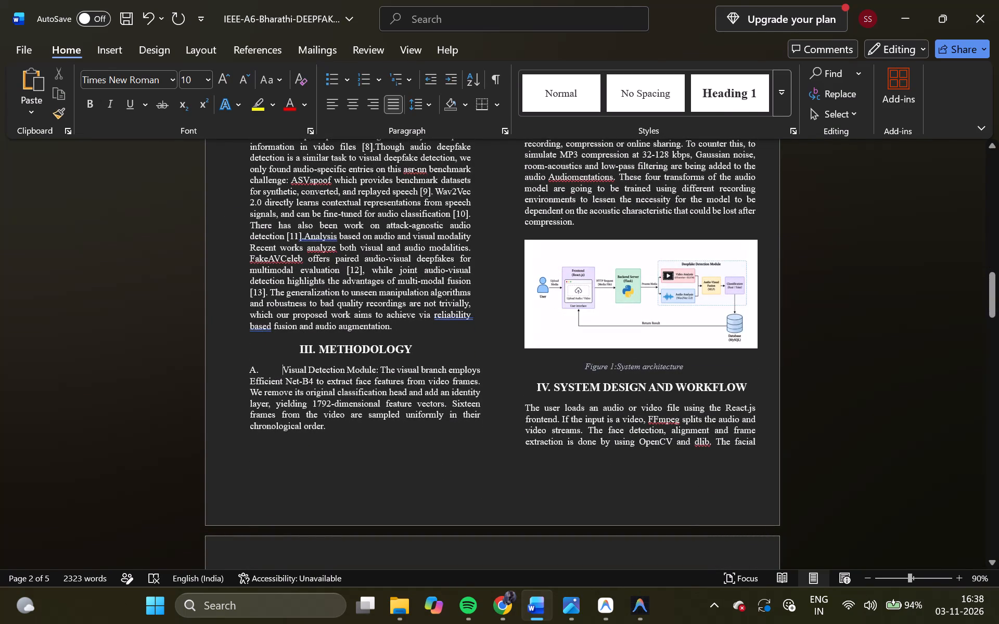
{"action": "key", "text": "BackSpace"}
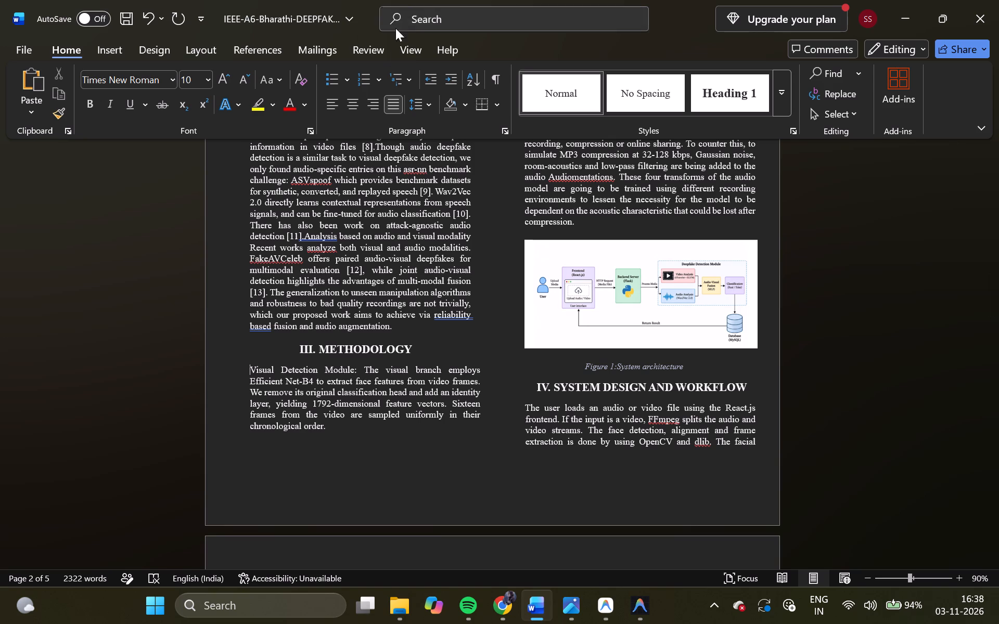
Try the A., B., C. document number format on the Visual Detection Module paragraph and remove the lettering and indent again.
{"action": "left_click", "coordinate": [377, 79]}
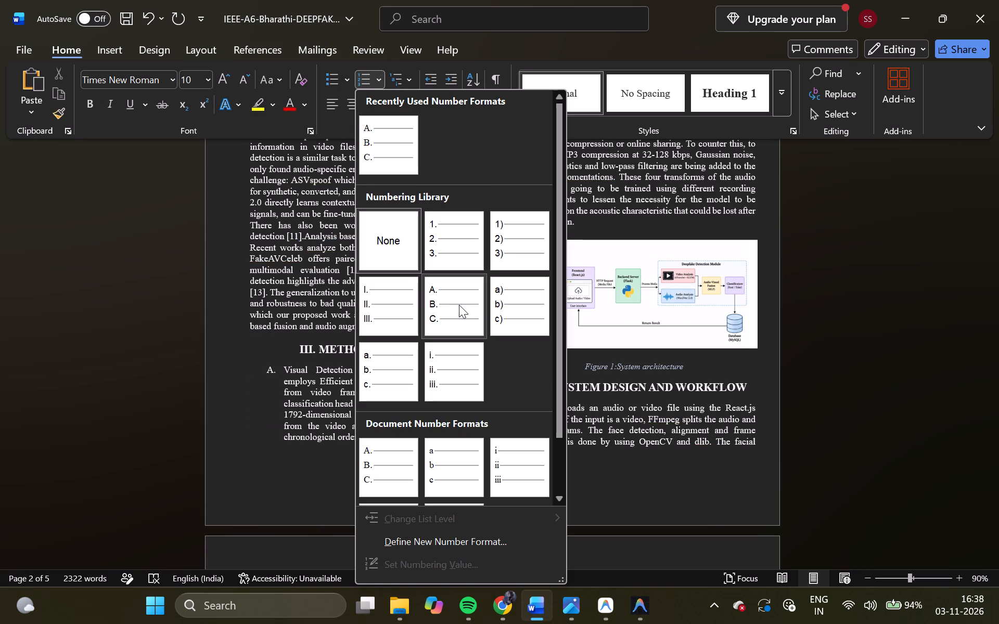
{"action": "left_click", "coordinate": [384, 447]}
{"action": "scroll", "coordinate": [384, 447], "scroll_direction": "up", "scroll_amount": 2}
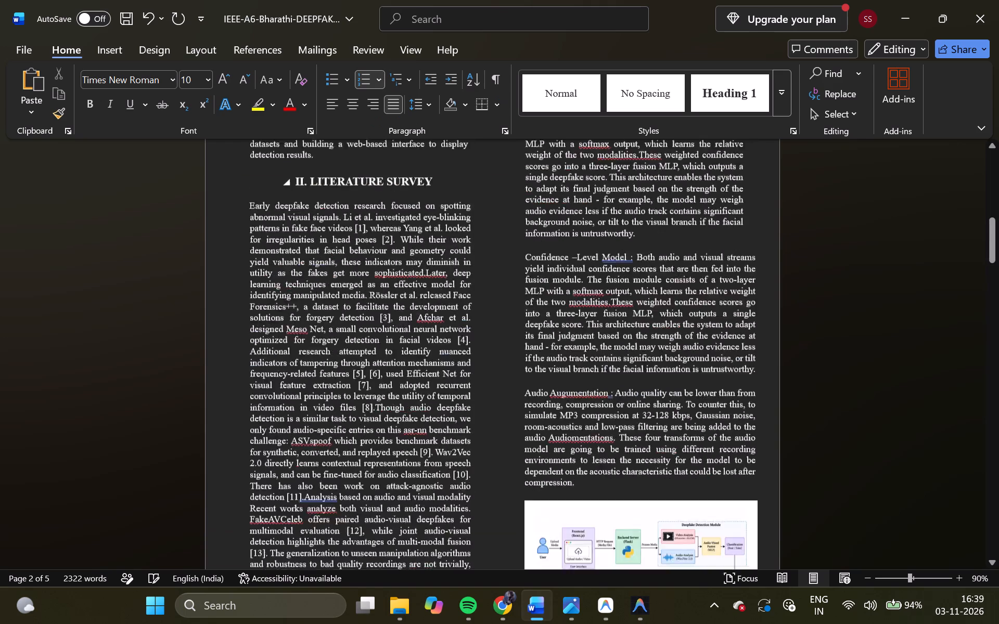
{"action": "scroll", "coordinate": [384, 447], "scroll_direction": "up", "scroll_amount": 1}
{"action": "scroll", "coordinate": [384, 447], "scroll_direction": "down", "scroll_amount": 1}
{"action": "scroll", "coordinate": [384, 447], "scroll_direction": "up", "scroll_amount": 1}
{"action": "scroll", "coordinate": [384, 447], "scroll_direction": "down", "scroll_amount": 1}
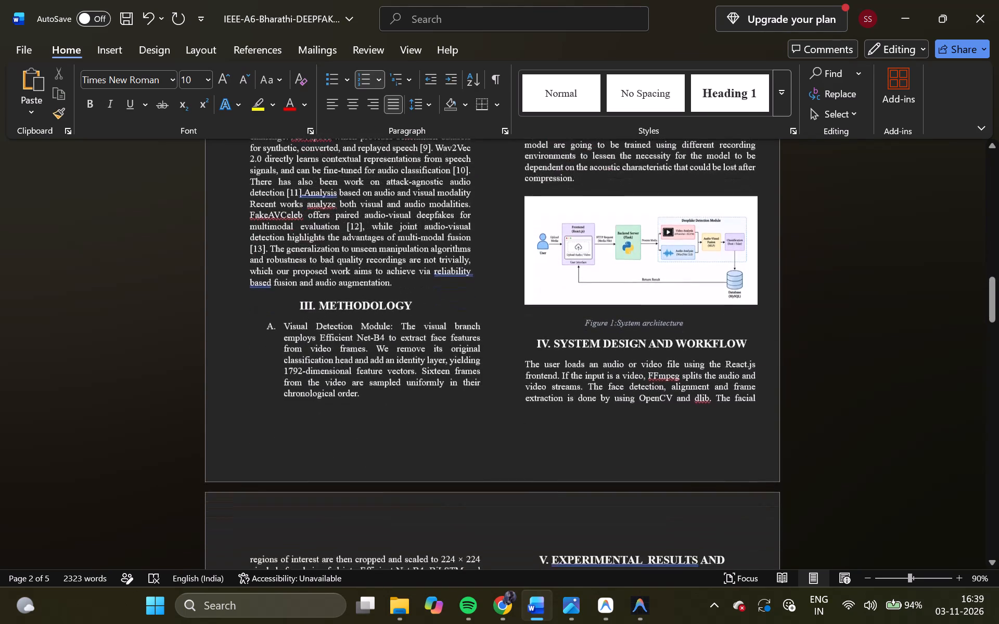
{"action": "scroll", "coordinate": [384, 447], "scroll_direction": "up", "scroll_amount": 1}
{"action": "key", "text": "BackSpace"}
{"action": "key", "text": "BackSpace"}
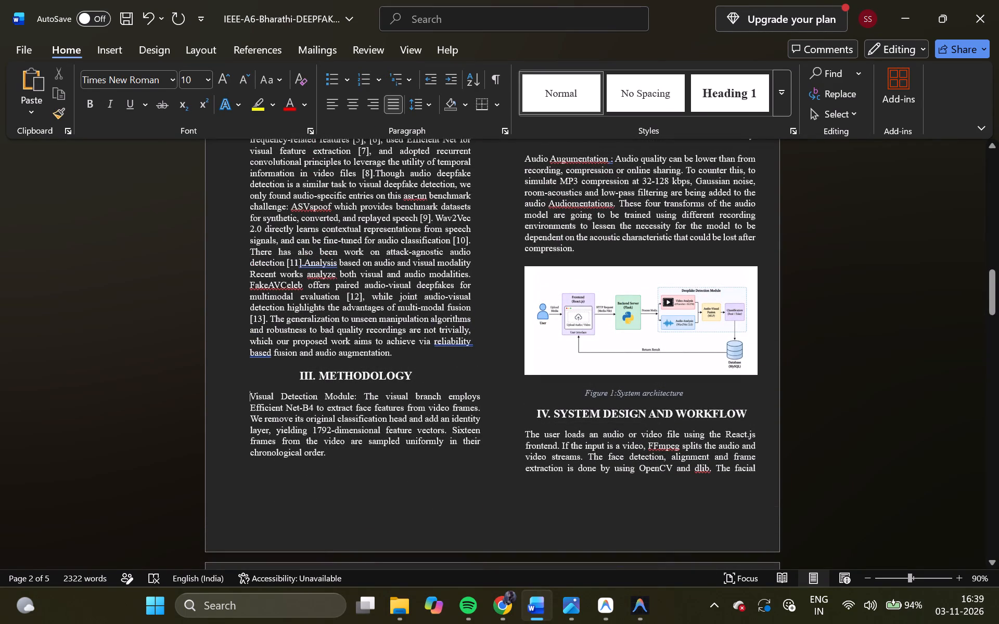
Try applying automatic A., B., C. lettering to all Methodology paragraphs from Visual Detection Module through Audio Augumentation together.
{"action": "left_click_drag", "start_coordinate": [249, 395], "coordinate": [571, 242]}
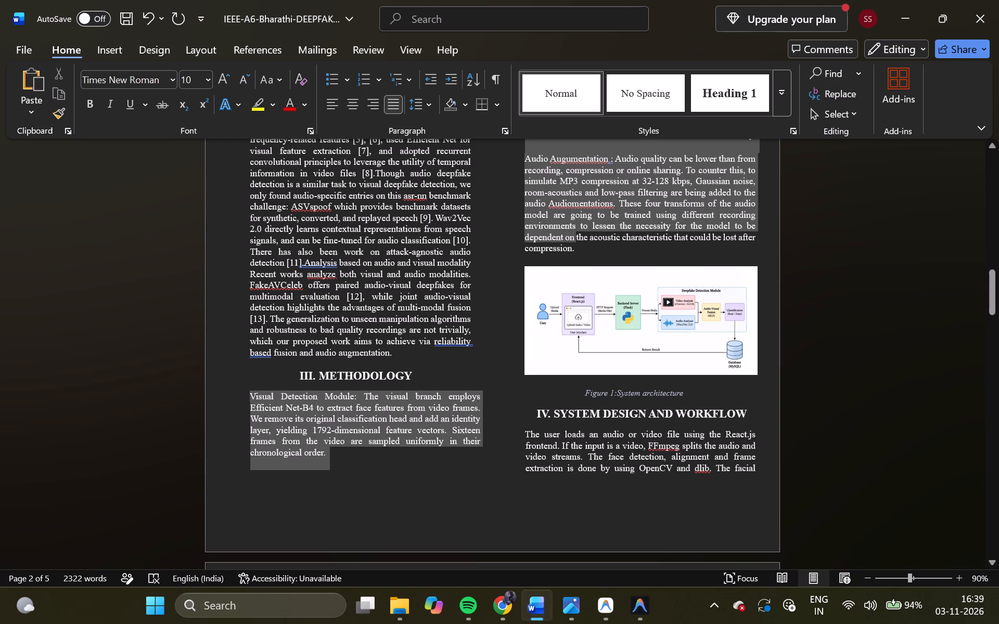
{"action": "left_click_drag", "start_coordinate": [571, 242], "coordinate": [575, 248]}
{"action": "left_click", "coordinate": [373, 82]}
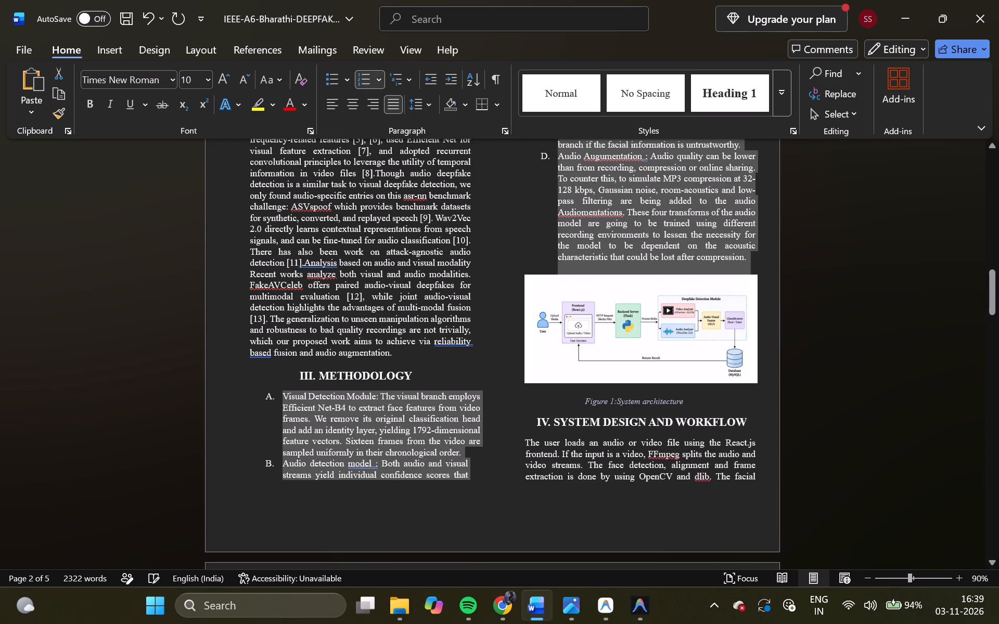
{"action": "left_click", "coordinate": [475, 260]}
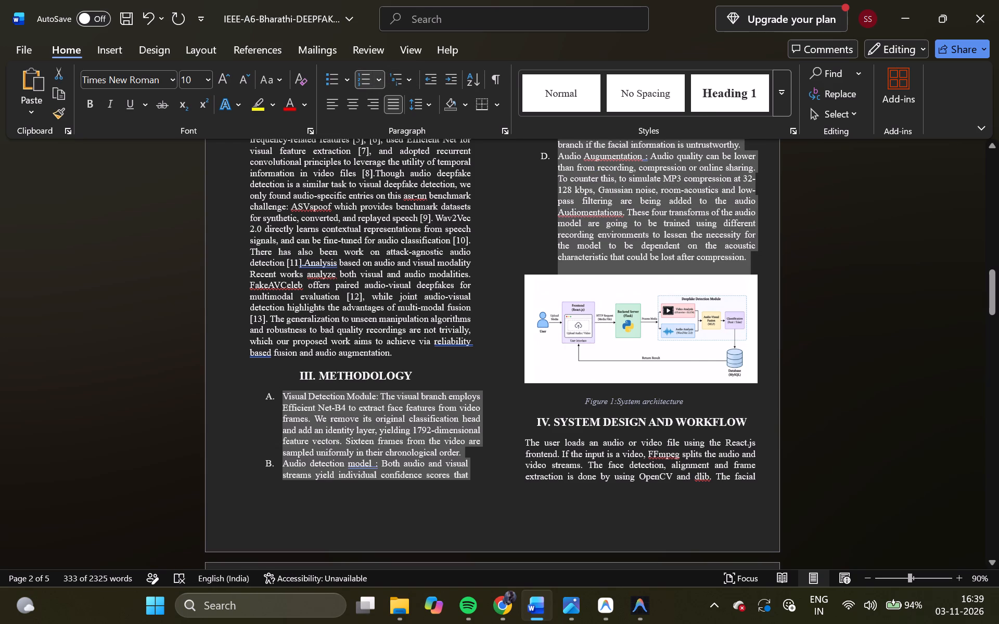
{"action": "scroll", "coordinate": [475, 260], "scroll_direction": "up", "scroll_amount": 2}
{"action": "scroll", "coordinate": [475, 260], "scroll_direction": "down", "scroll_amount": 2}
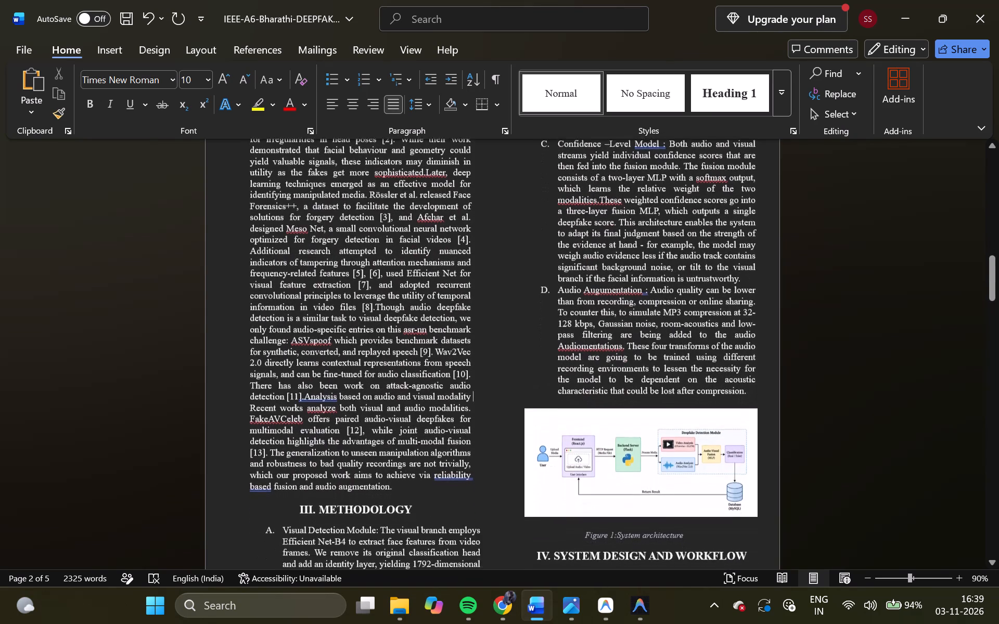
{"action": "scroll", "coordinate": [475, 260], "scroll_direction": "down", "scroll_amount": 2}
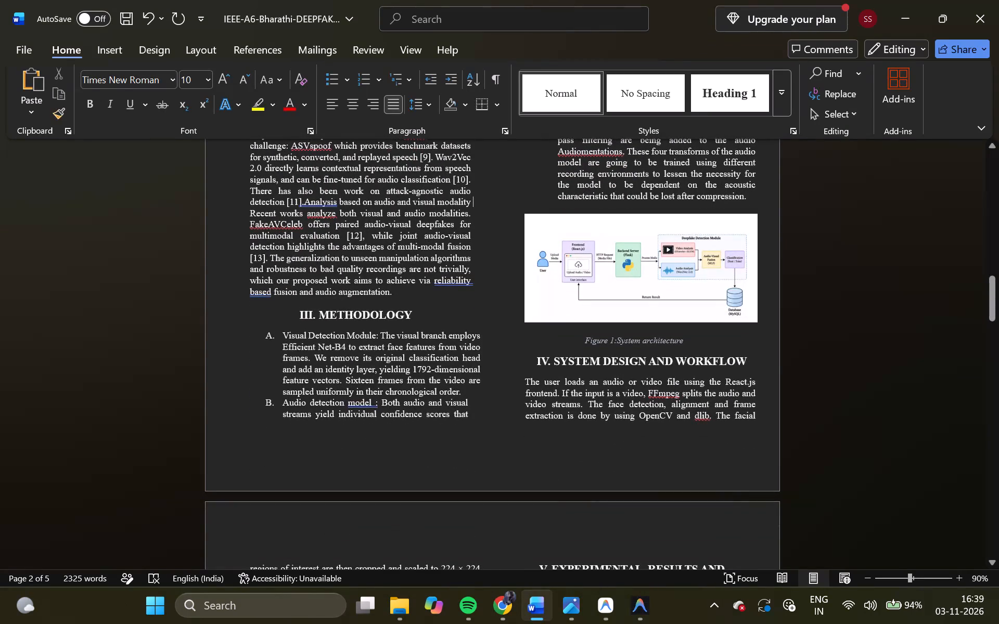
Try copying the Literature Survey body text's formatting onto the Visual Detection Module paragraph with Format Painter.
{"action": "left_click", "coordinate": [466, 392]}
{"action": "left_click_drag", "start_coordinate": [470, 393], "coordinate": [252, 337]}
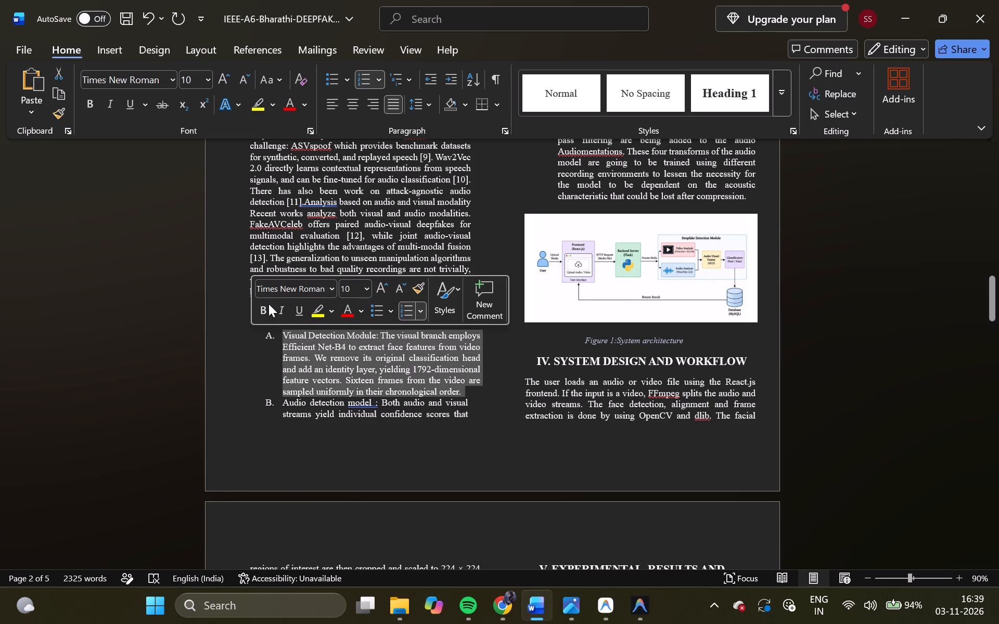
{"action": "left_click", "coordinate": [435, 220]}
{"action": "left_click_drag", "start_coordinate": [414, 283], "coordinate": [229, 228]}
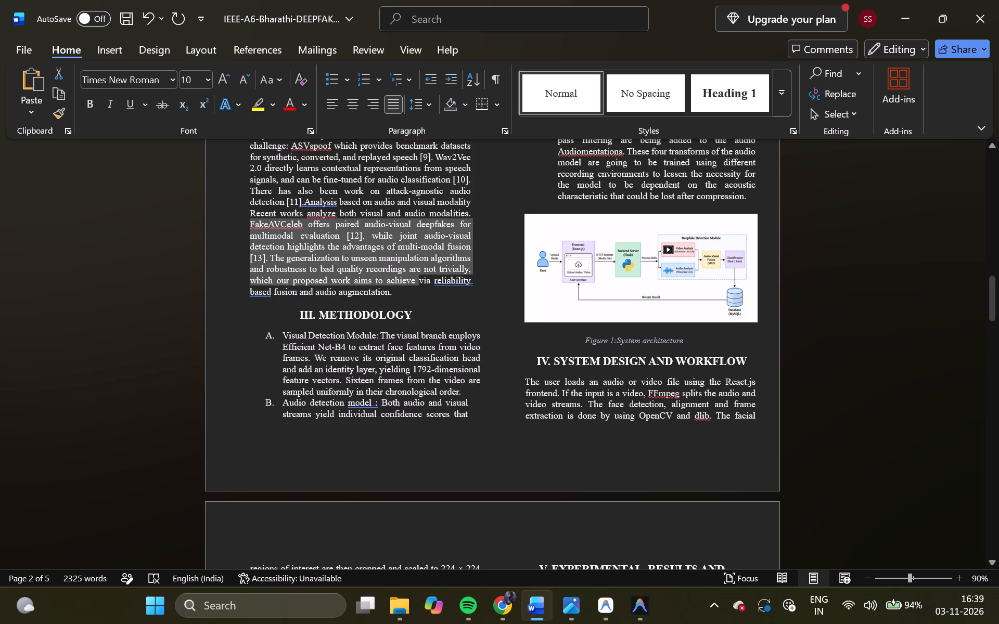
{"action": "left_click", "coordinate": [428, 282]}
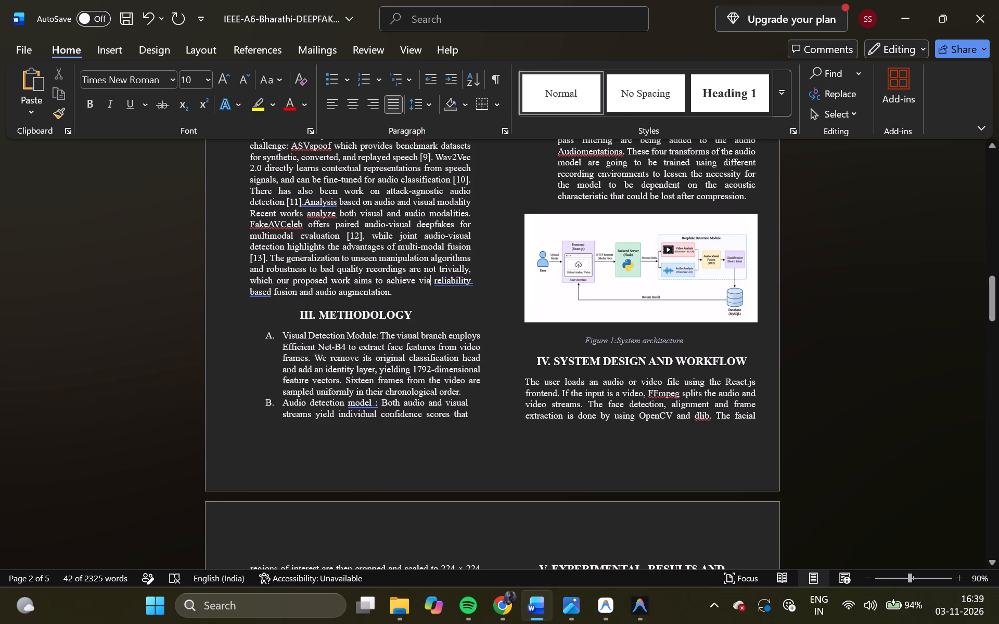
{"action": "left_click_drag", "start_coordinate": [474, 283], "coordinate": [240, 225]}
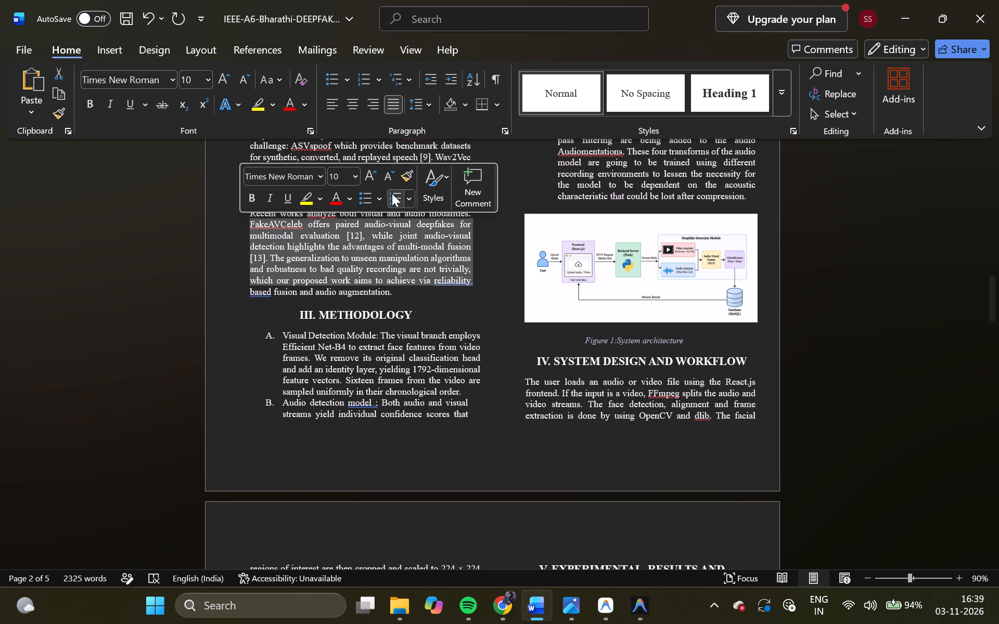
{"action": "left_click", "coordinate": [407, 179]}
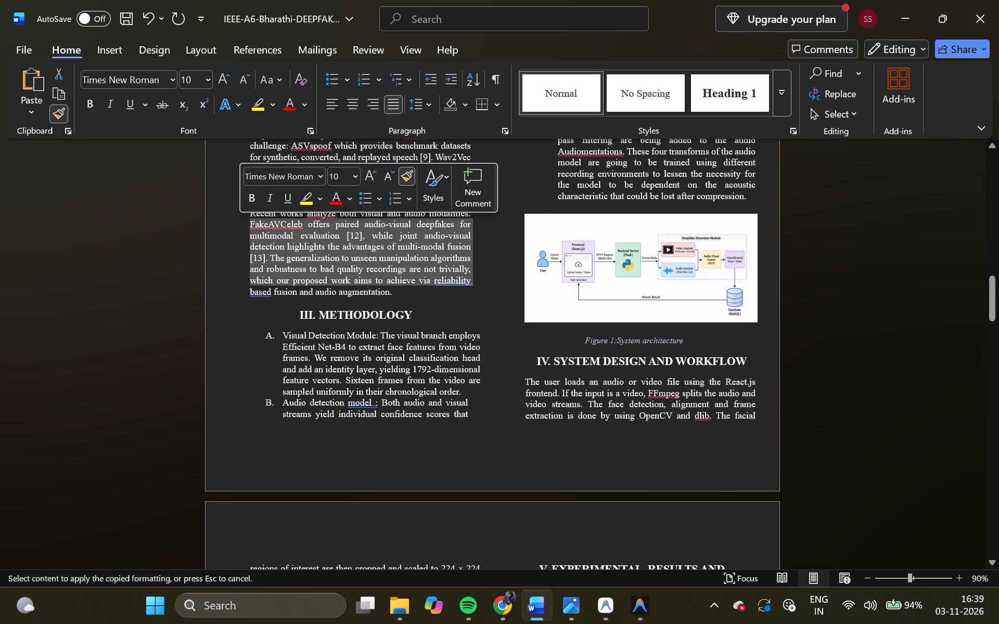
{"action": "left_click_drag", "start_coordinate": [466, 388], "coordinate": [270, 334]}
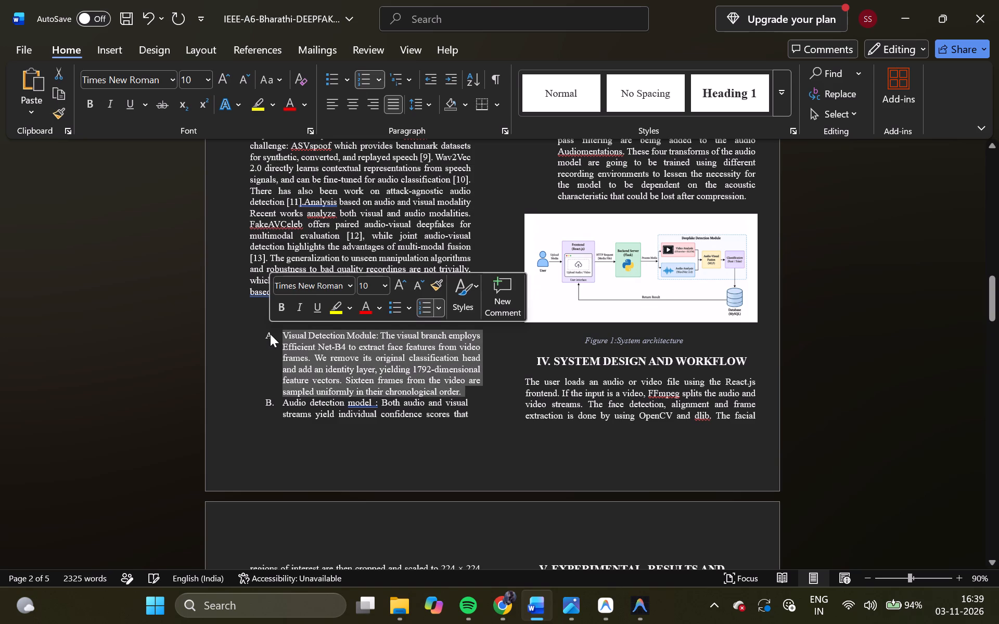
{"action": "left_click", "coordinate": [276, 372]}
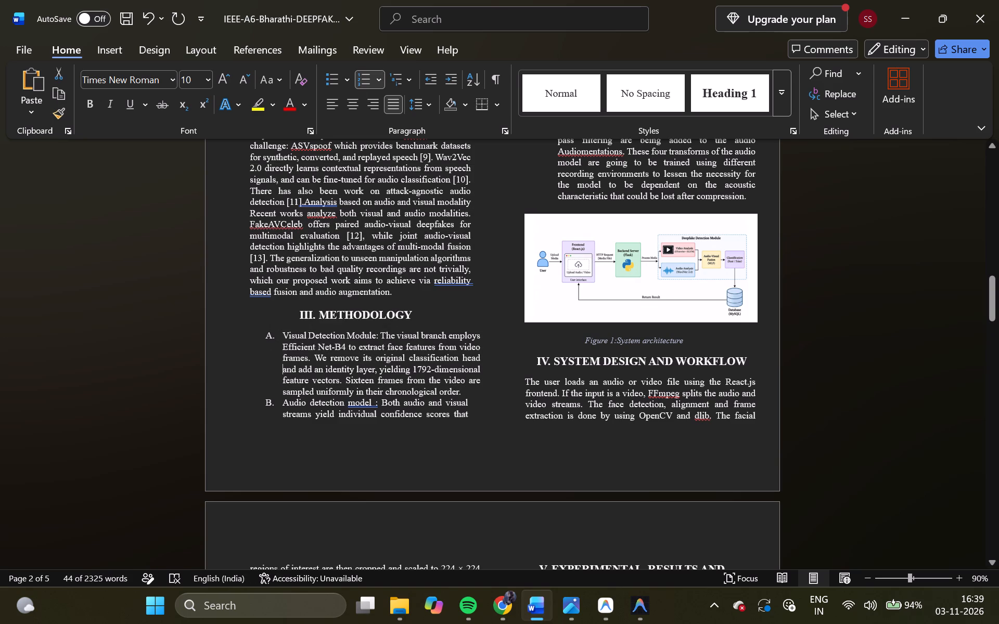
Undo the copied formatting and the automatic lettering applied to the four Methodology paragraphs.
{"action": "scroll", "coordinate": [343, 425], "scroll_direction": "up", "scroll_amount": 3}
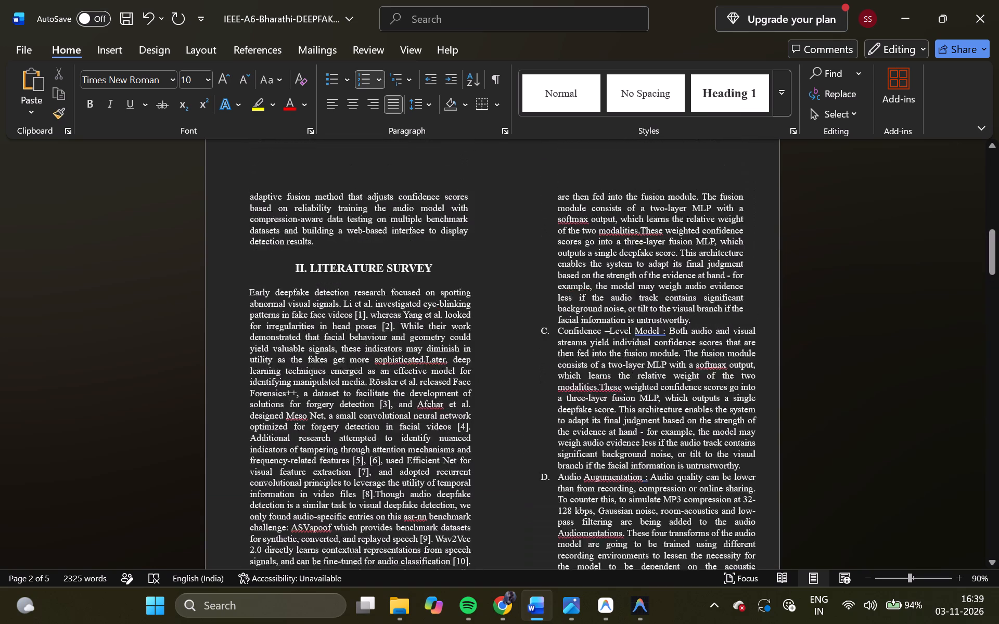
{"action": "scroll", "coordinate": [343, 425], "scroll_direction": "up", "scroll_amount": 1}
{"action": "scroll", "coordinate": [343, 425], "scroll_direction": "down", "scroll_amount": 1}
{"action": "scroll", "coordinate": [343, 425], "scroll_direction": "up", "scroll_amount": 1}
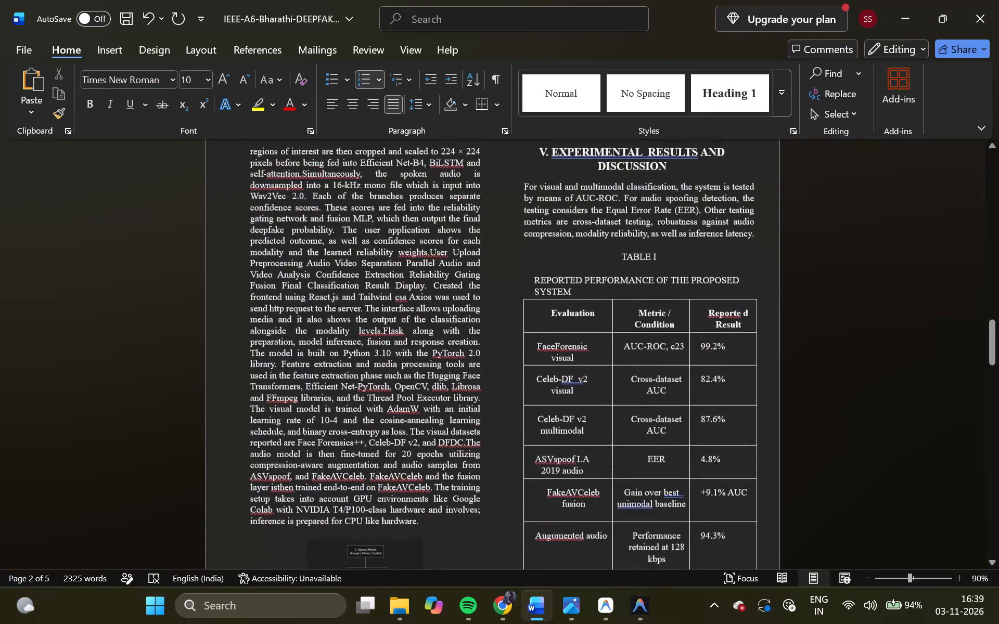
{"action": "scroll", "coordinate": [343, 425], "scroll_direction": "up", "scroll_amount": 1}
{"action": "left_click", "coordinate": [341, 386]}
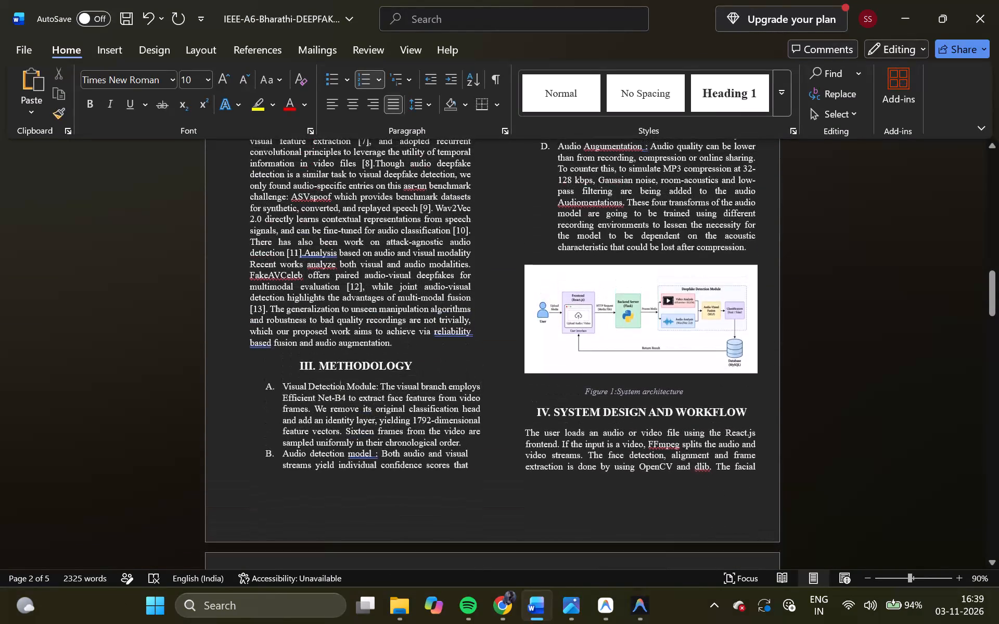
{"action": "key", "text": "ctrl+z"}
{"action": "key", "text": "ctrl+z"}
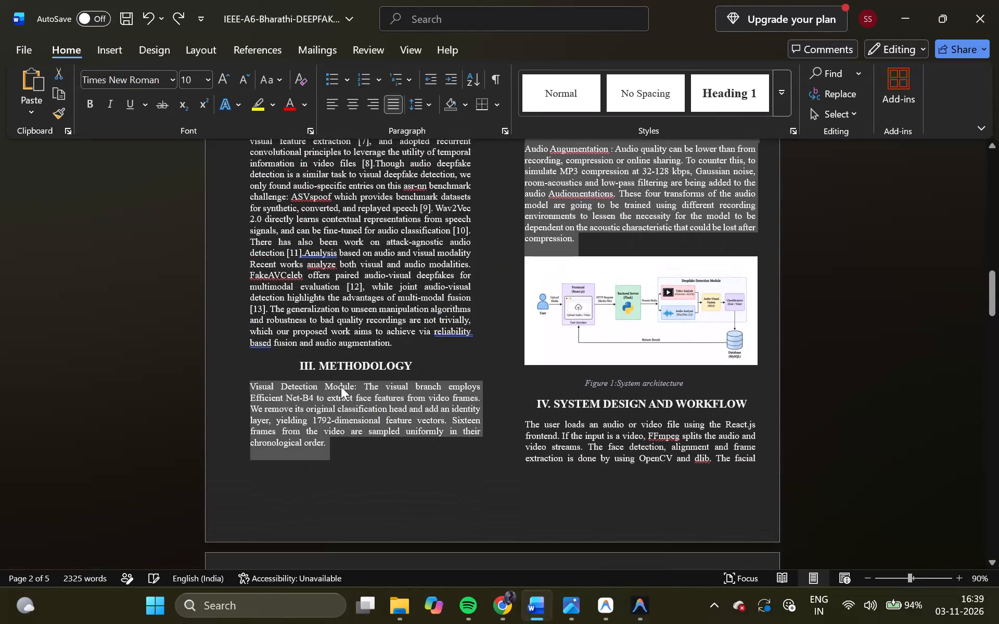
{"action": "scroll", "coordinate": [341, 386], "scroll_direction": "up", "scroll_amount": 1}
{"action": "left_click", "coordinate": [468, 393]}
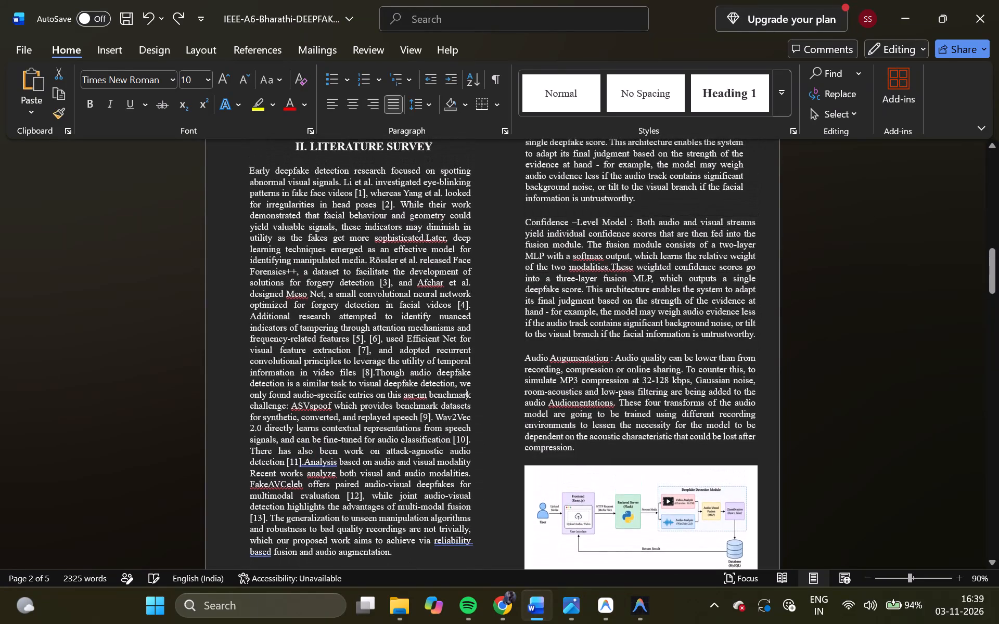
Insert a plain-text "A." directly before "Visual Detection Module:" at the start of its Methodology paragraph.
{"action": "scroll", "coordinate": [468, 393], "scroll_direction": "down", "scroll_amount": 1}
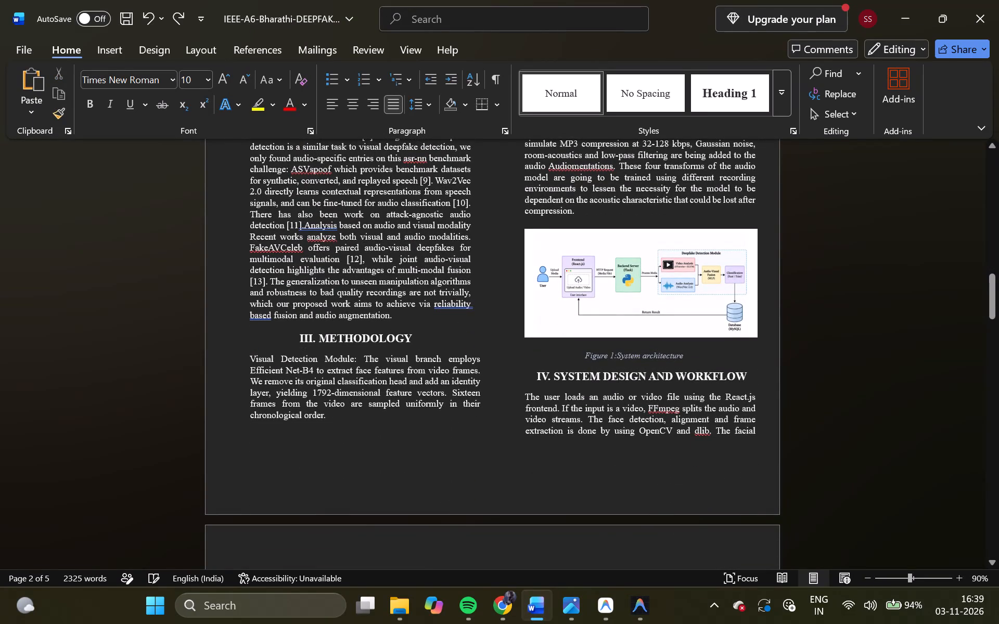
{"action": "left_click", "coordinate": [253, 358]}
{"action": "left_click", "coordinate": [247, 356]}
{"action": "key", "text": "shift+a"}
{"action": "key", "text": "period"}
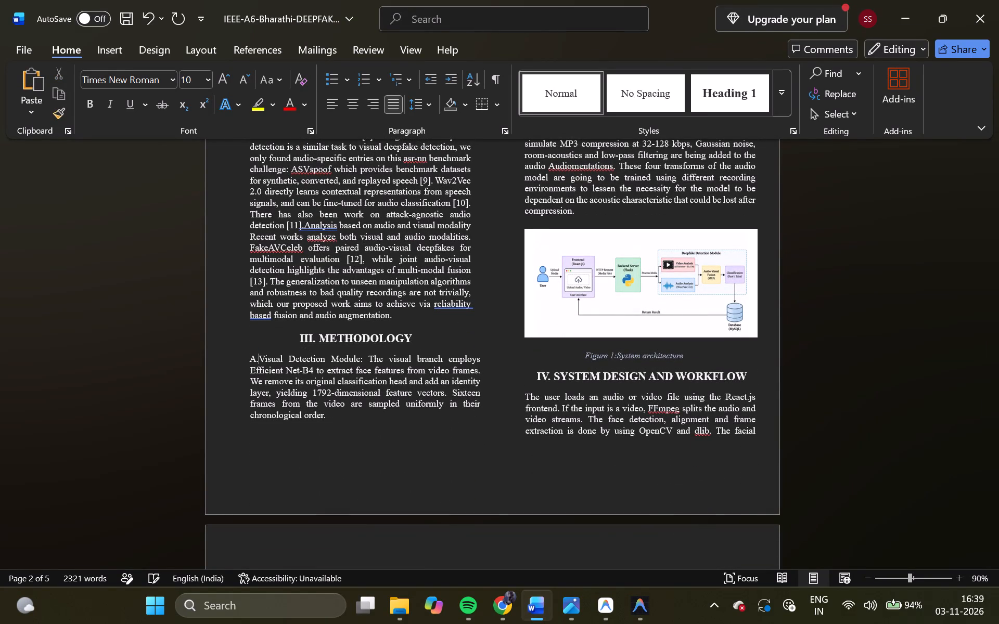
Make the "A.Visual Detection Module:" heading text bold.
{"action": "left_click", "coordinate": [357, 358]}
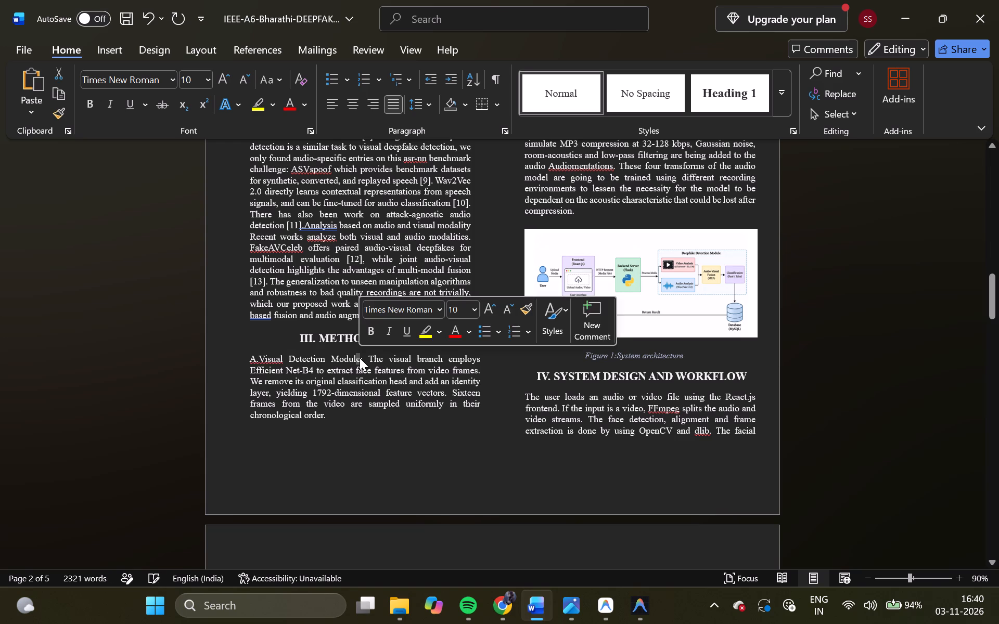
{"action": "left_click", "coordinate": [368, 361]}
{"action": "left_click", "coordinate": [362, 357]}
{"action": "left_click_drag", "start_coordinate": [362, 357], "coordinate": [247, 359]}
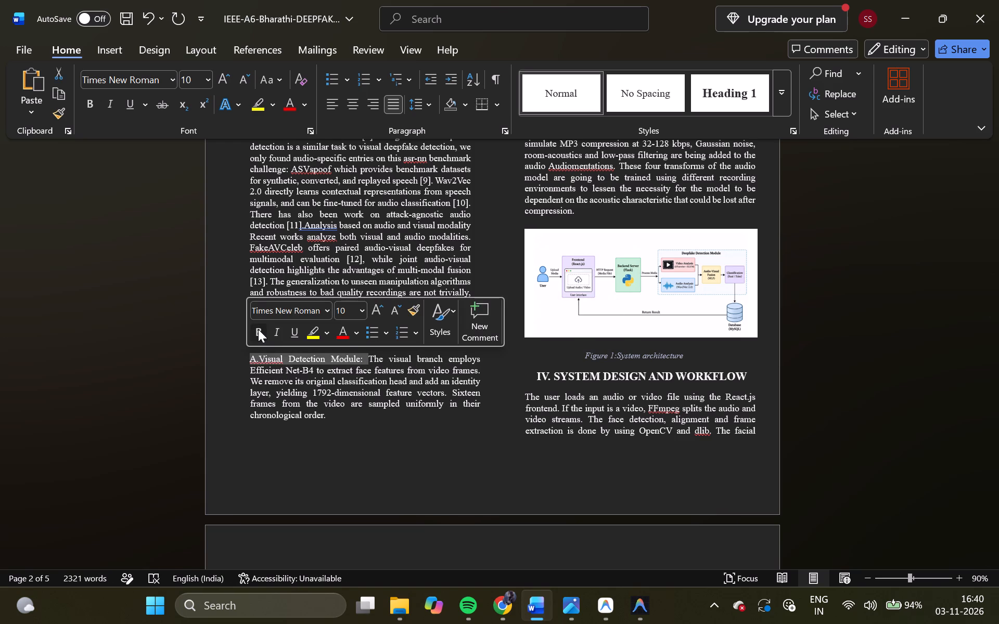
{"action": "left_click", "coordinate": [258, 329]}
Insert a plain-text "B." directly before "Audio detection model :" at the start of its paragraph.
{"action": "scroll", "coordinate": [357, 374], "scroll_direction": "up", "scroll_amount": 2}
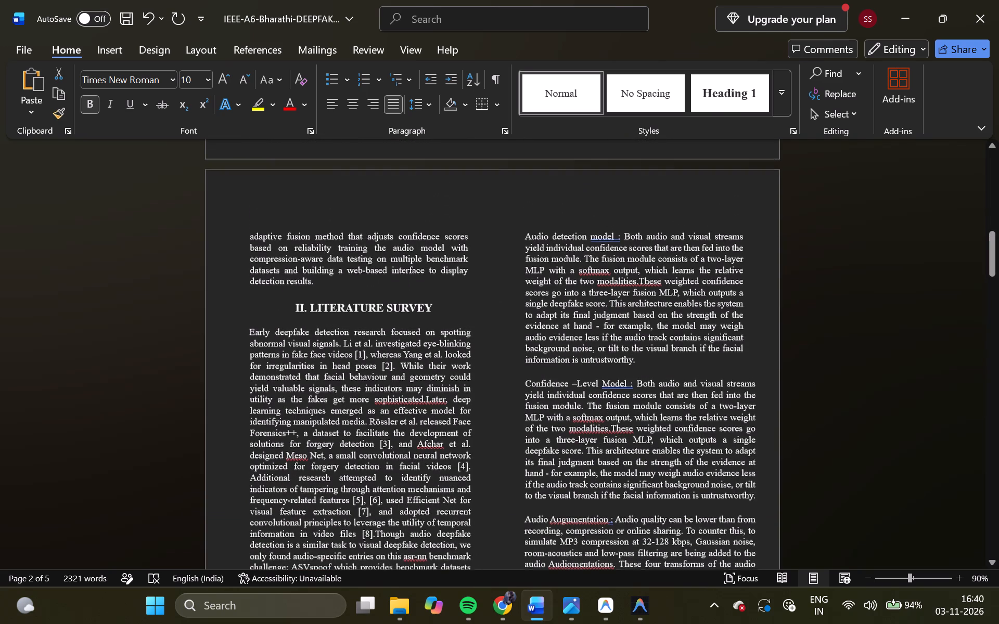
{"action": "scroll", "coordinate": [529, 270], "scroll_direction": "down", "scroll_amount": 2}
{"action": "scroll", "coordinate": [529, 270], "scroll_direction": "up", "scroll_amount": 1}
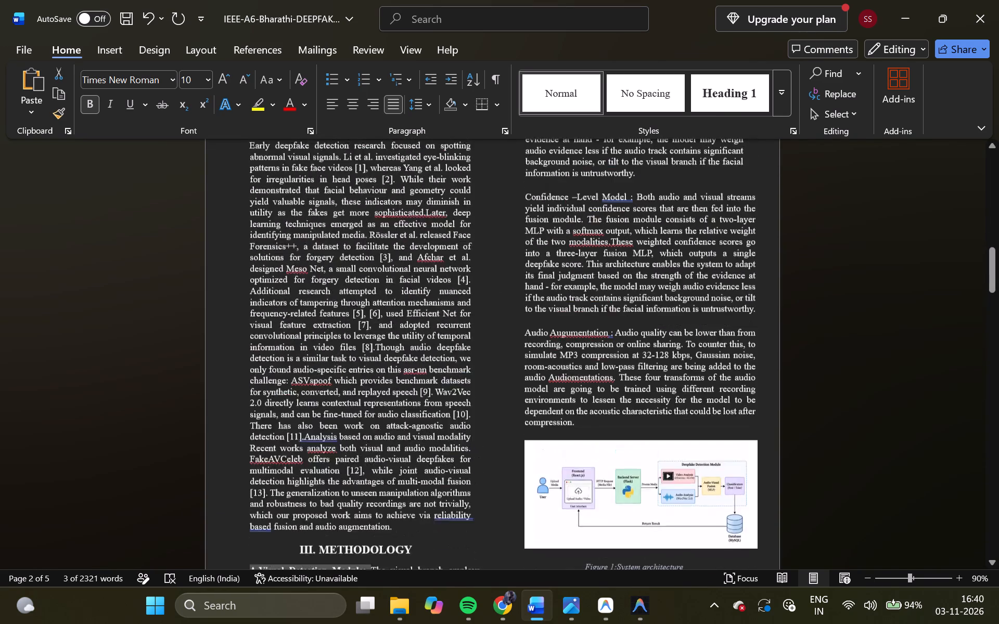
{"action": "scroll", "coordinate": [529, 270], "scroll_direction": "up", "scroll_amount": 2}
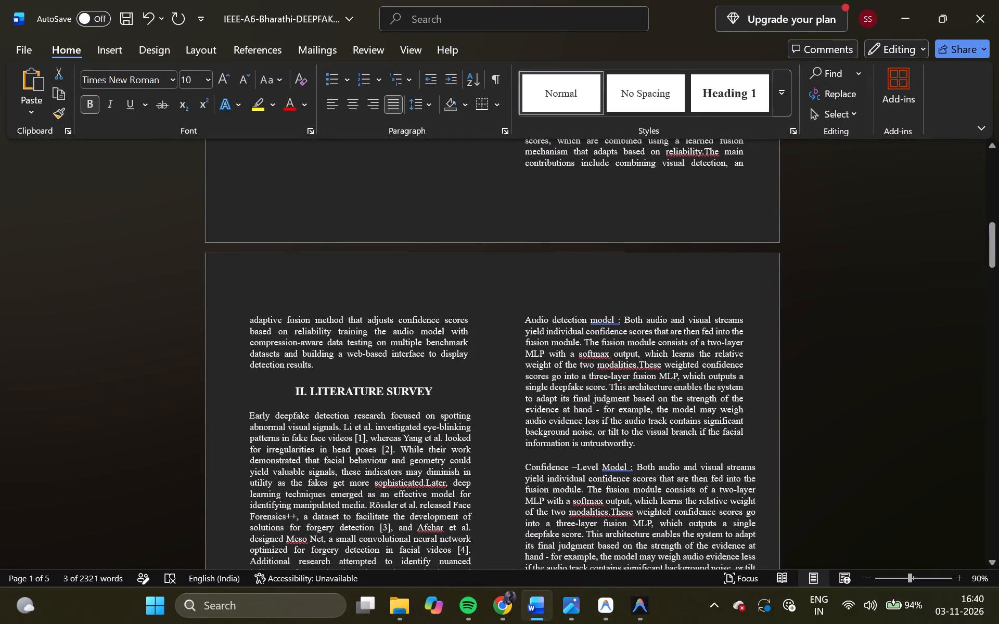
{"action": "left_click", "coordinate": [524, 322]}
{"action": "key", "text": "shift+b"}
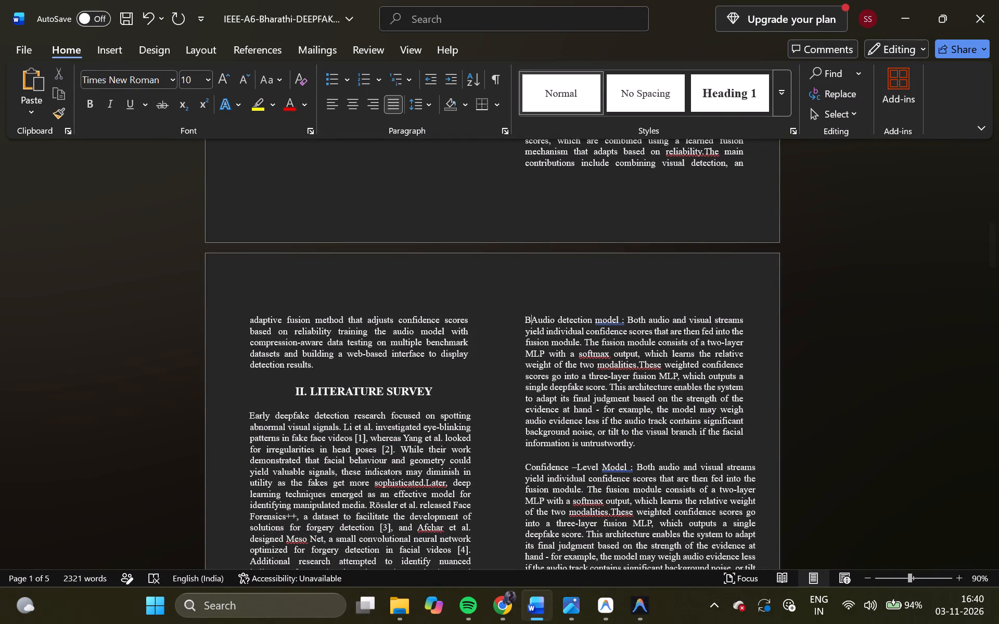
{"action": "key", "text": "period"}
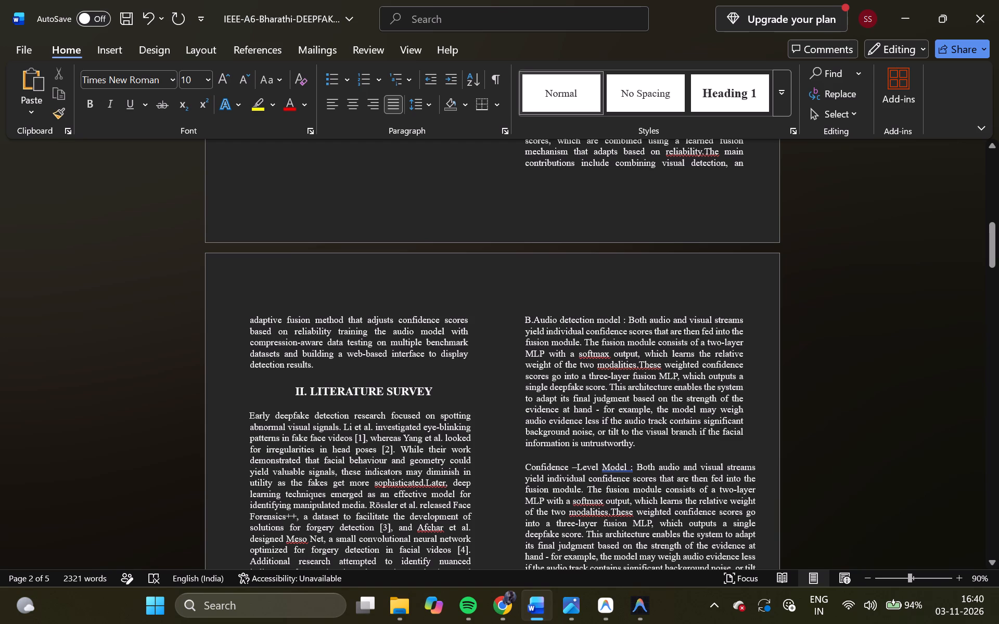
Make the "B.Audio detection model :" heading text bold.
{"action": "left_click_drag", "start_coordinate": [627, 323], "coordinate": [522, 317]}
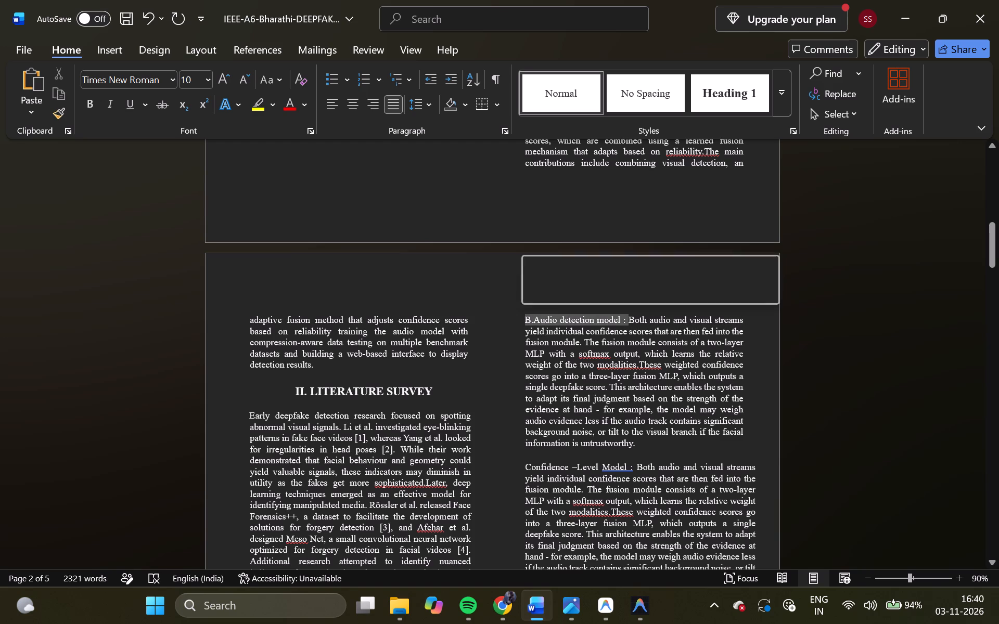
{"action": "left_click", "coordinate": [528, 285]}
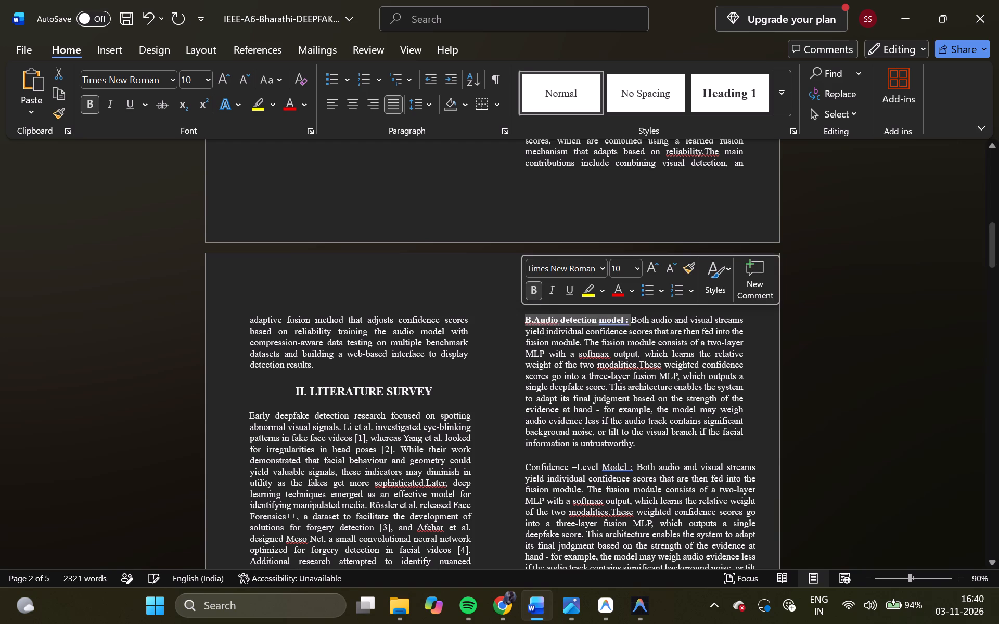
Insert a plain-text "C." directly before "Confidence –Level Model :" and make that heading text bold.
{"action": "scroll", "coordinate": [626, 453], "scroll_direction": "down", "scroll_amount": 1}
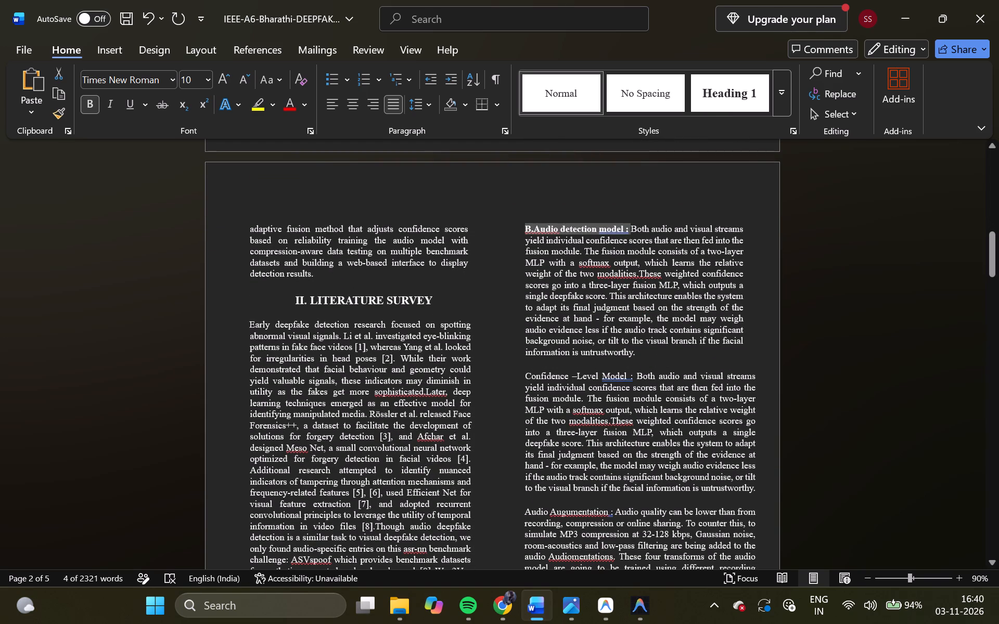
{"action": "left_click", "coordinate": [526, 376]}
{"action": "key", "text": "c"}
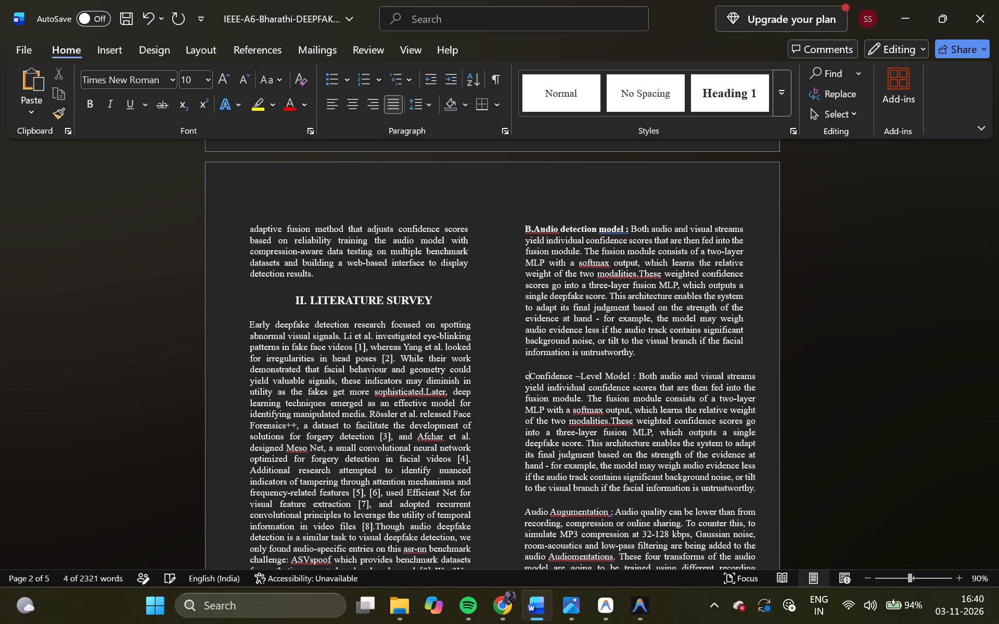
{"action": "key", "text": "BackSpace"}
{"action": "key", "text": "shift+c"}
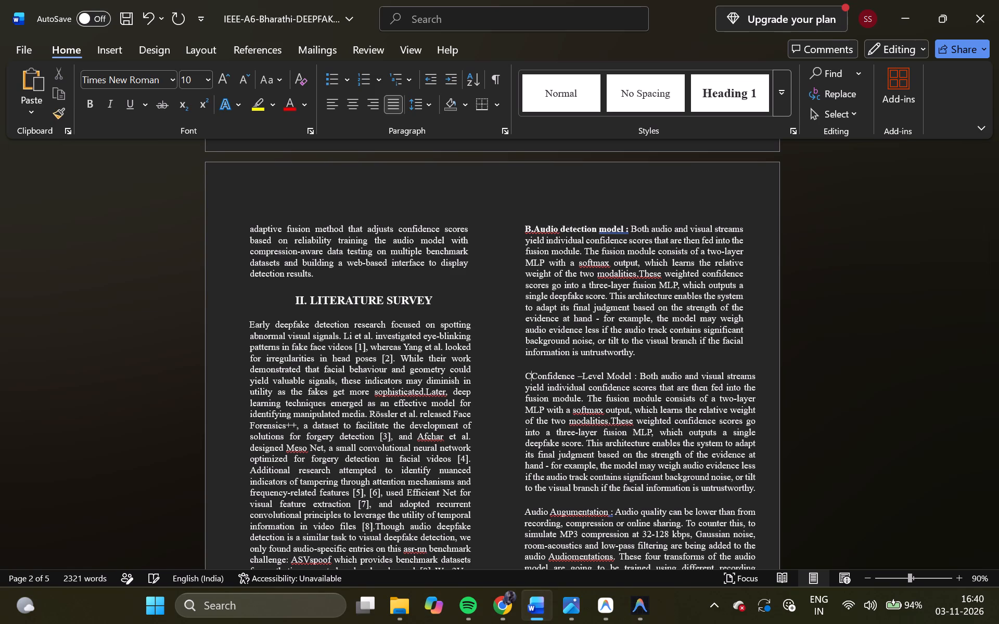
{"action": "key", "text": "period"}
{"action": "left_click_drag", "start_coordinate": [639, 373], "coordinate": [521, 379]}
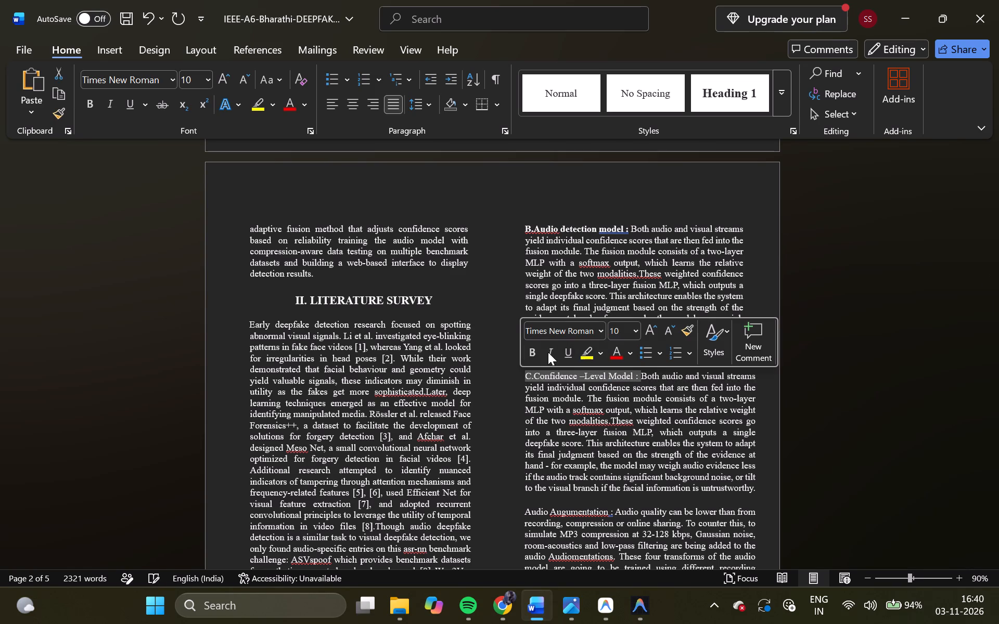
{"action": "left_click", "coordinate": [534, 354]}
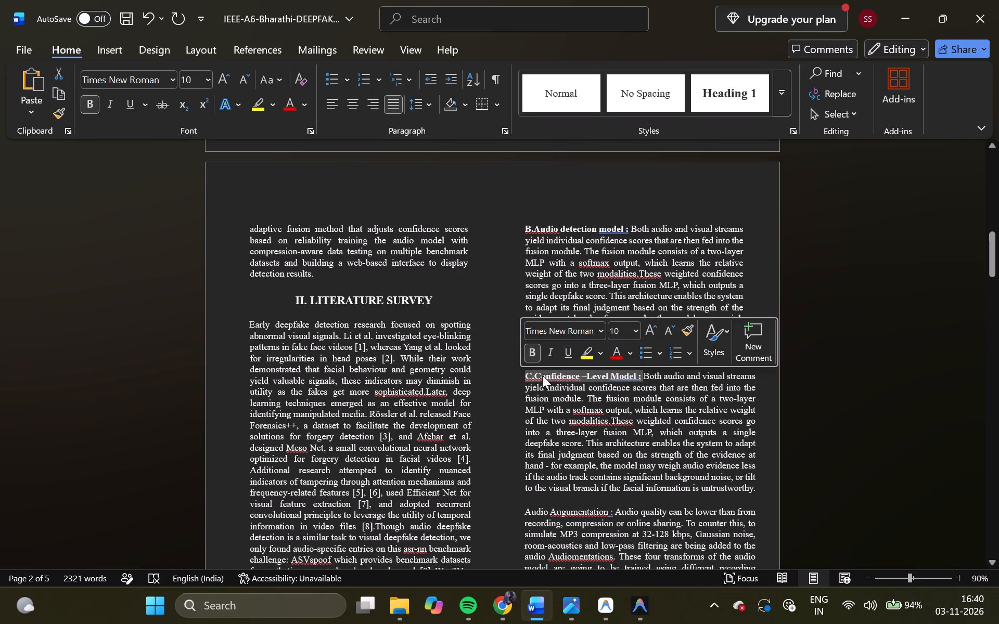
Add a space after the "C." and the "B." in the Confidence –Level Model and Audio detection model headings.
{"action": "double_click", "coordinate": [532, 377]}
{"action": "left_click", "coordinate": [537, 379]}
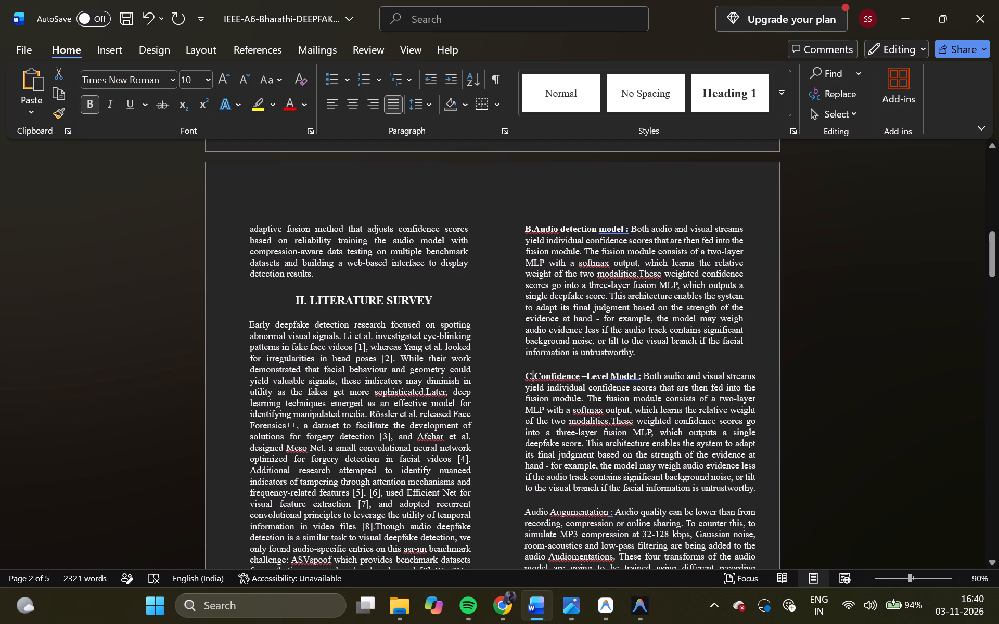
{"action": "key", "text": "space"}
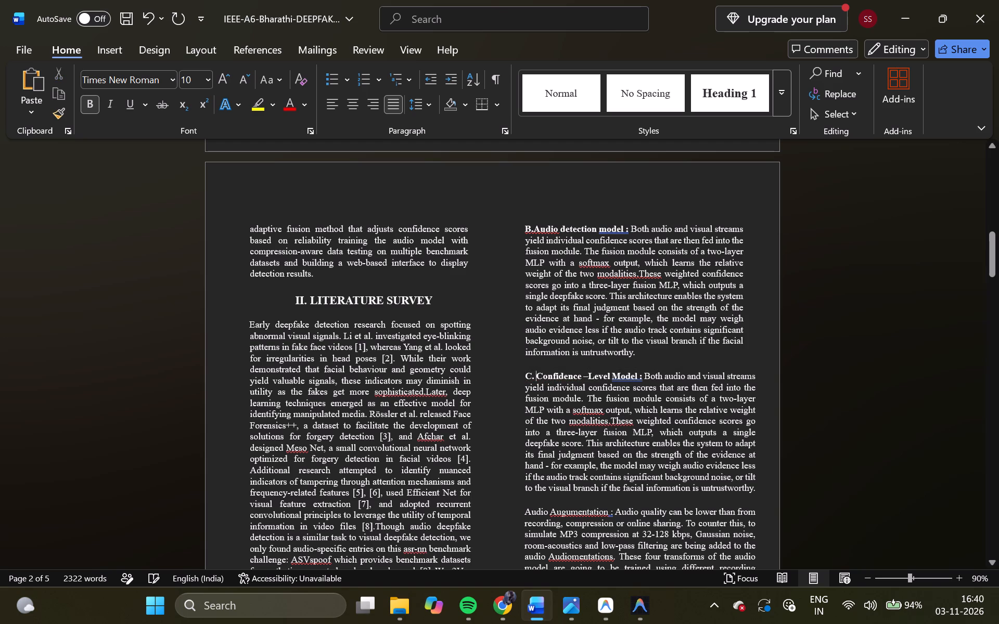
{"action": "left_click", "coordinate": [532, 231]}
{"action": "key", "text": "space"}
Letter the "Audio Augumentation :" heading with a plain-text "D." followed by a space, and make the heading bold.
{"action": "scroll", "coordinate": [532, 231], "scroll_direction": "down", "scroll_amount": 1}
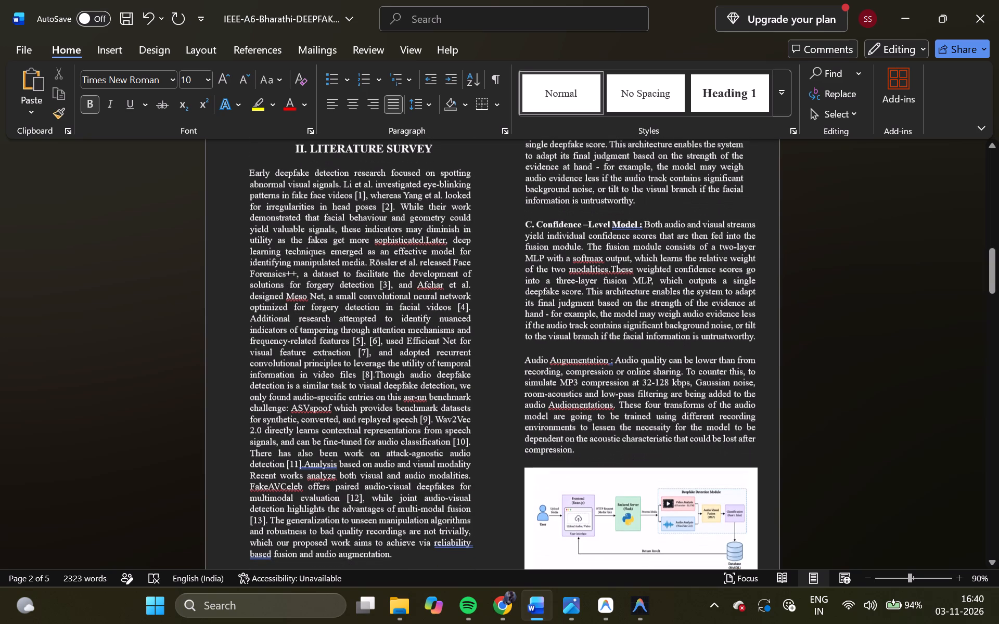
{"action": "left_click", "coordinate": [523, 362]}
{"action": "key", "text": "shift+d"}
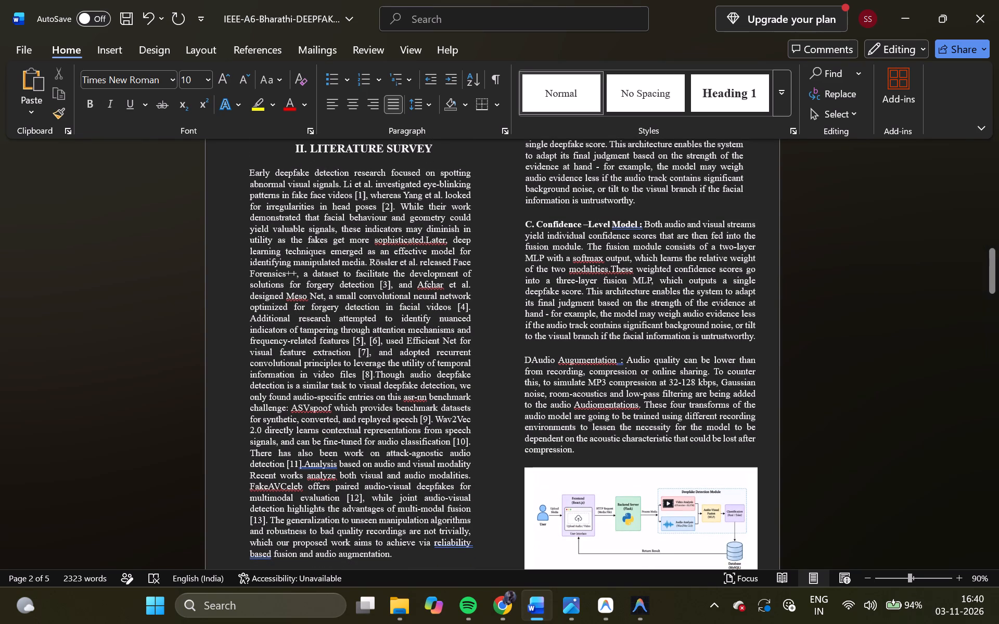
{"action": "key", "text": "period"}
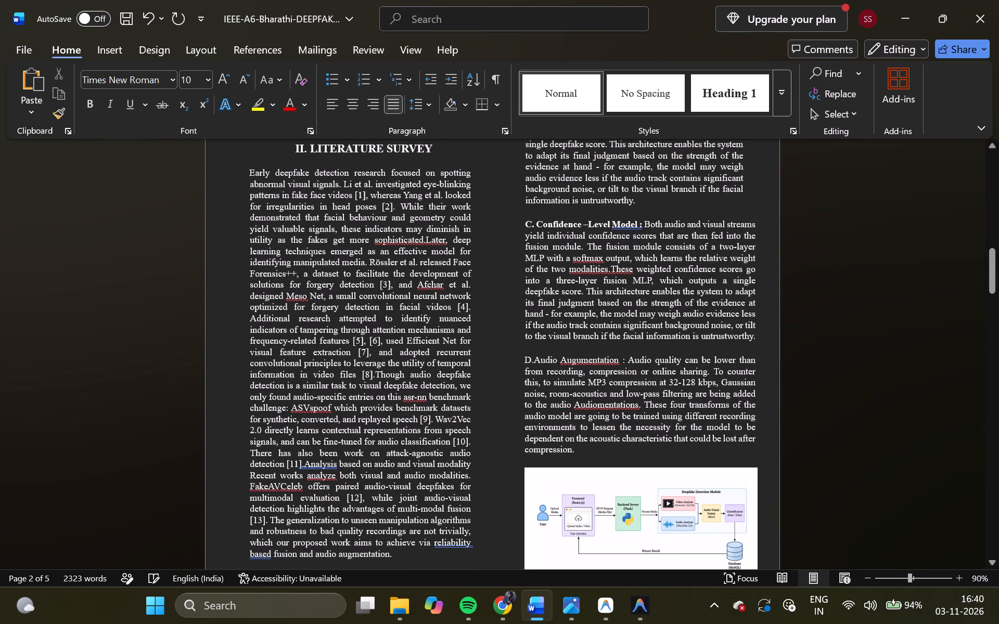
{"action": "left_click_drag", "start_coordinate": [628, 359], "coordinate": [525, 363]}
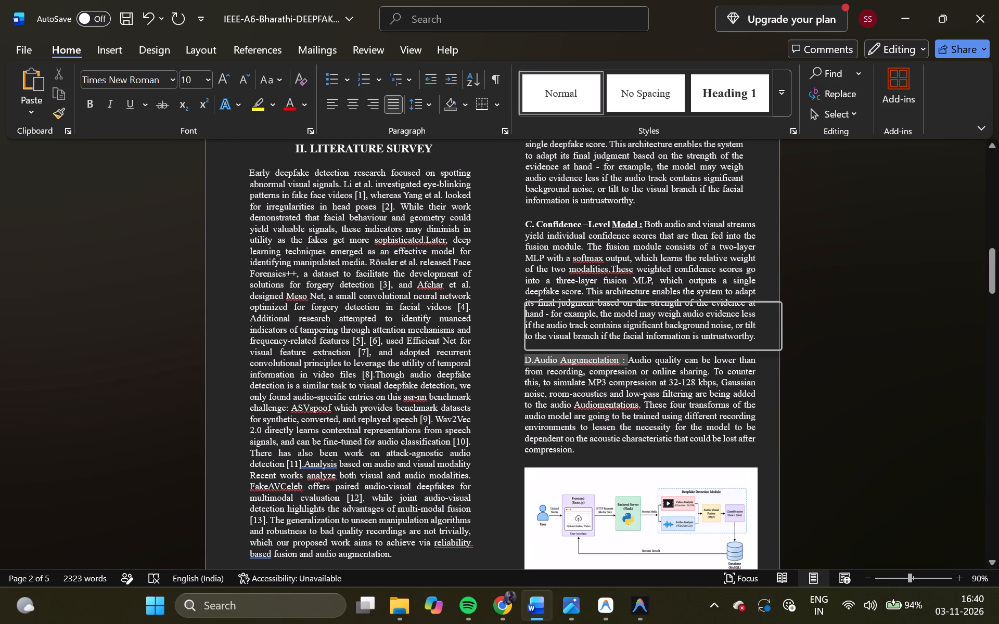
{"action": "left_click", "coordinate": [535, 341]}
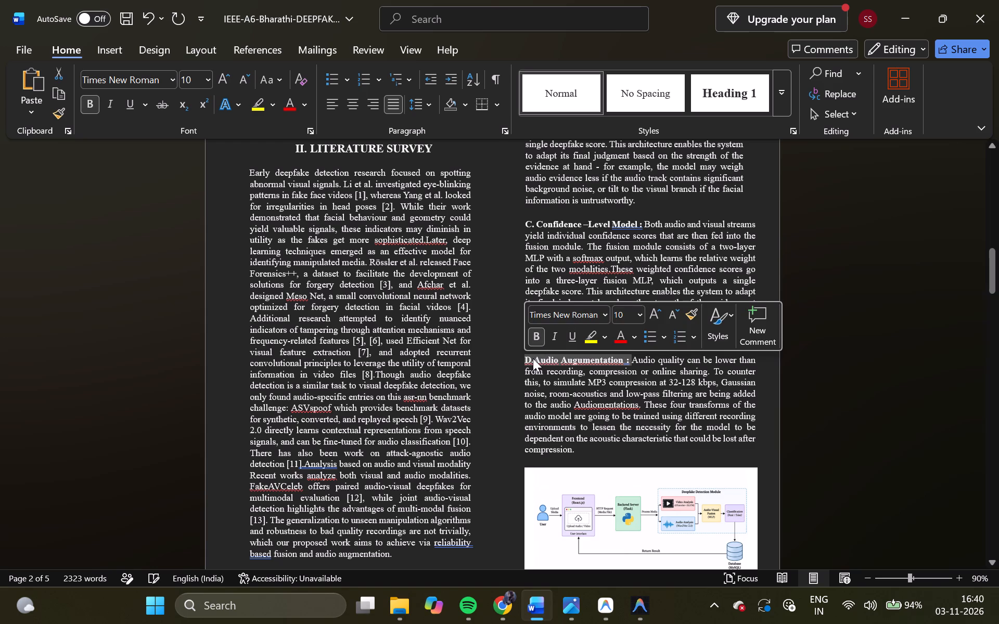
{"action": "left_click", "coordinate": [533, 358]}
{"action": "key", "text": "space"}
Examine the formatting of the whole paper, from the title page and Methodology through the results, conclusion and references.
{"action": "scroll", "coordinate": [534, 359], "scroll_direction": "up", "scroll_amount": 1}
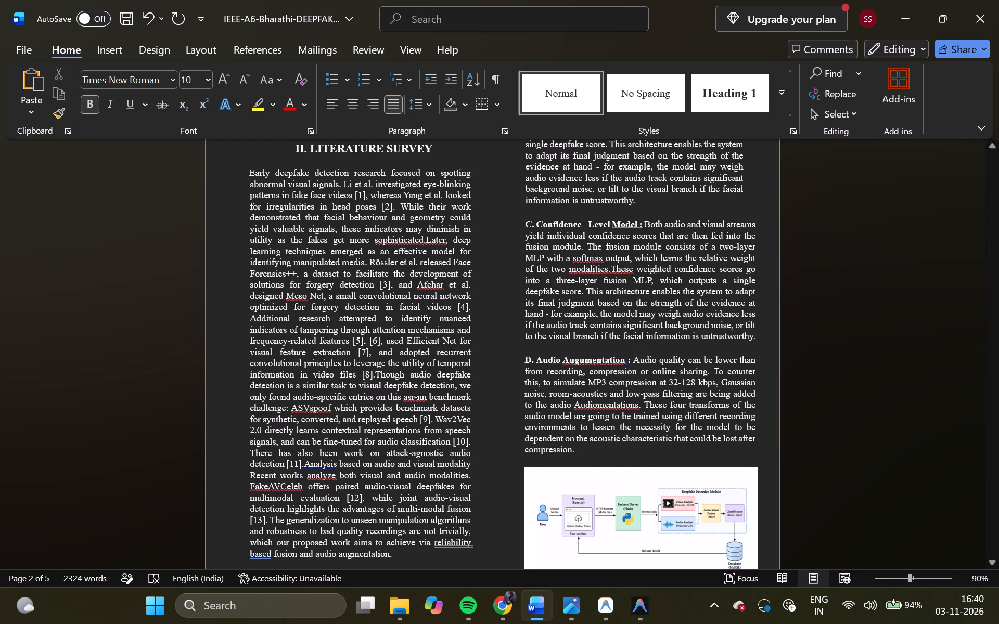
{"action": "scroll", "coordinate": [534, 359], "scroll_direction": "up", "scroll_amount": 1}
{"action": "scroll", "coordinate": [534, 359], "scroll_direction": "down", "scroll_amount": 2}
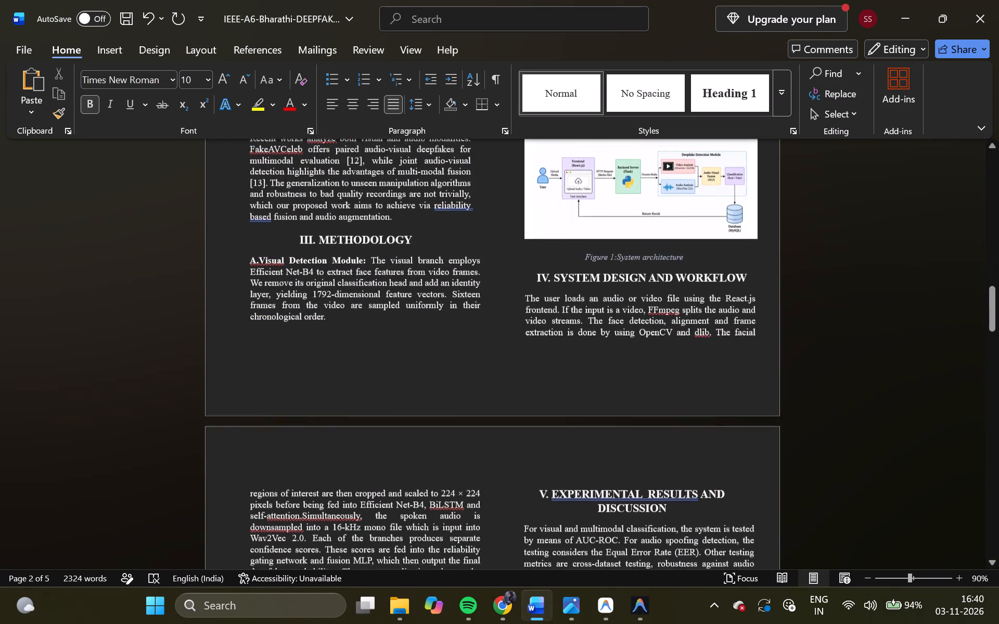
{"action": "scroll", "coordinate": [534, 359], "scroll_direction": "down", "scroll_amount": 3}
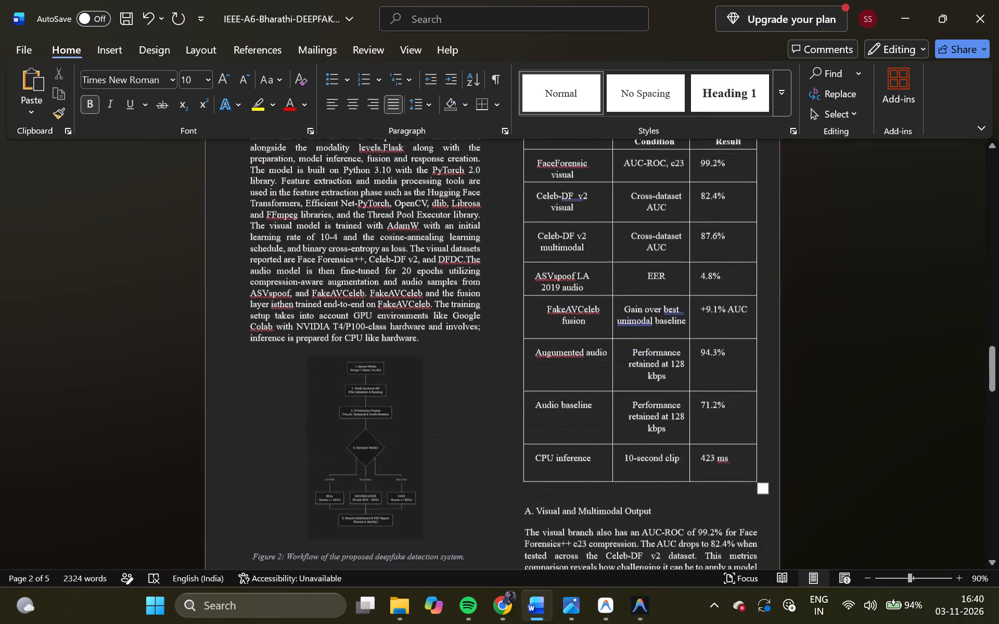
{"action": "scroll", "coordinate": [534, 359], "scroll_direction": "down", "scroll_amount": 5}
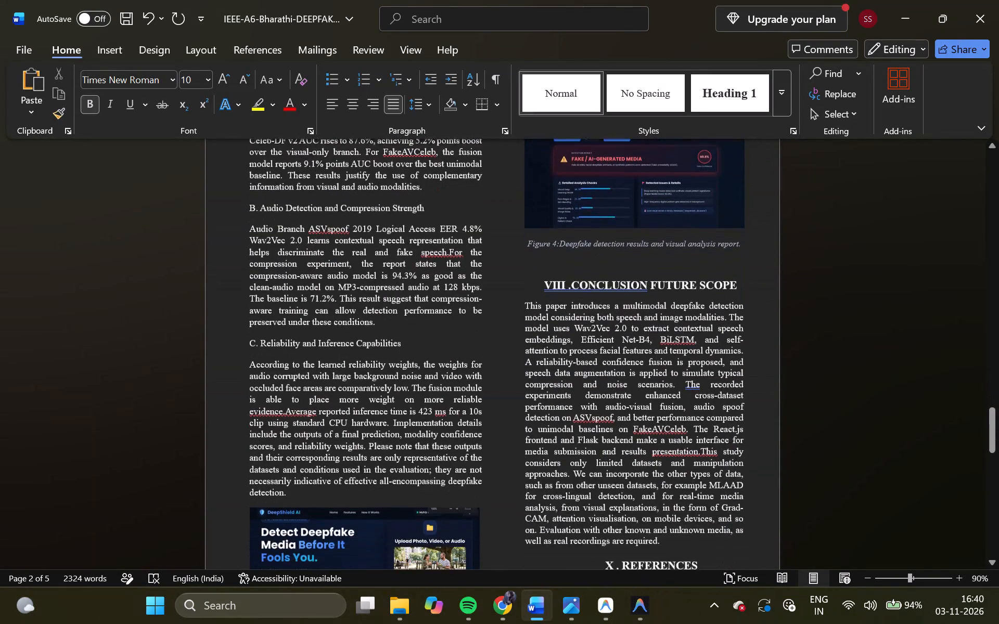
{"action": "scroll", "coordinate": [534, 359], "scroll_direction": "down", "scroll_amount": 3}
{"action": "scroll", "coordinate": [534, 359], "scroll_direction": "up", "scroll_amount": 12}
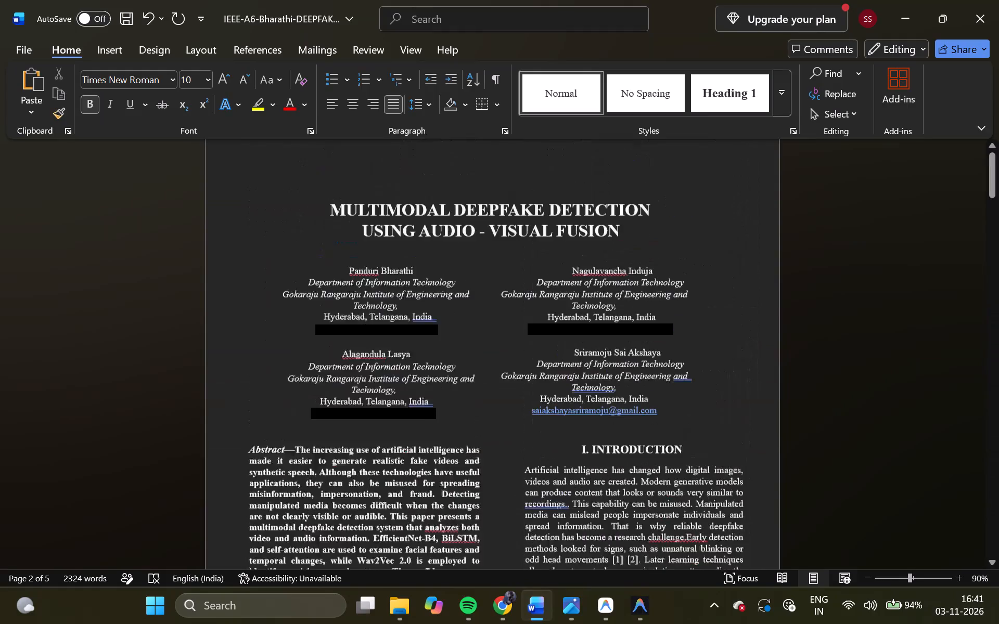
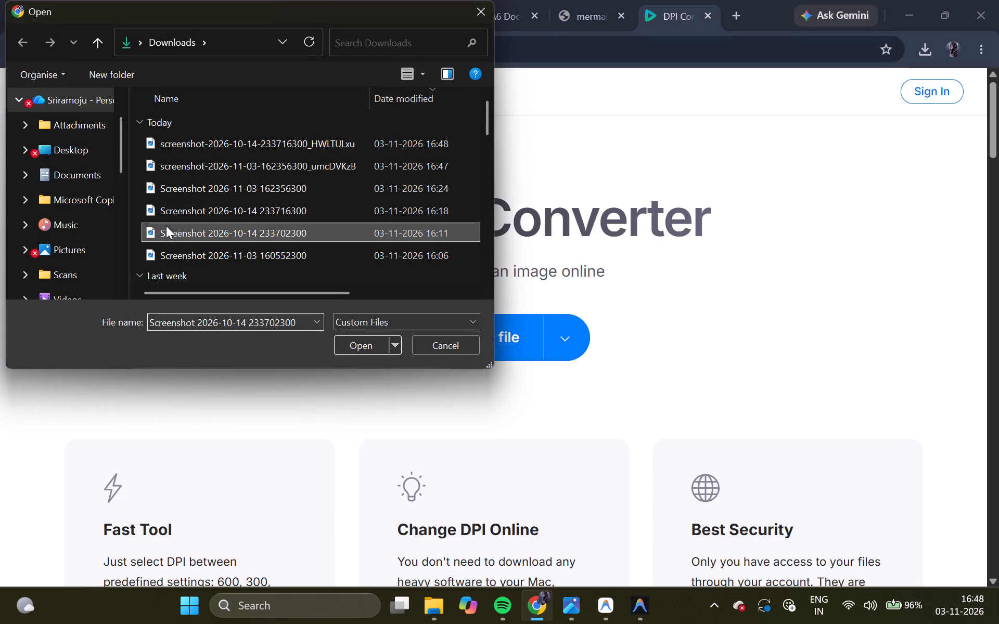
{"action": "left_click", "coordinate": [363, 344]}
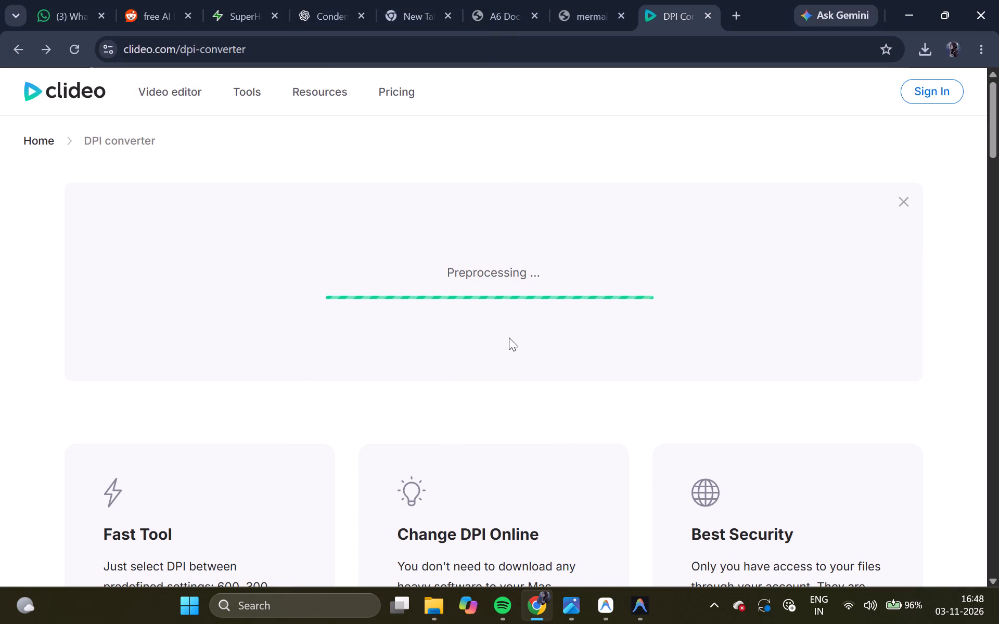
{"action": "left_click", "coordinate": [675, 313]}
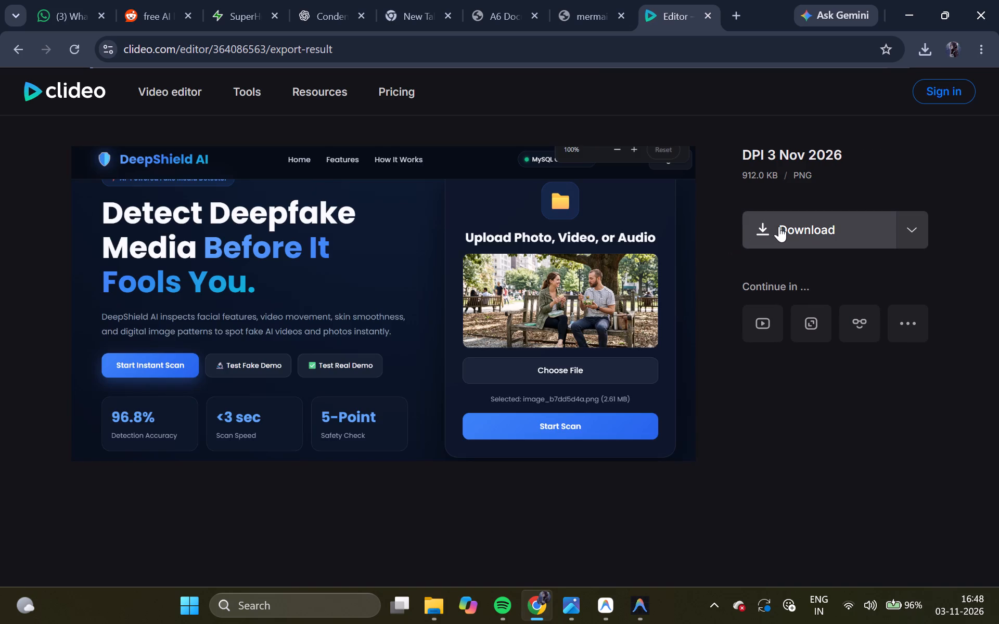
{"action": "left_click", "coordinate": [781, 224]}
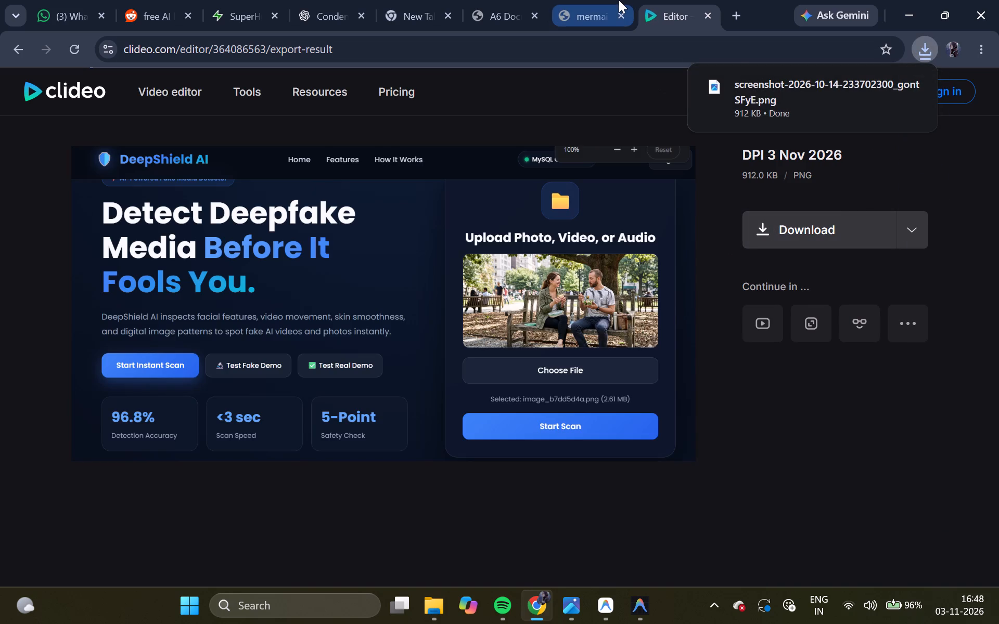
Switch to the ChatGPT conversation and attach the newly downloaded DeepShield AI home page PNG to the message.
{"action": "left_click", "coordinate": [338, 0]}
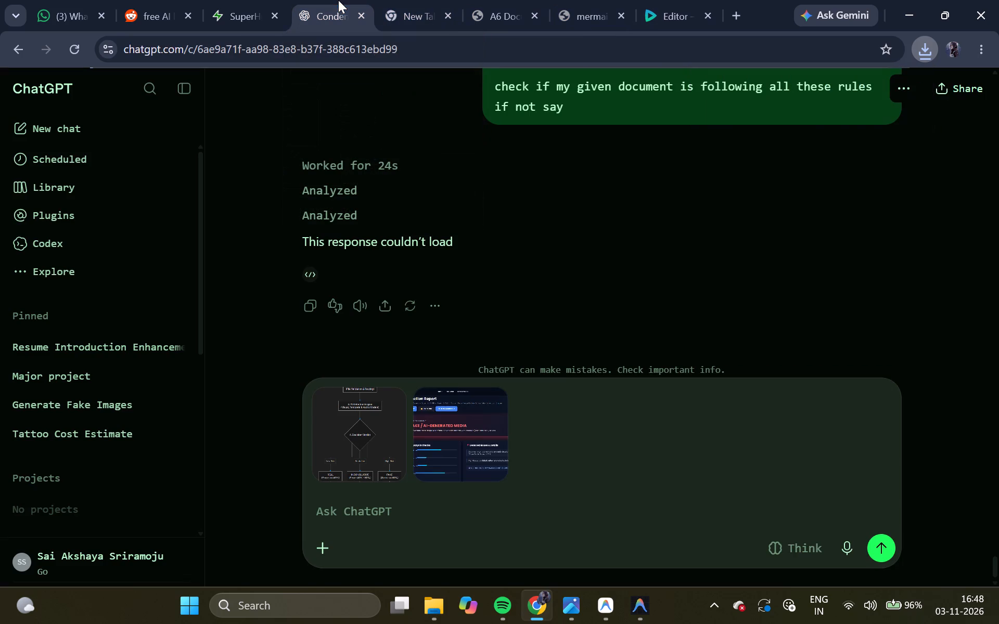
{"action": "left_click", "coordinate": [931, 49]}
{"action": "left_click_drag", "start_coordinate": [756, 141], "coordinate": [549, 470]}
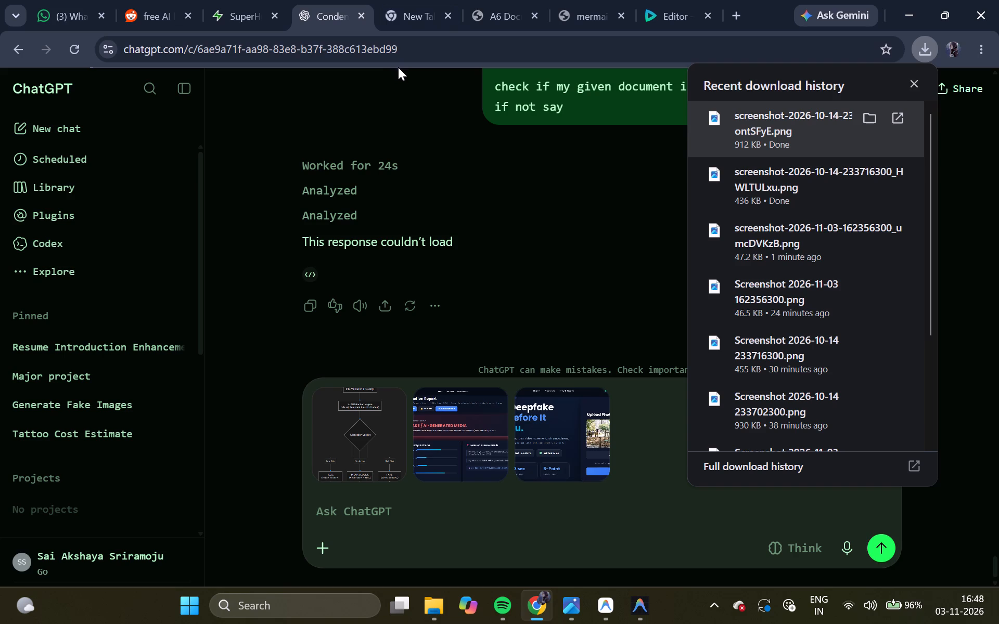
{"action": "left_click", "coordinate": [675, 1]}
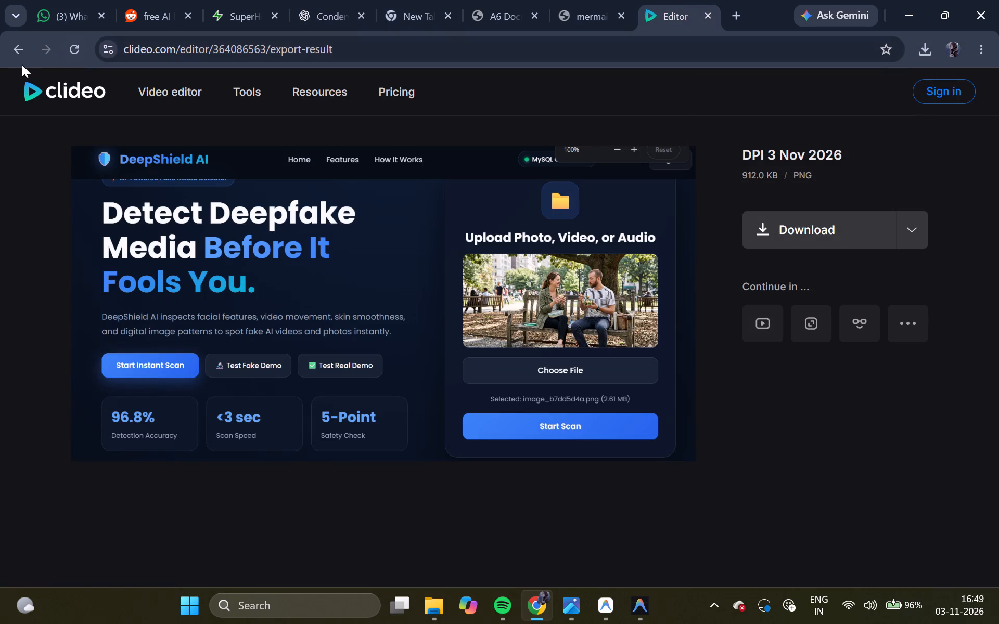
{"action": "left_click", "coordinate": [16, 64]}
{"action": "left_click", "coordinate": [19, 57]}
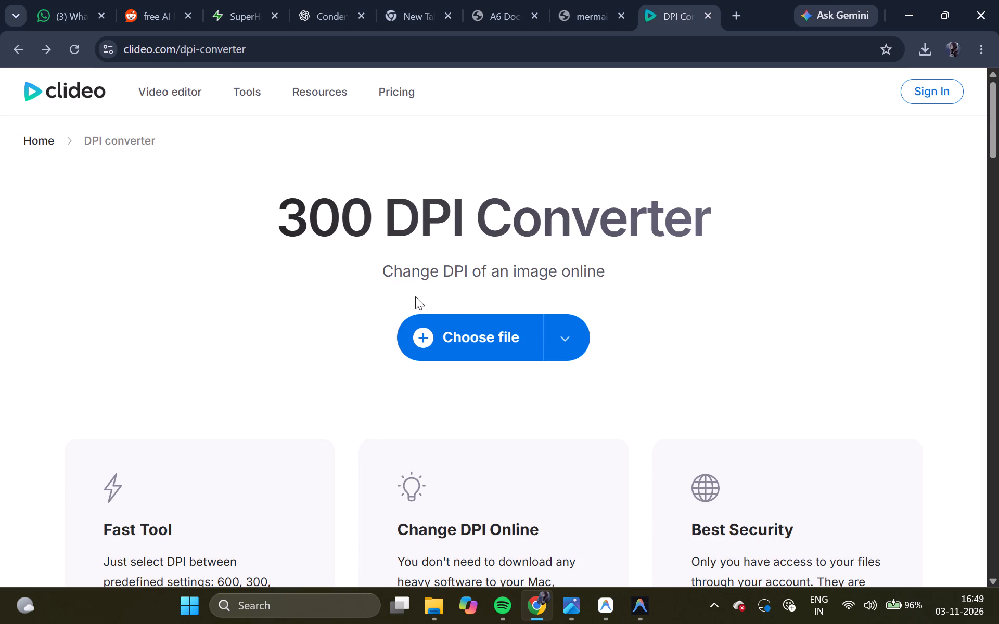
{"action": "left_click", "coordinate": [476, 326]}
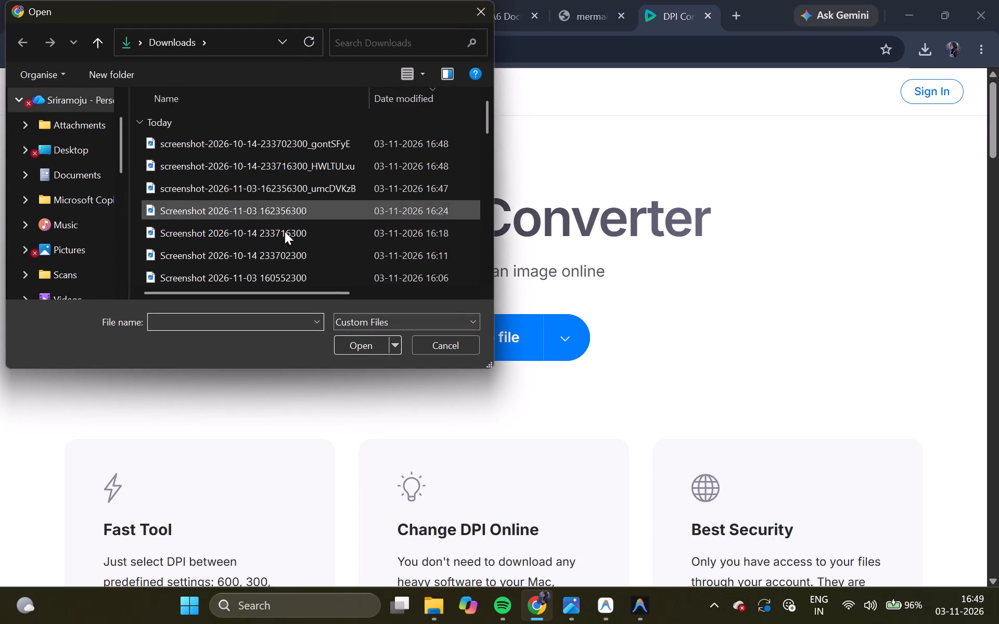
{"action": "left_click", "coordinate": [264, 269]}
{"action": "scroll", "coordinate": [288, 231], "scroll_direction": "down", "scroll_amount": 1}
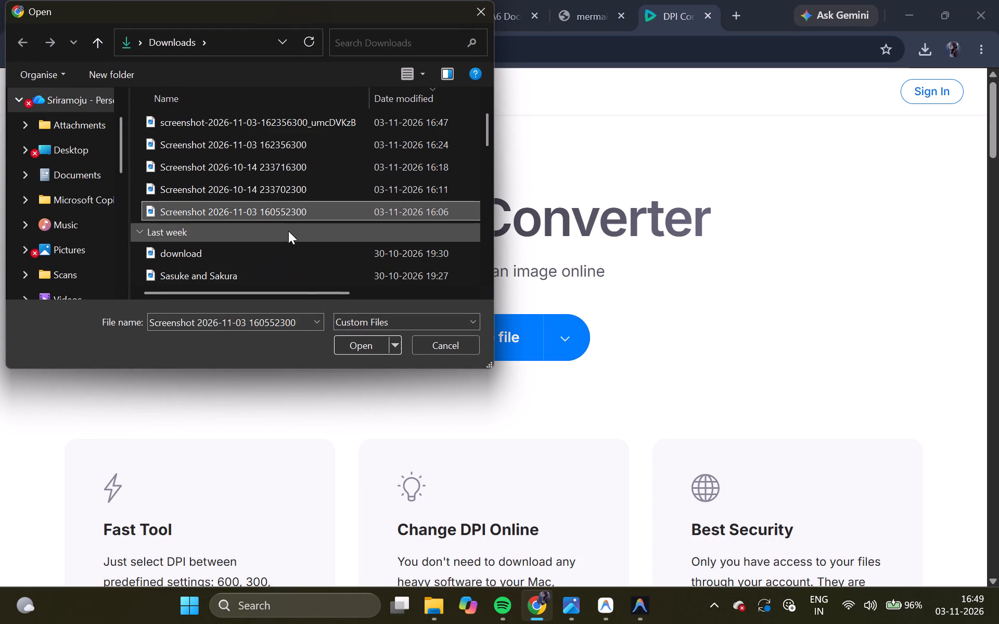
{"action": "left_click", "coordinate": [357, 340]}
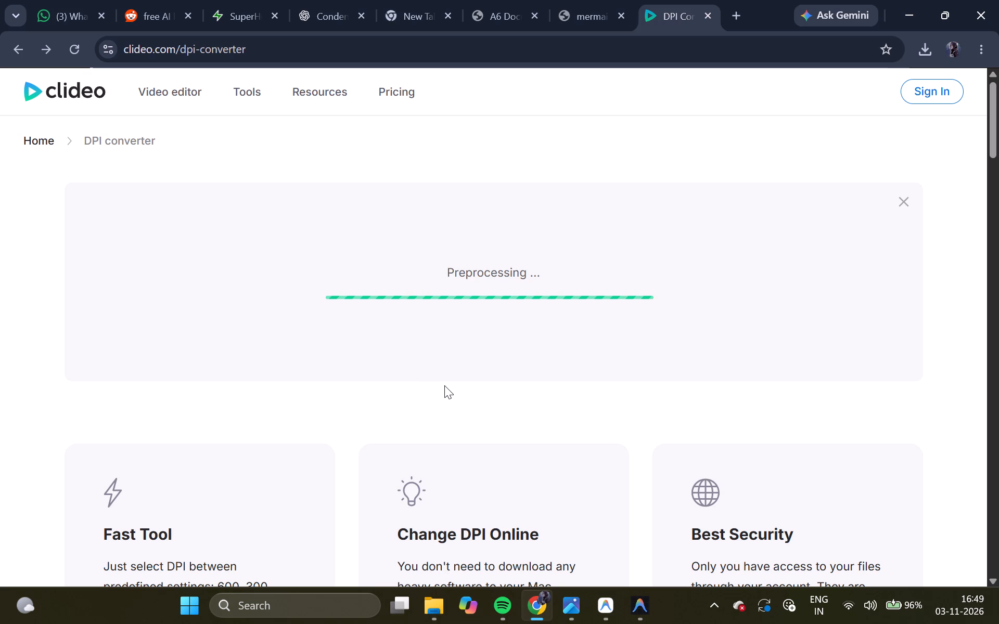
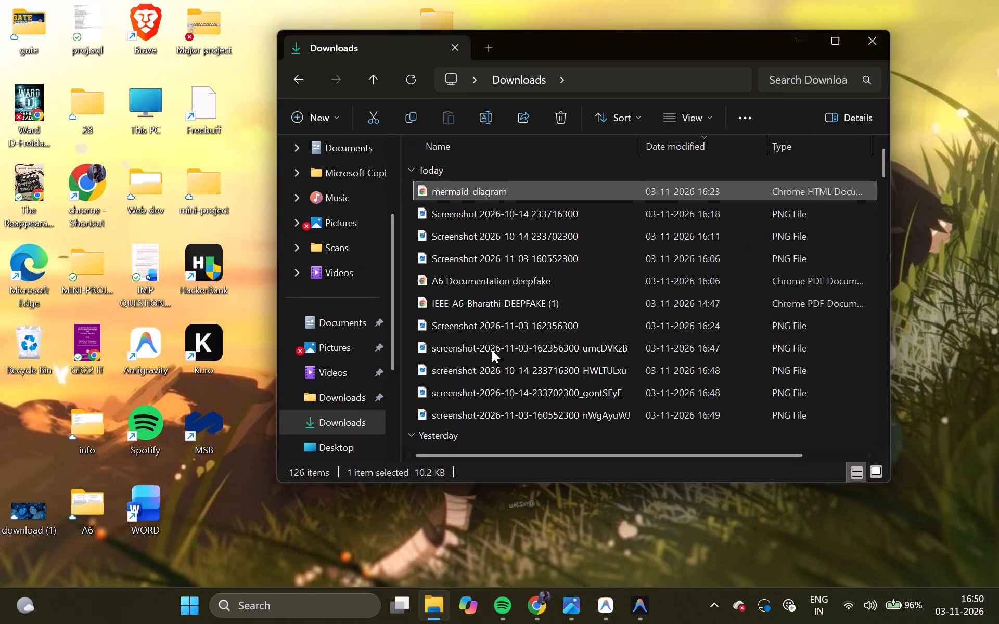
{"action": "scroll", "coordinate": [385, 306], "scroll_direction": "up", "scroll_amount": 4}
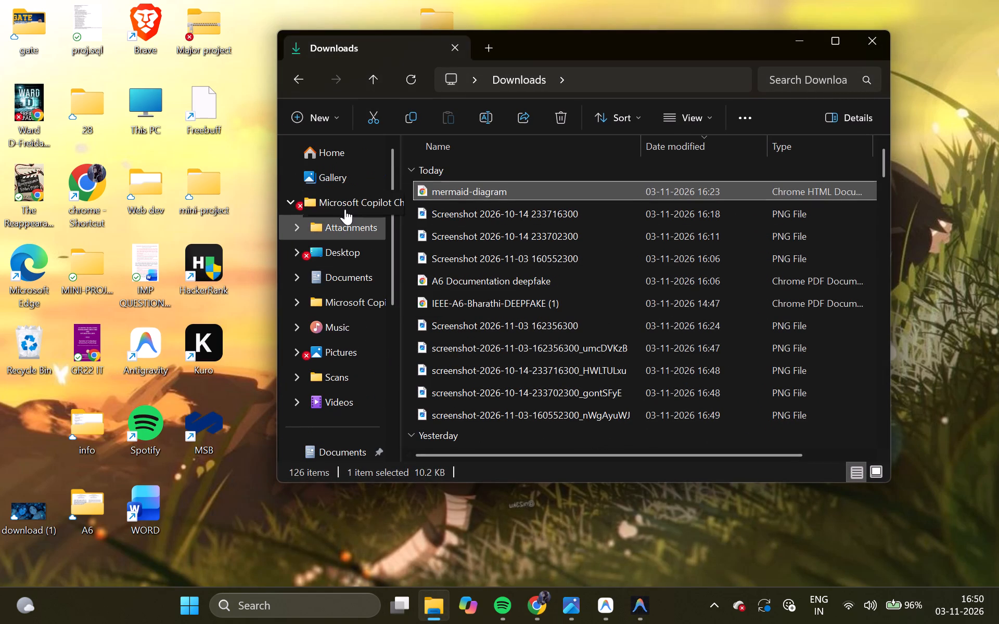
{"action": "left_click", "coordinate": [345, 209]}
{"action": "left_click", "coordinate": [434, 223]}
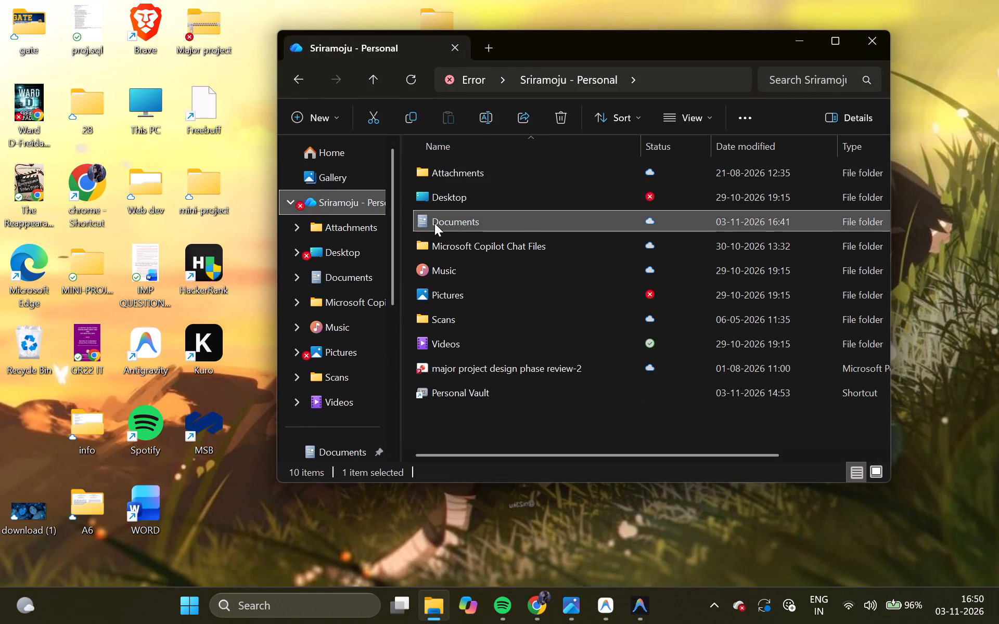
{"action": "double_click", "coordinate": [434, 223]}
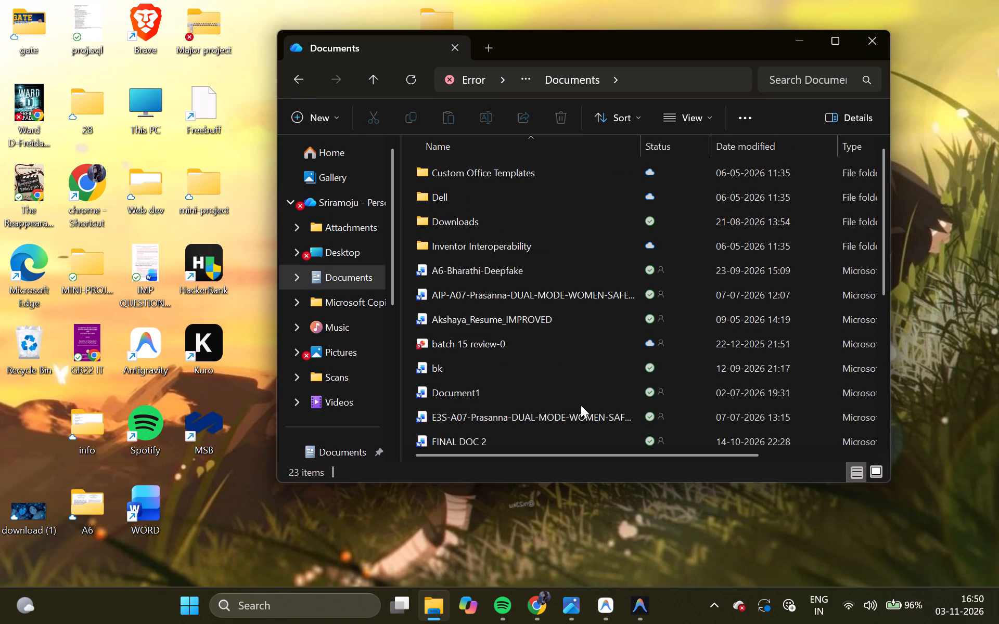
{"action": "scroll", "coordinate": [581, 405], "scroll_direction": "down", "scroll_amount": 1}
{"action": "scroll", "coordinate": [569, 306], "scroll_direction": "down", "scroll_amount": 1}
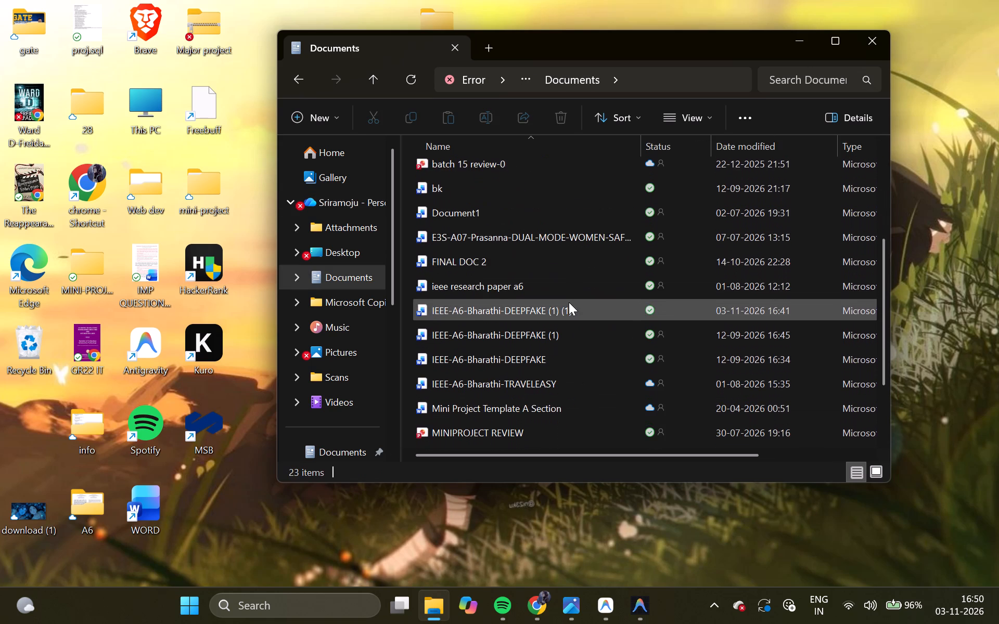
{"action": "scroll", "coordinate": [569, 302], "scroll_direction": "down", "scroll_amount": 1}
{"action": "double_click", "coordinate": [568, 285]}
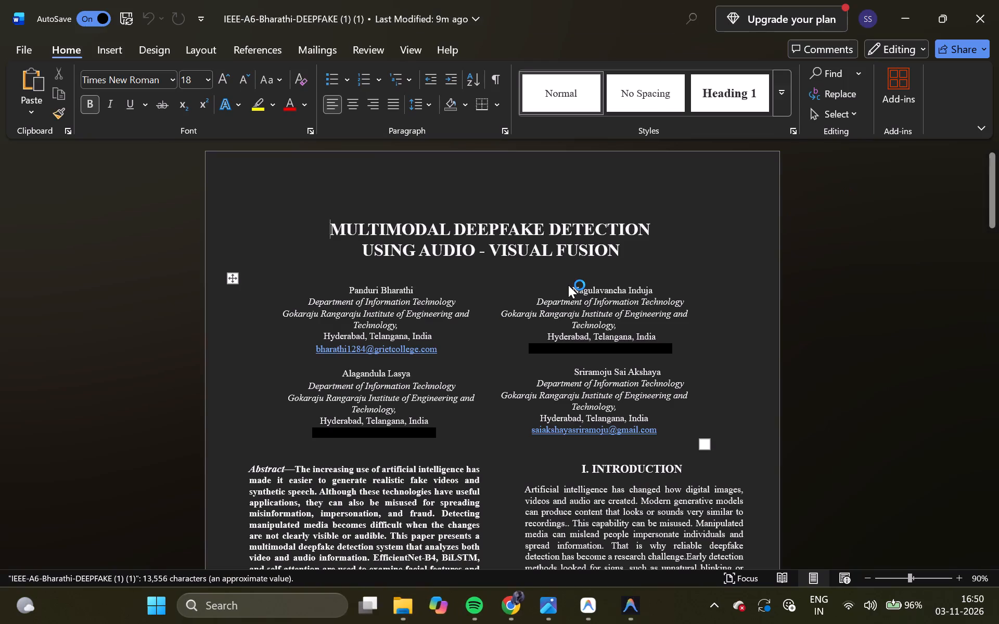
Delete the system architecture picture above the Figure 1 caption.
{"action": "scroll", "coordinate": [554, 449], "scroll_direction": "down", "scroll_amount": 5}
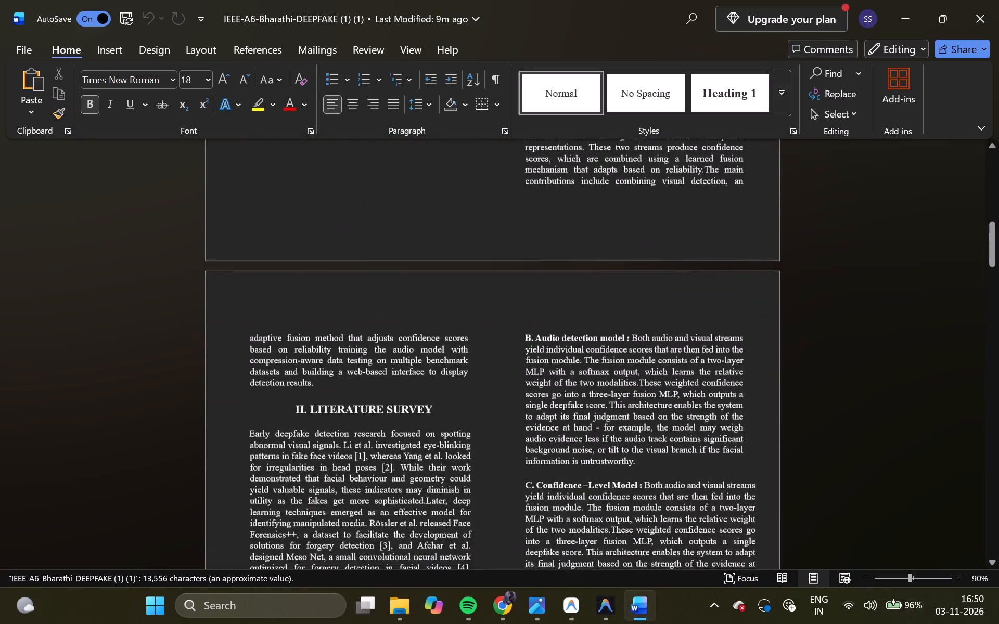
{"action": "scroll", "coordinate": [554, 449], "scroll_direction": "down", "scroll_amount": 4}
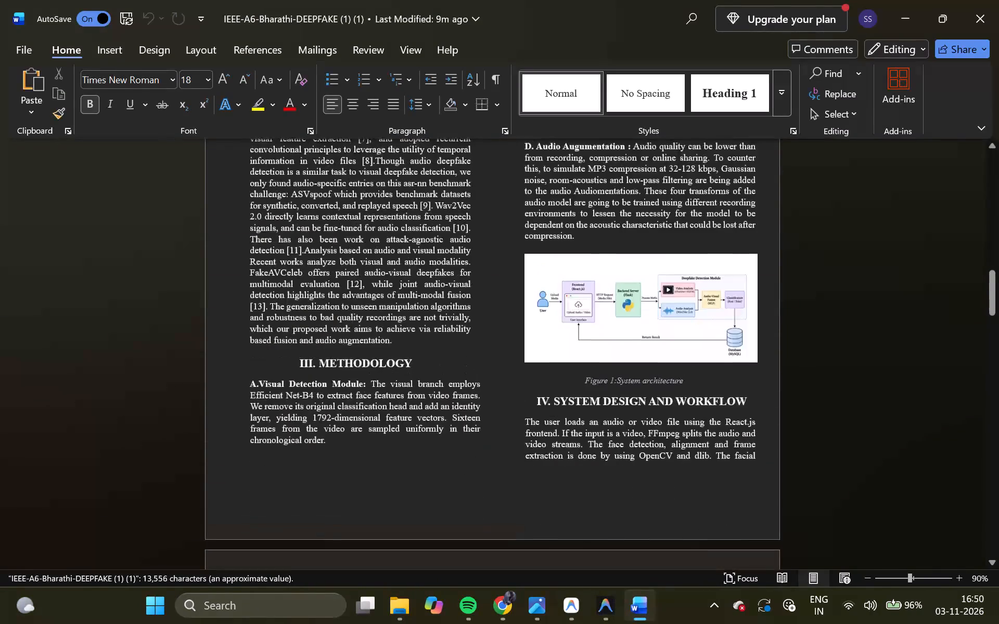
{"action": "scroll", "coordinate": [554, 449], "scroll_direction": "down", "scroll_amount": 1}
{"action": "scroll", "coordinate": [554, 449], "scroll_direction": "up", "scroll_amount": 1}
{"action": "left_click", "coordinate": [658, 316]}
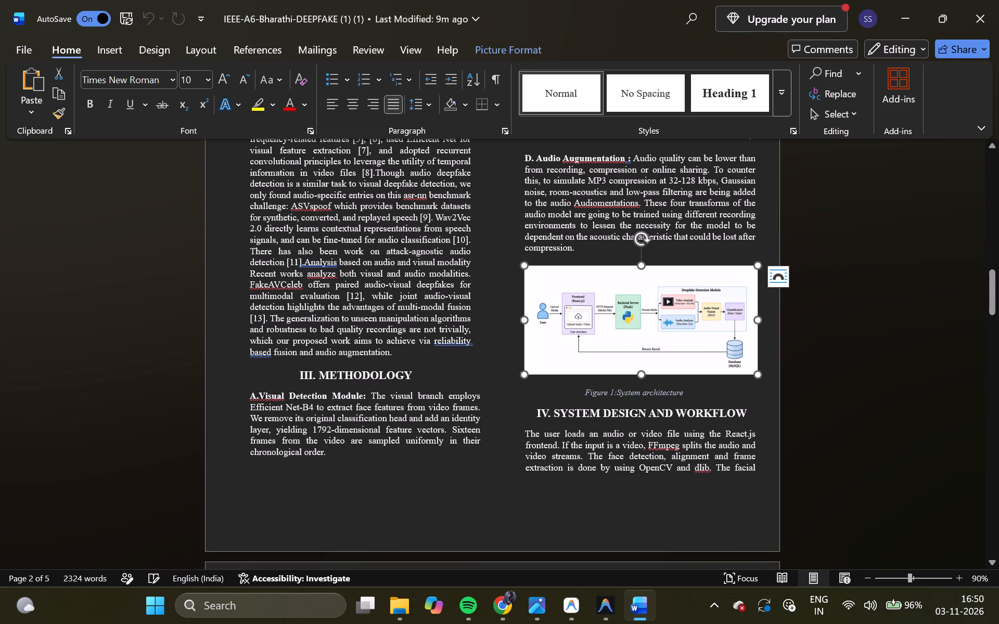
{"action": "key", "text": "Delete"}
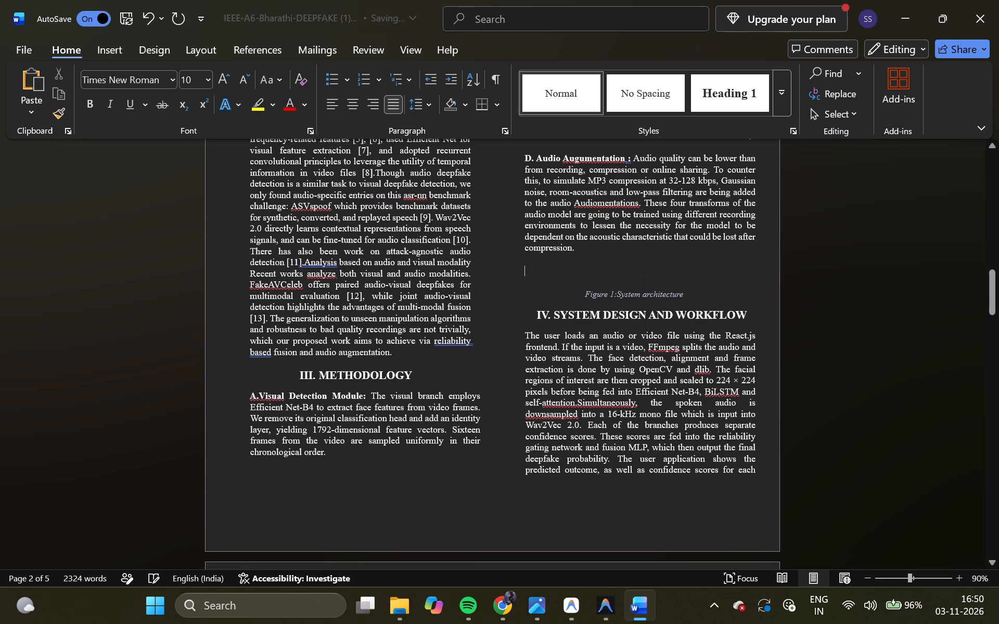
{"action": "left_click", "coordinate": [107, 44]}
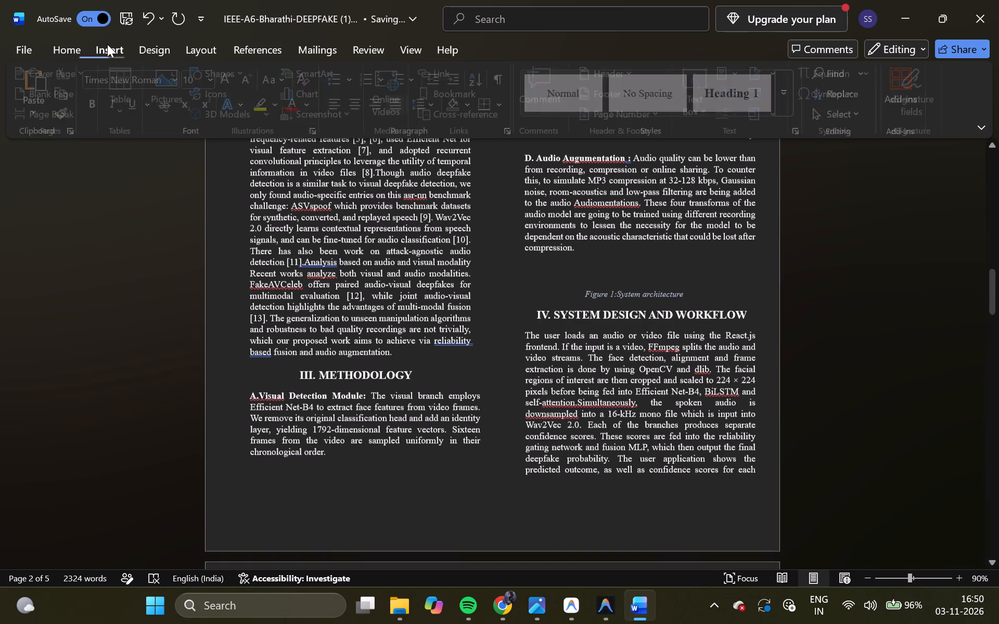
{"action": "left_click", "coordinate": [180, 90]}
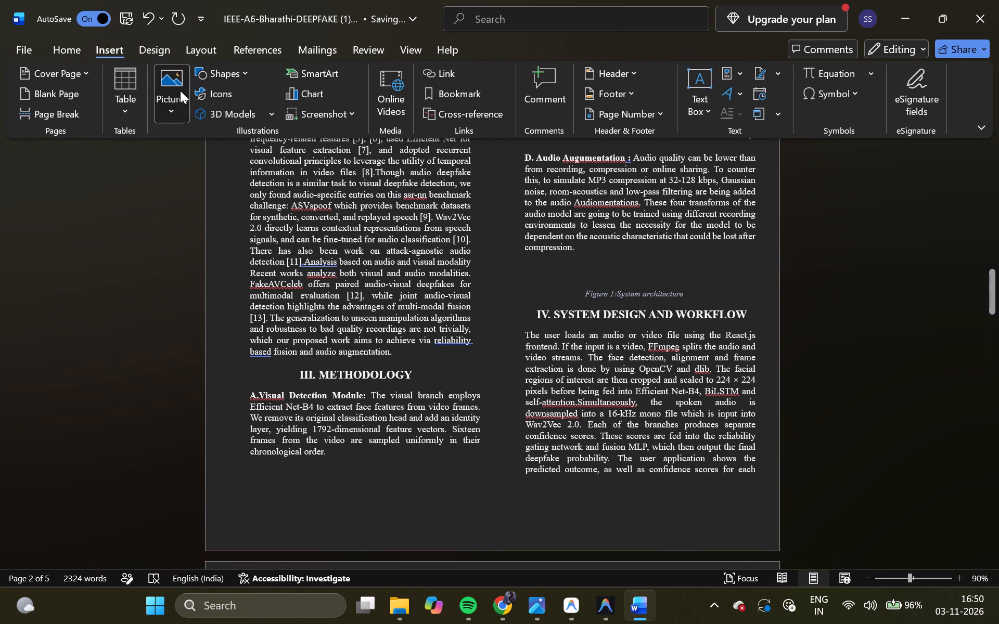
{"action": "left_click", "coordinate": [191, 150]}
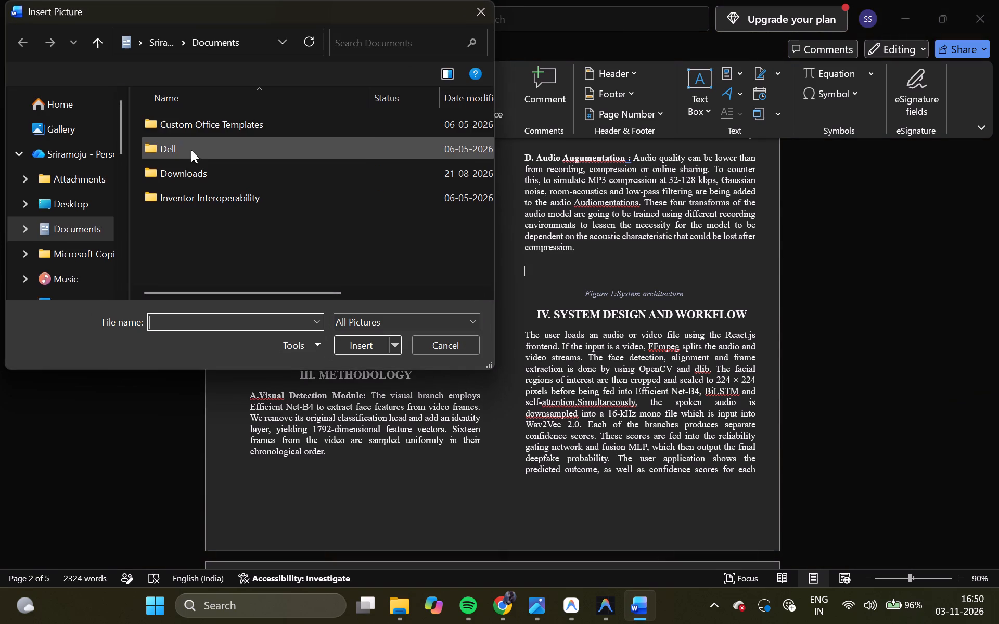
{"action": "scroll", "coordinate": [71, 136], "scroll_direction": "up", "scroll_amount": 1}
{"action": "scroll", "coordinate": [71, 136], "scroll_direction": "down", "scroll_amount": 1}
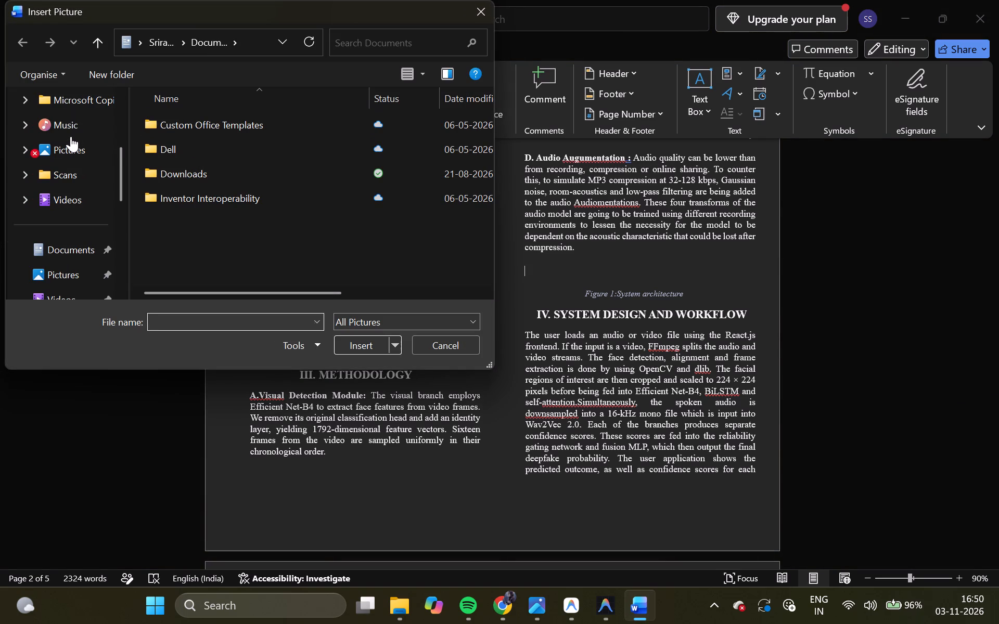
{"action": "scroll", "coordinate": [71, 136], "scroll_direction": "down", "scroll_amount": 2}
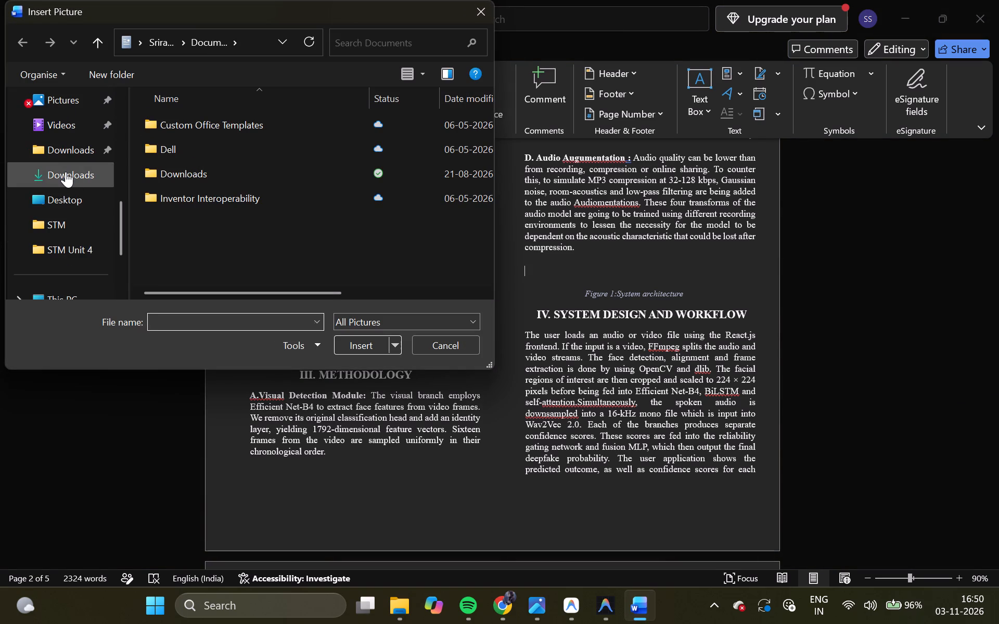
{"action": "left_click", "coordinate": [66, 172]}
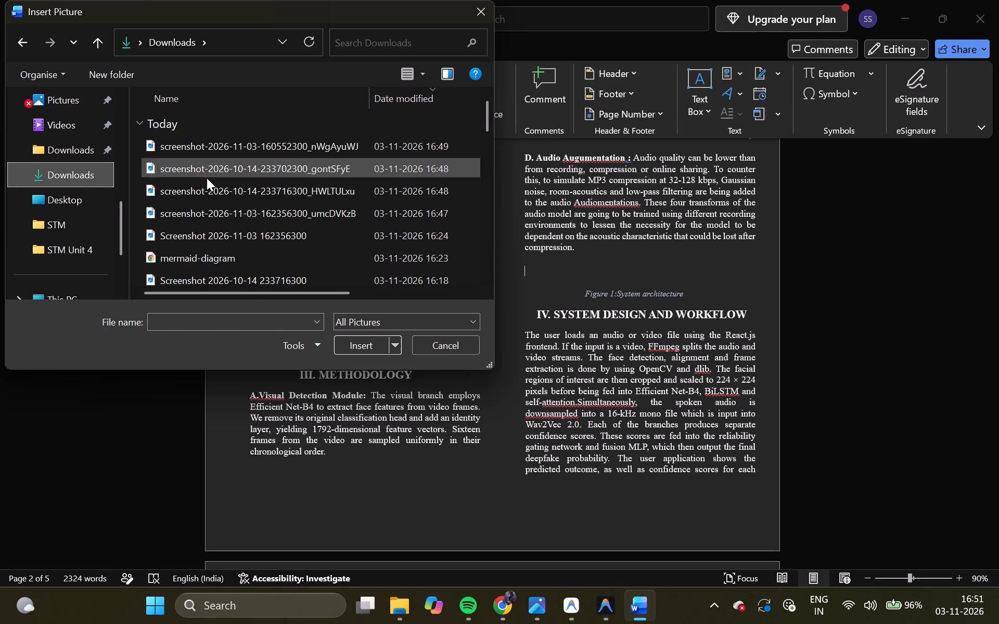
{"action": "left_click", "coordinate": [216, 207]}
{"action": "left_click", "coordinate": [238, 154]}
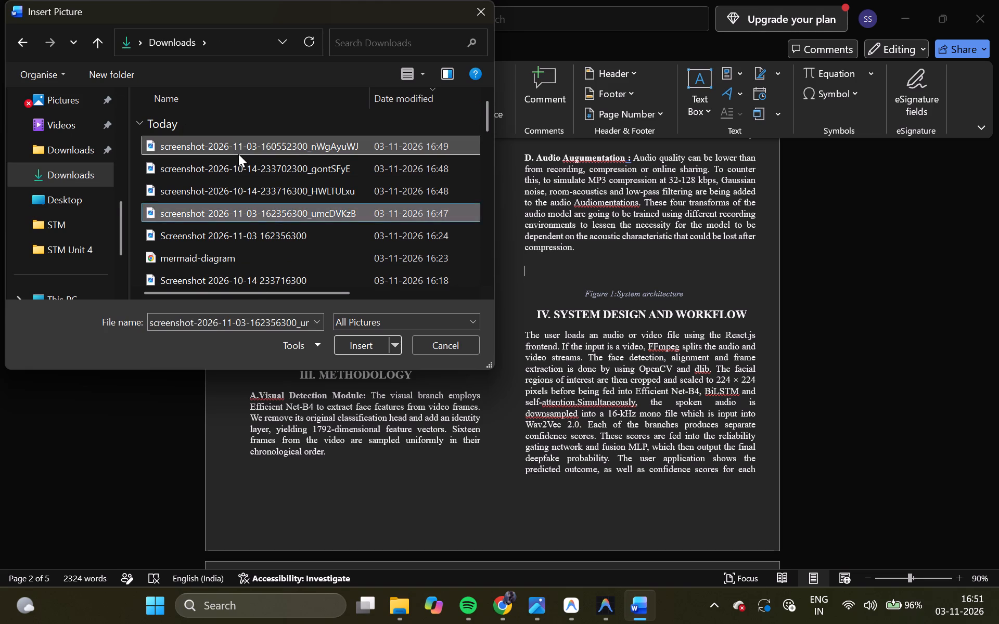
{"action": "left_click", "coordinate": [339, 347]}
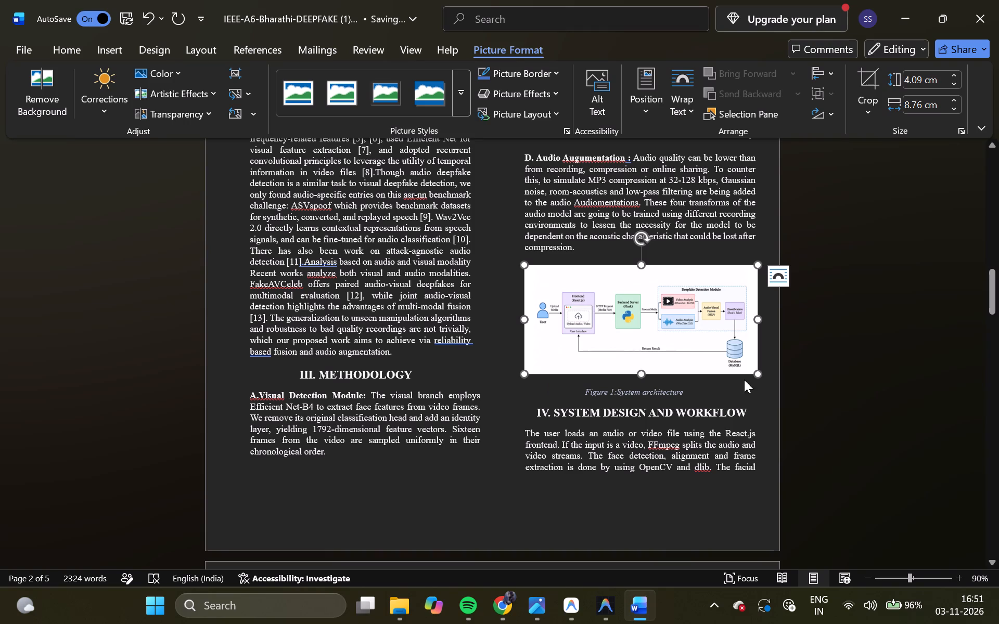
Resize the inserted system architecture picture slightly smaller so that it fits the text column width.
{"action": "left_click_drag", "start_coordinate": [757, 376], "coordinate": [750, 366]}
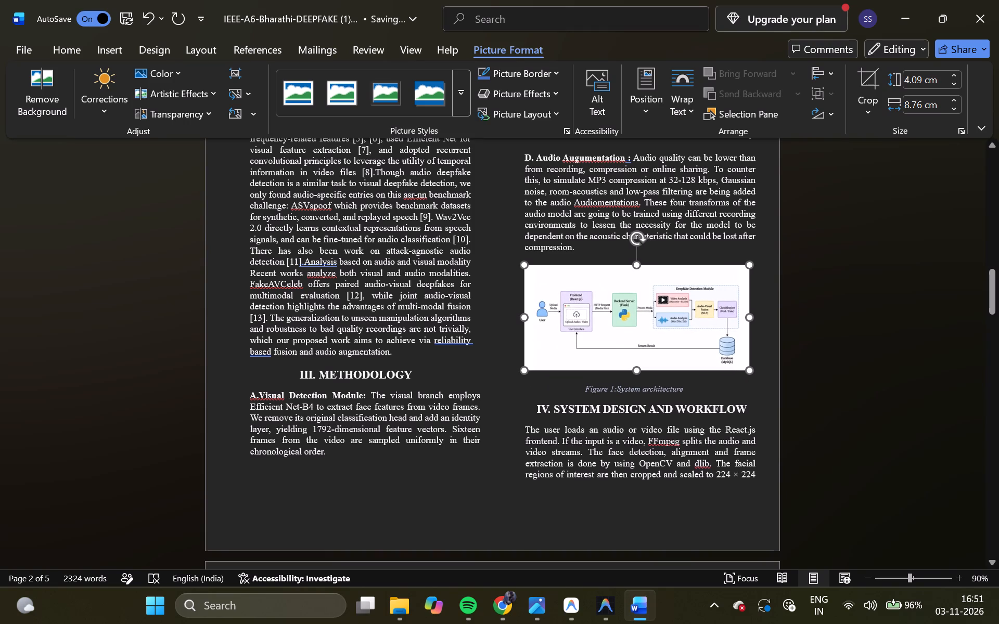
{"action": "left_click_drag", "start_coordinate": [750, 366], "coordinate": [758, 349]}
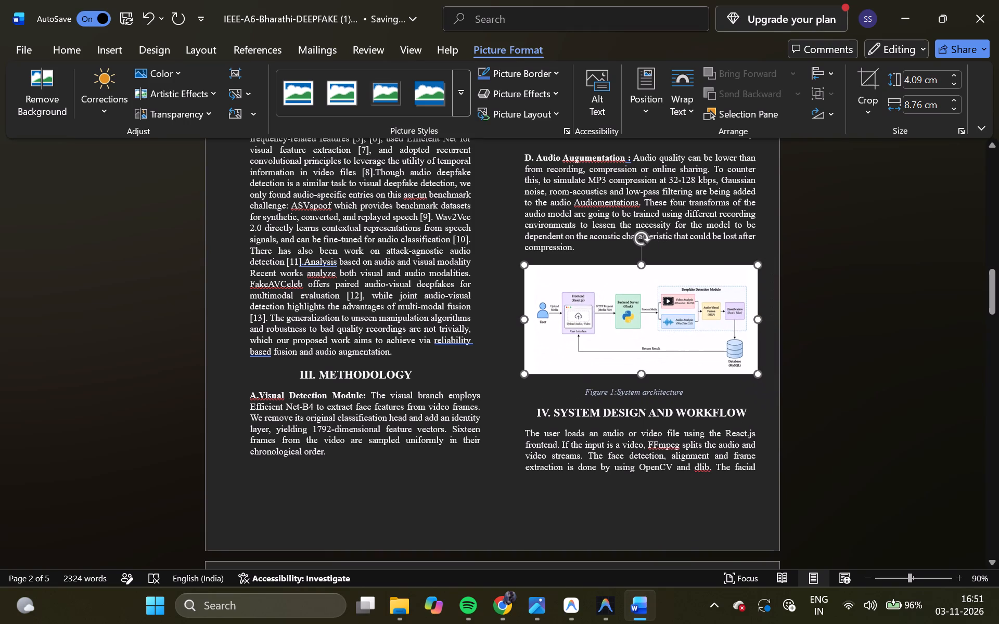
{"action": "left_click_drag", "start_coordinate": [758, 349], "coordinate": [755, 347]}
{"action": "left_click", "coordinate": [775, 389]}
{"action": "scroll", "coordinate": [775, 389], "scroll_direction": "down", "scroll_amount": 2}
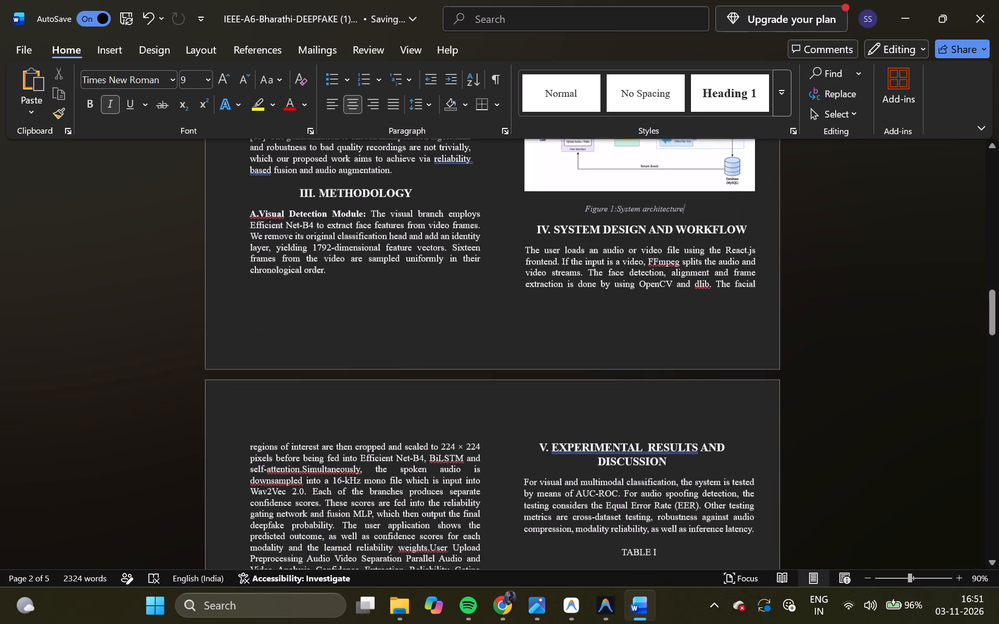
{"action": "scroll", "coordinate": [775, 389], "scroll_direction": "down", "scroll_amount": 4}
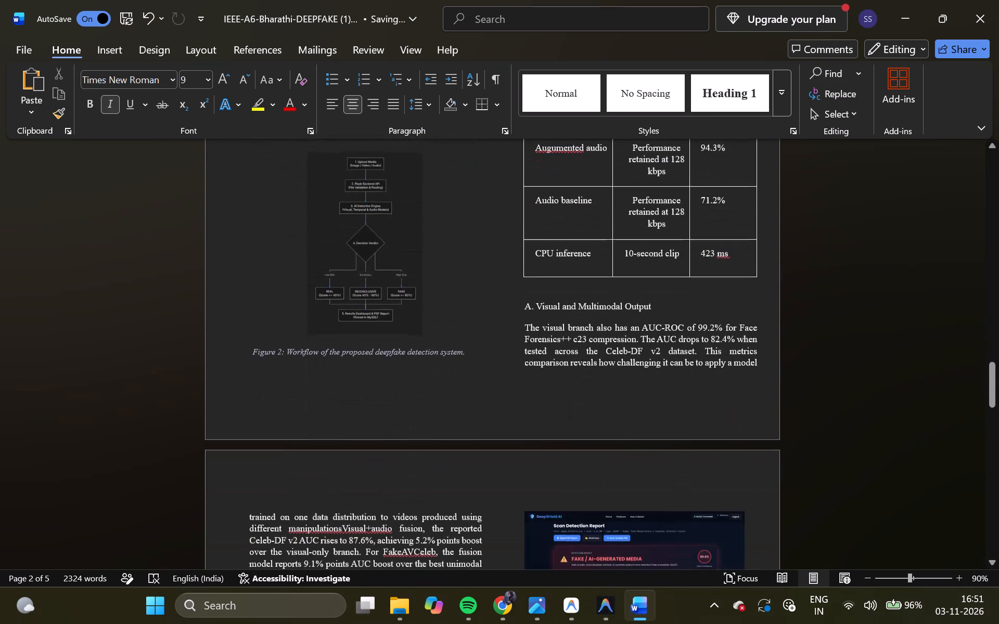
{"action": "left_click", "coordinate": [345, 202]}
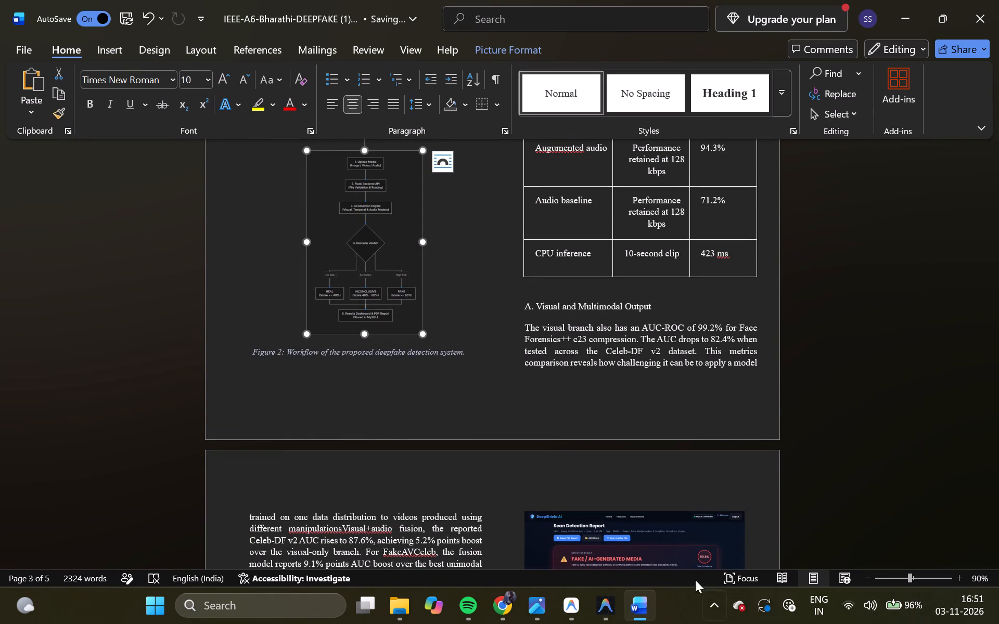
{"action": "left_click", "coordinate": [410, 598]}
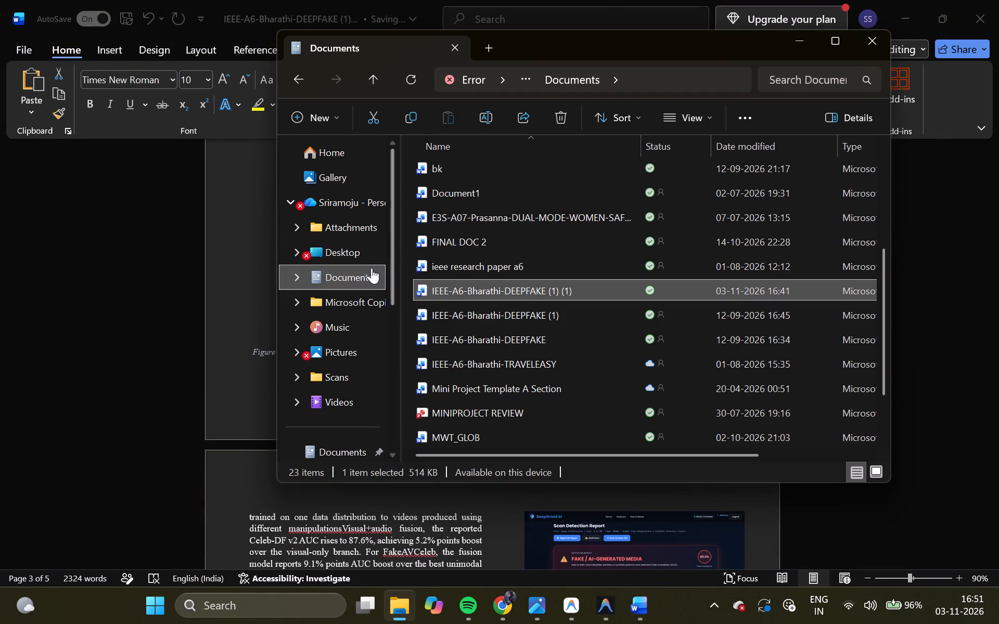
{"action": "scroll", "coordinate": [361, 386], "scroll_direction": "down", "scroll_amount": 1}
{"action": "left_click", "coordinate": [354, 421]}
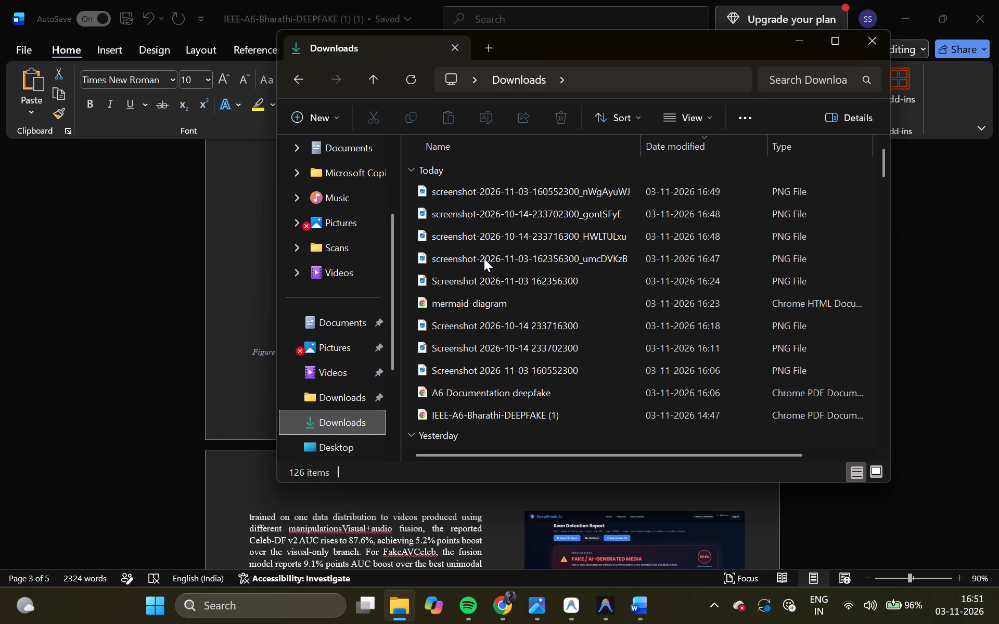
{"action": "double_click", "coordinate": [484, 263]}
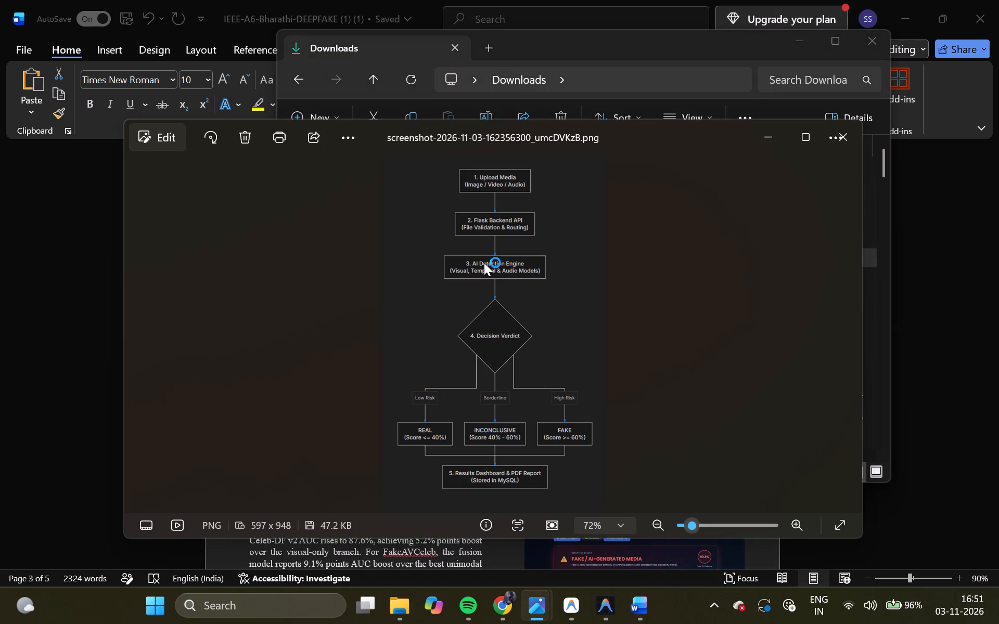
{"action": "left_click", "coordinate": [824, 140]}
{"action": "left_click", "coordinate": [972, 23]}
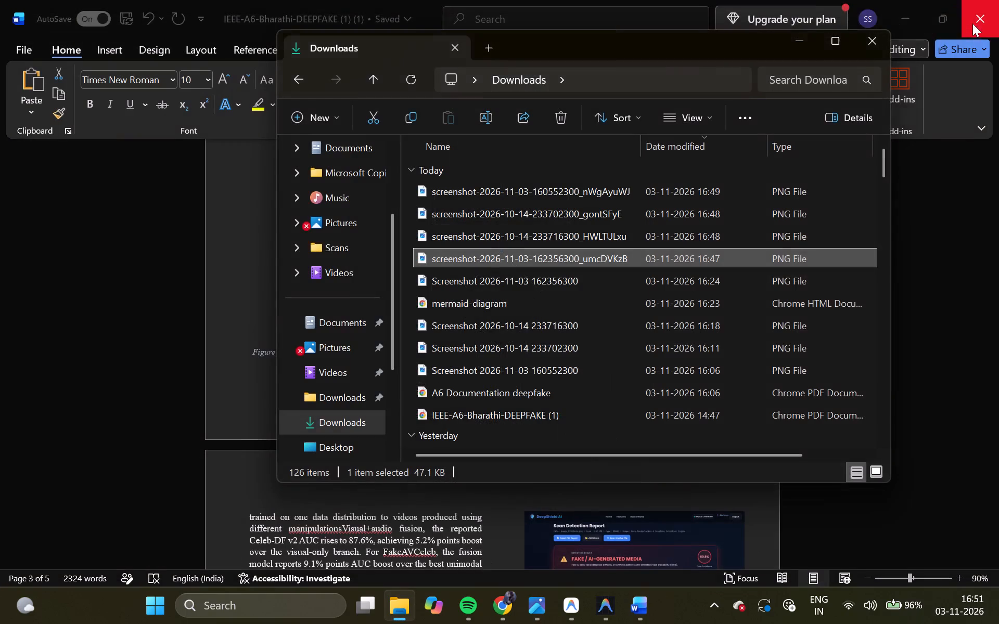
{"action": "left_click", "coordinate": [795, 30]}
{"action": "scroll", "coordinate": [761, 399], "scroll_direction": "down", "scroll_amount": 1}
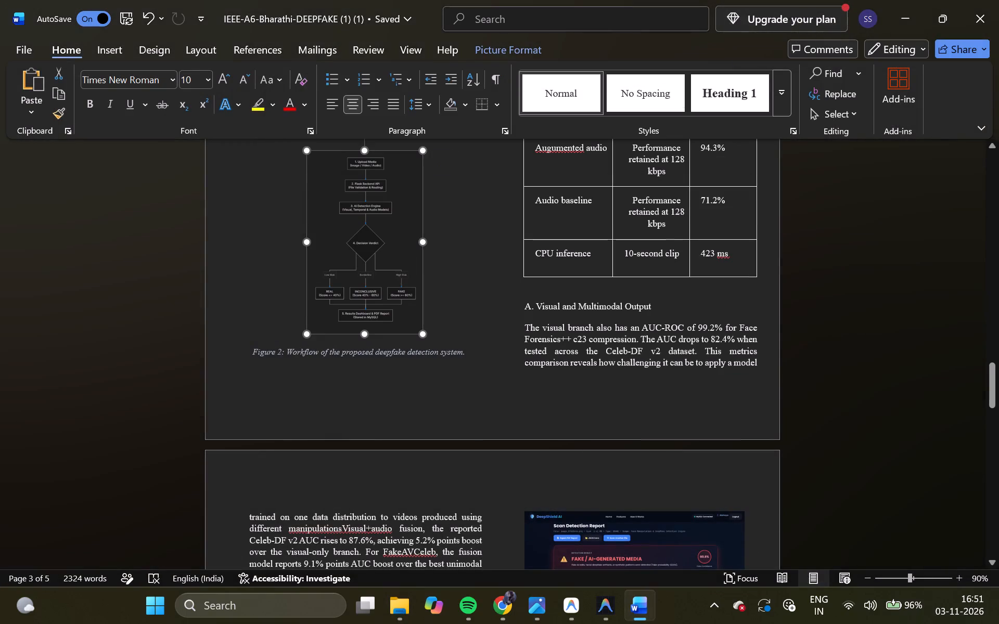
Delete the workflow picture above the Figure 2 caption.
{"action": "scroll", "coordinate": [761, 399], "scroll_direction": "down", "scroll_amount": 1}
{"action": "left_click", "coordinate": [393, 204]}
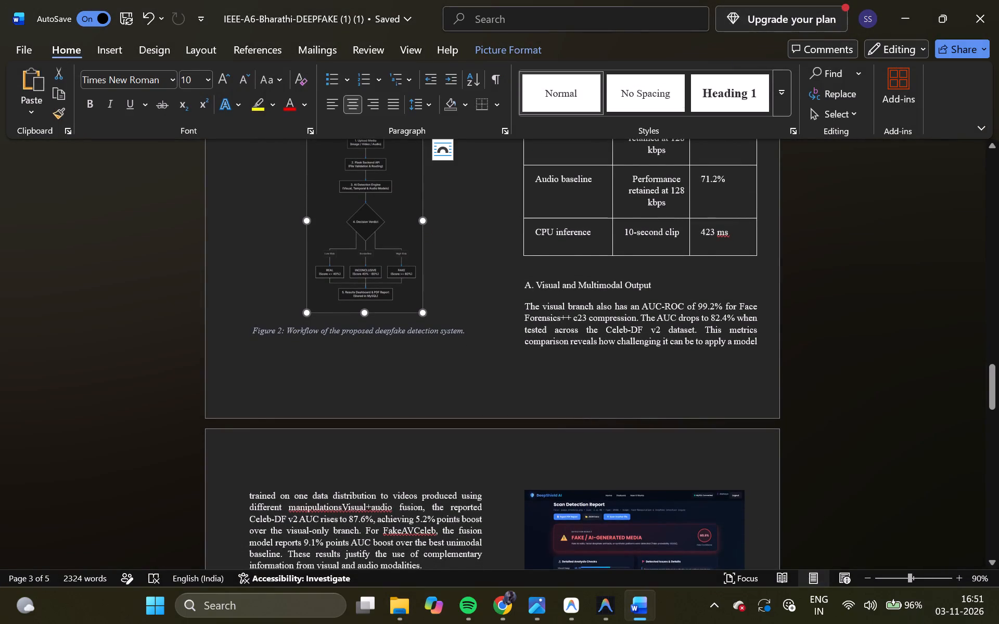
{"action": "key", "text": "Delete"}
{"action": "scroll", "coordinate": [393, 204], "scroll_direction": "up", "scroll_amount": 1}
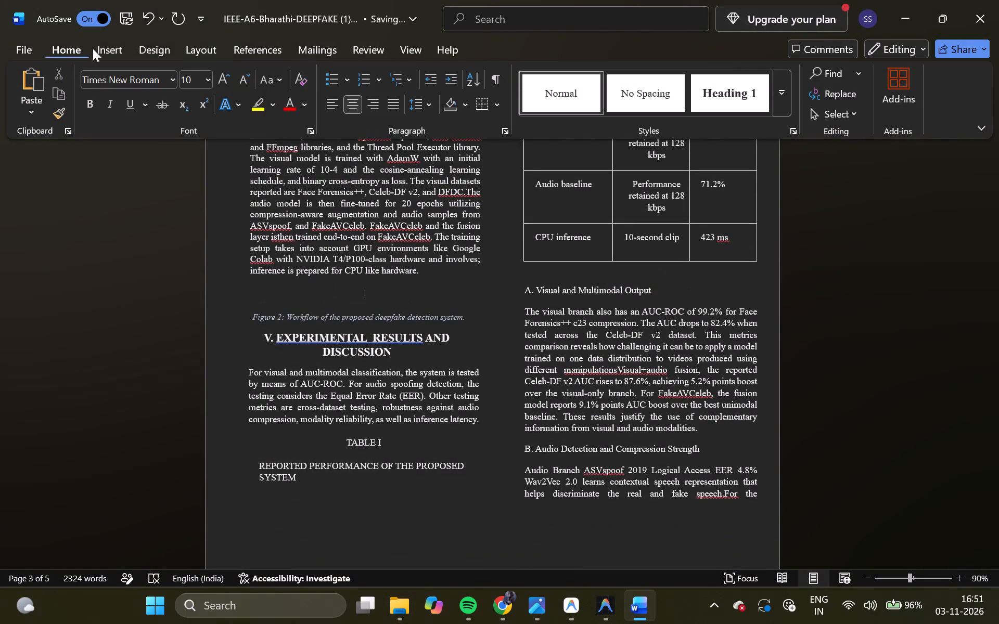
{"action": "left_click", "coordinate": [111, 41]}
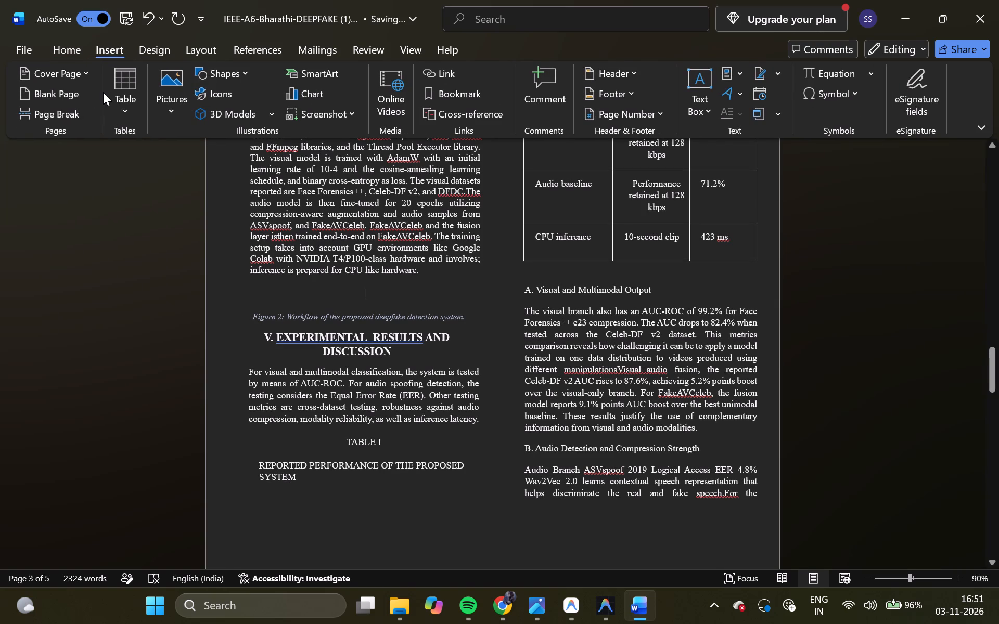
{"action": "left_click", "coordinate": [179, 113]}
{"action": "left_click", "coordinate": [184, 164]}
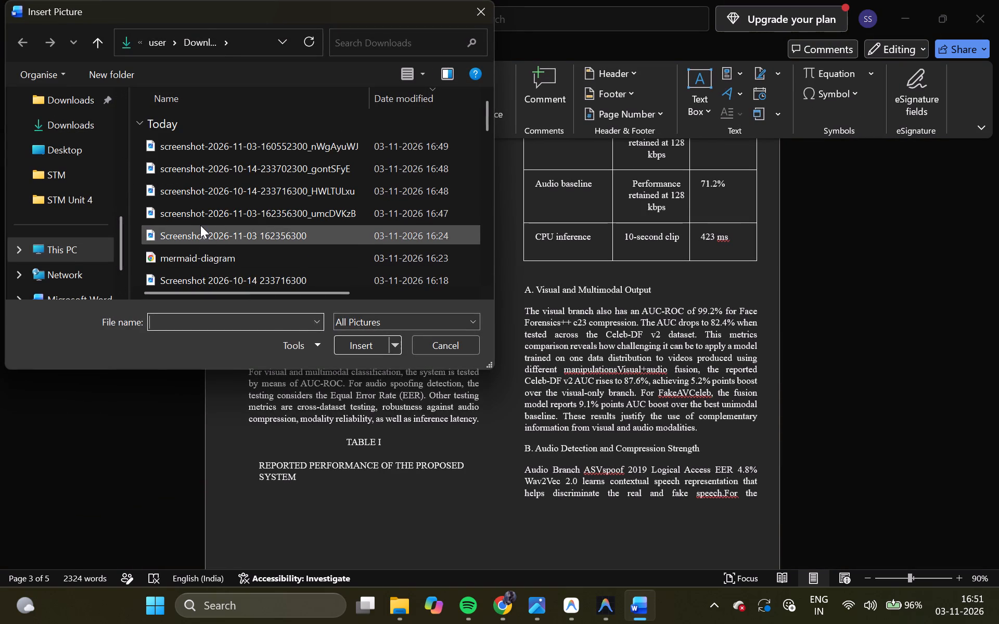
{"action": "left_click", "coordinate": [200, 211]}
{"action": "left_click", "coordinate": [351, 341]}
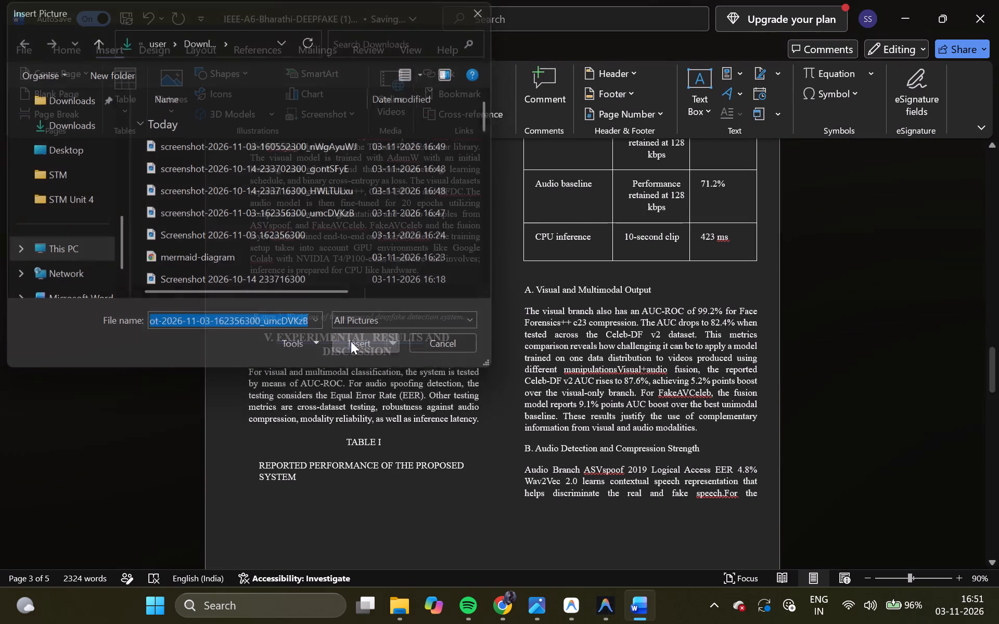
Shrink the inserted workflow picture to about 7.3 cm high and 4.6 cm wide so it fits in the column below the body text.
{"action": "scroll", "coordinate": [351, 341], "scroll_direction": "down", "scroll_amount": 3}
{"action": "scroll", "coordinate": [351, 341], "scroll_direction": "up", "scroll_amount": 2}
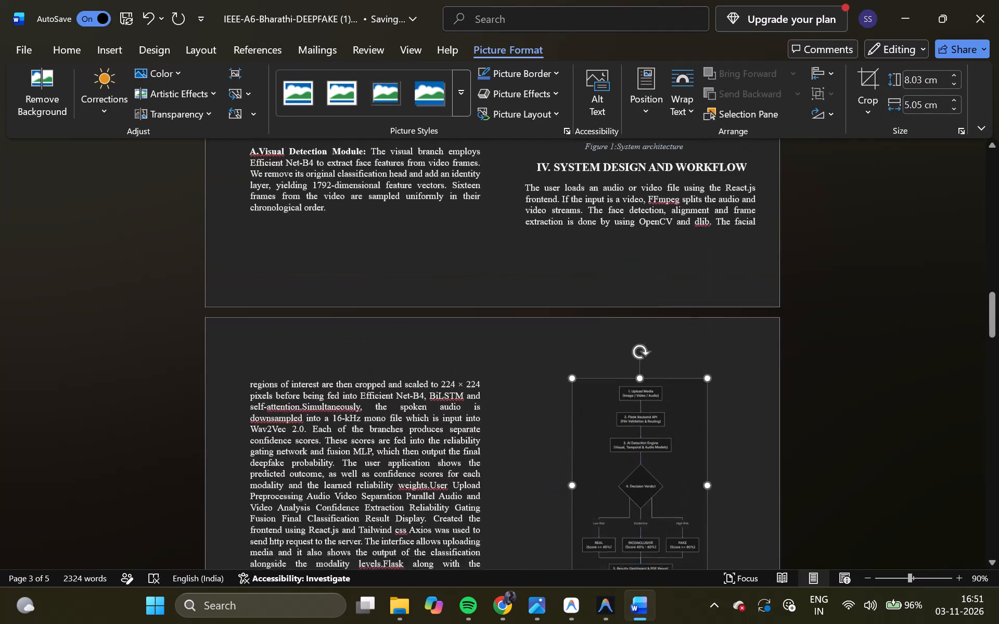
{"action": "scroll", "coordinate": [378, 269], "scroll_direction": "down", "scroll_amount": 3}
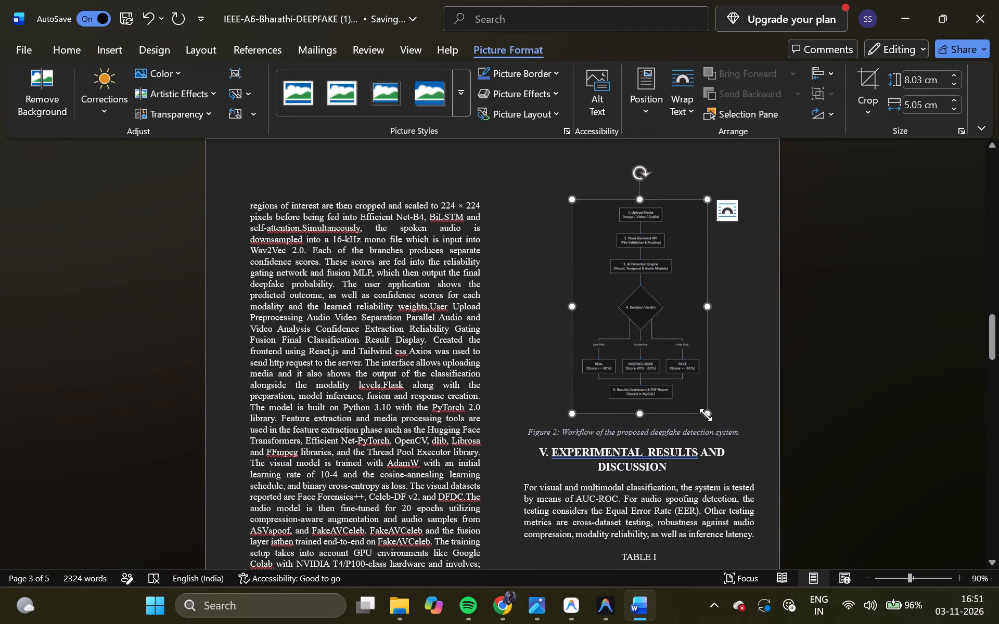
{"action": "left_click_drag", "start_coordinate": [706, 415], "coordinate": [684, 363]}
{"action": "left_click", "coordinate": [330, 222]}
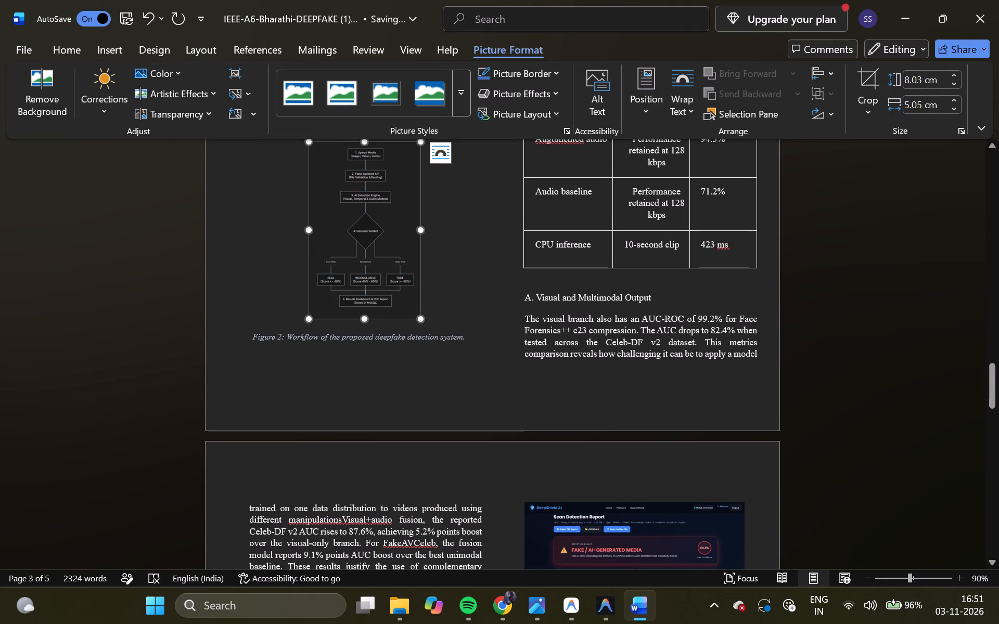
{"action": "left_click_drag", "start_coordinate": [424, 321], "coordinate": [433, 337]}
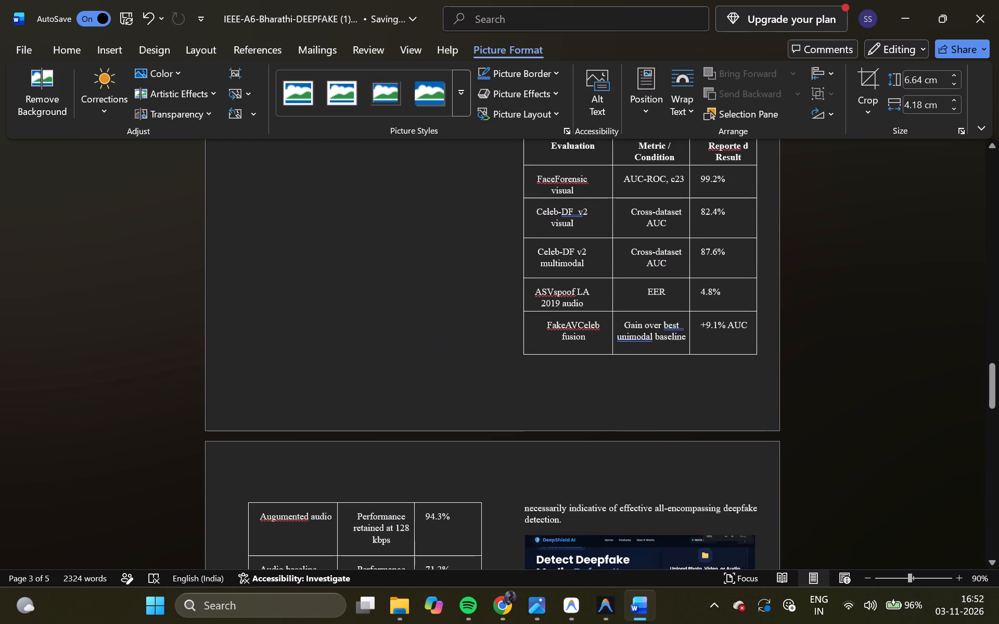
{"action": "left_click_drag", "start_coordinate": [433, 337], "coordinate": [419, 332]}
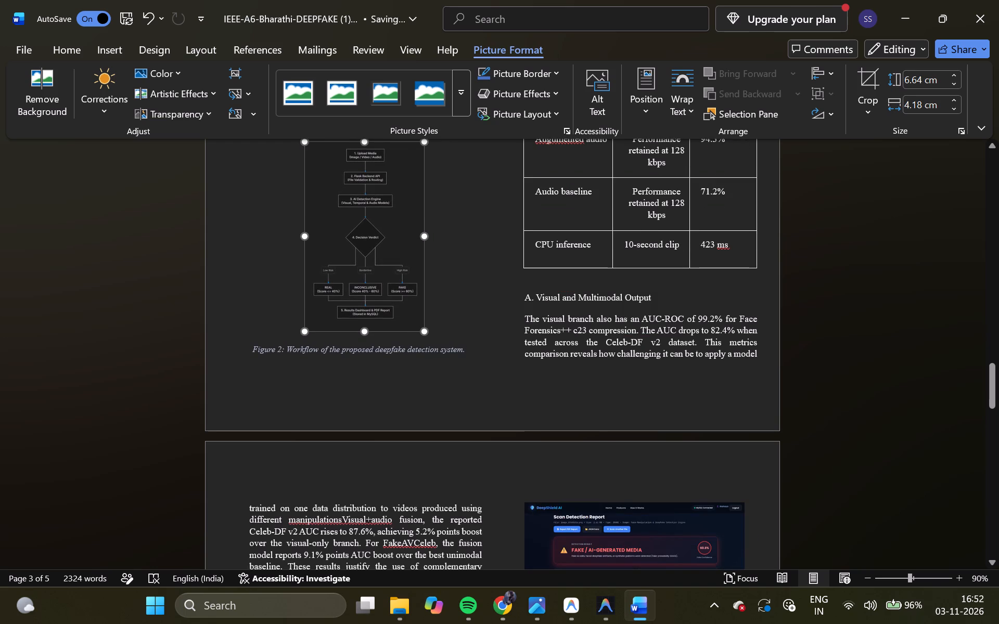
{"action": "left_click_drag", "start_coordinate": [419, 332], "coordinate": [421, 336]}
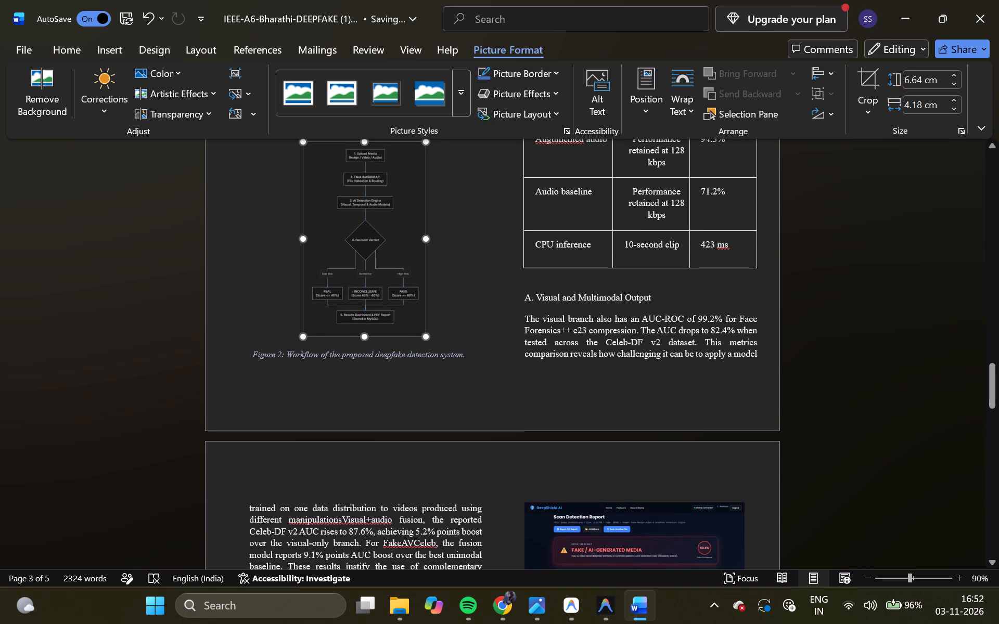
{"action": "left_click_drag", "start_coordinate": [421, 336], "coordinate": [423, 337]}
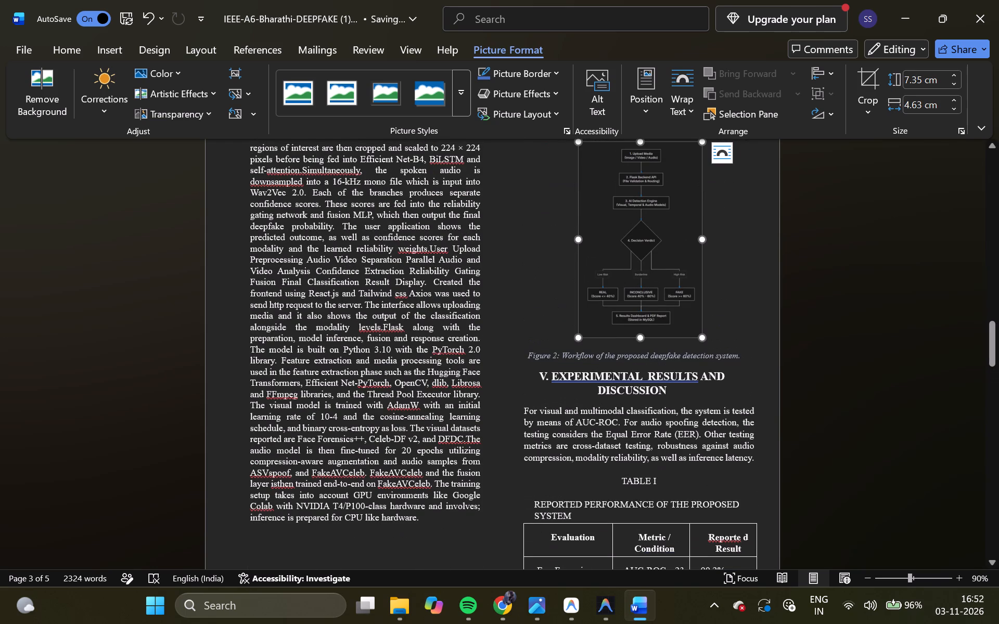
{"action": "left_click_drag", "start_coordinate": [705, 340], "coordinate": [701, 335]}
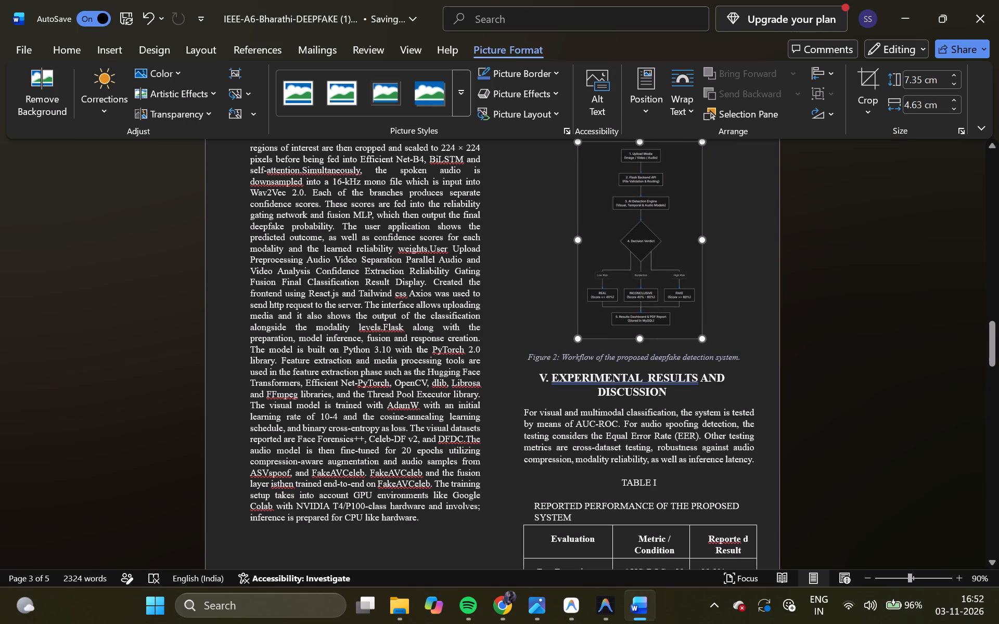
{"action": "left_click_drag", "start_coordinate": [701, 335], "coordinate": [697, 327]}
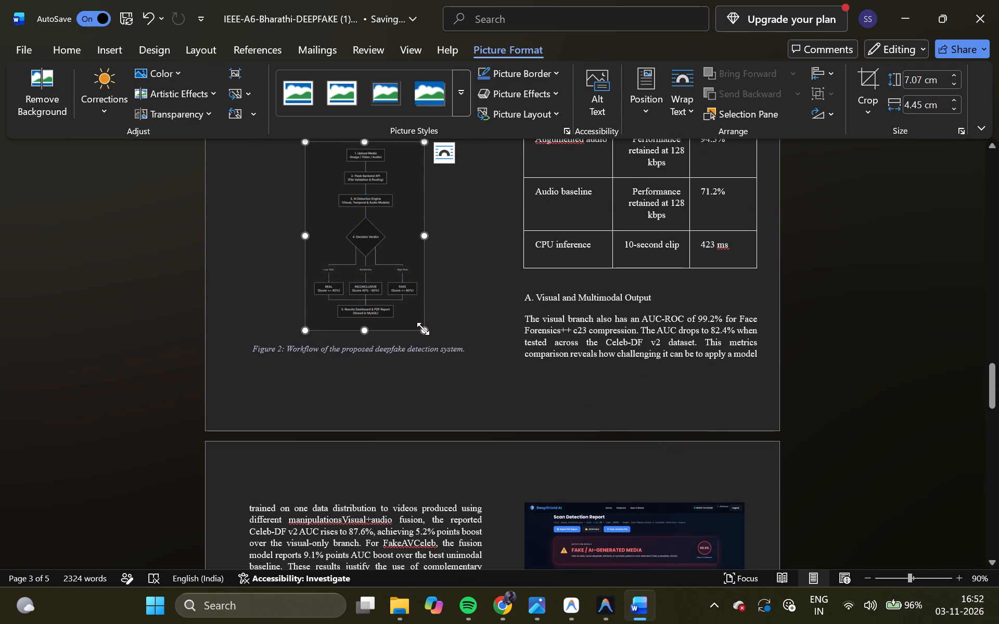
{"action": "left_click_drag", "start_coordinate": [423, 329], "coordinate": [428, 332]}
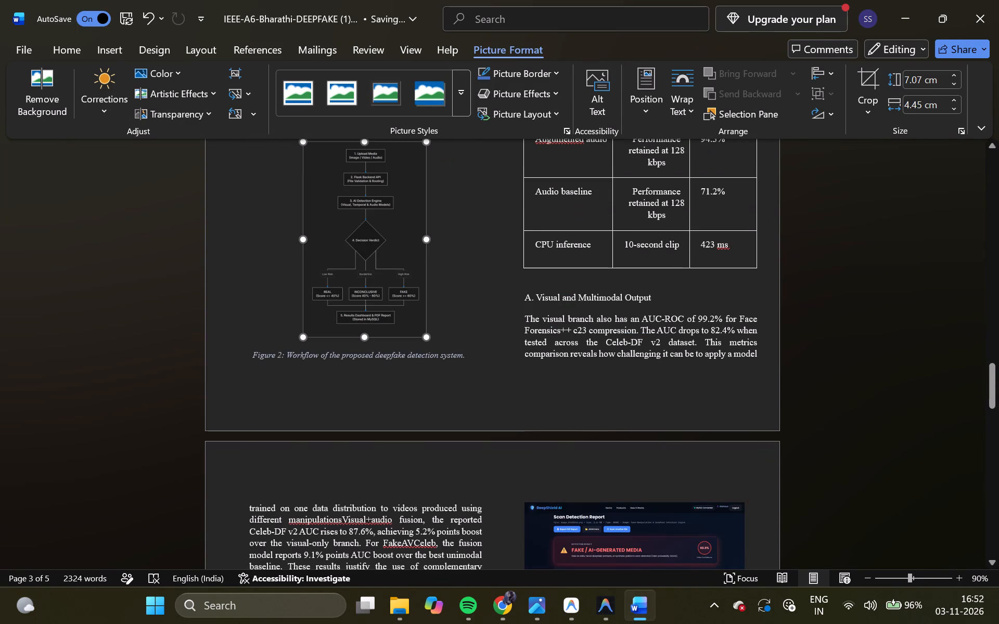
{"action": "left_click_drag", "start_coordinate": [428, 332], "coordinate": [428, 333]}
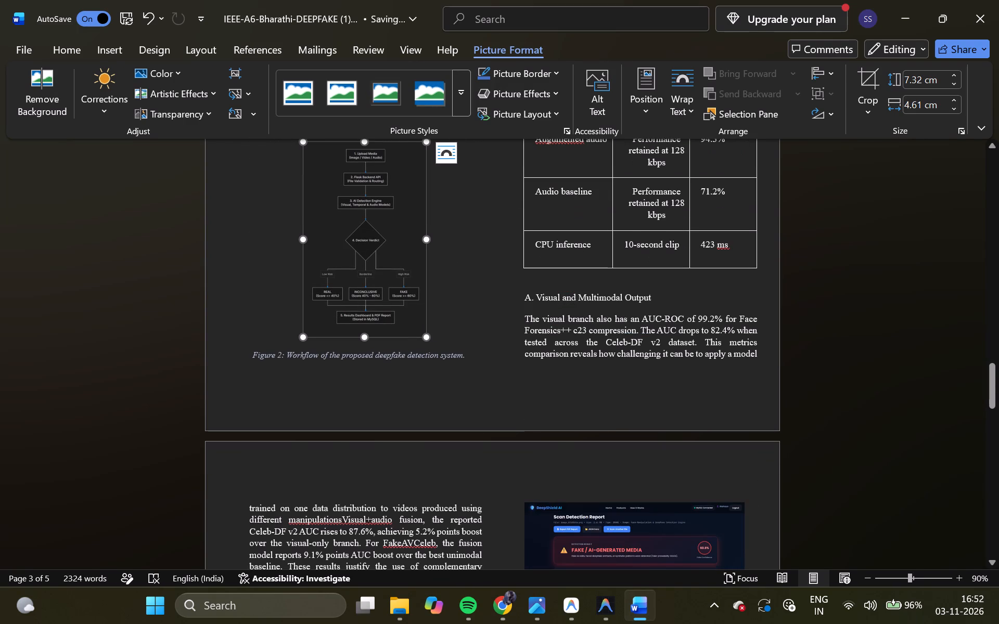
{"action": "left_click", "coordinate": [481, 323]}
{"action": "scroll", "coordinate": [481, 323], "scroll_direction": "up", "scroll_amount": 2}
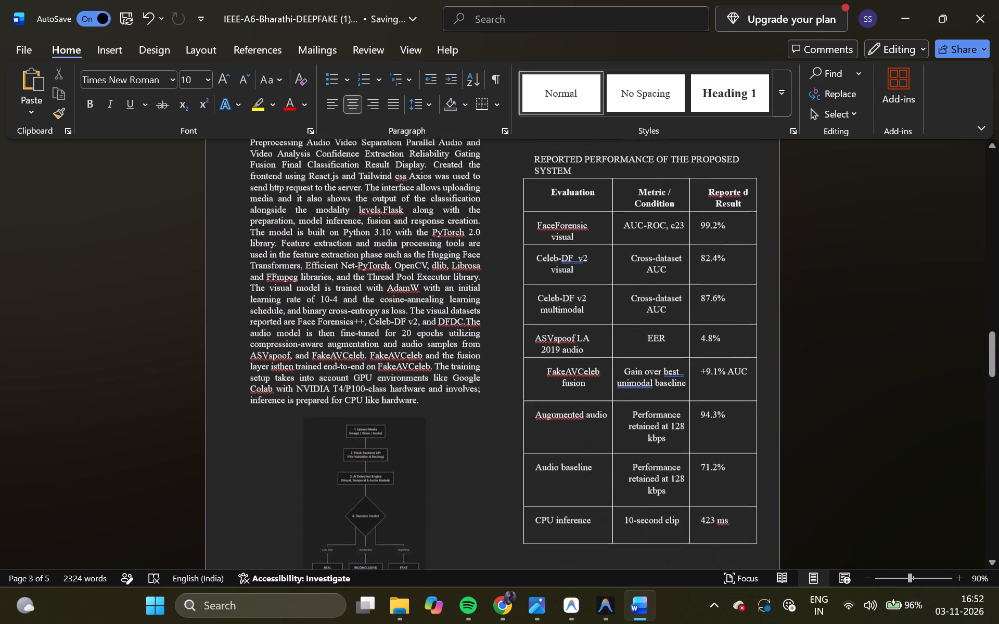
{"action": "scroll", "coordinate": [481, 323], "scroll_direction": "up", "scroll_amount": 1}
{"action": "scroll", "coordinate": [481, 323], "scroll_direction": "down", "scroll_amount": 2}
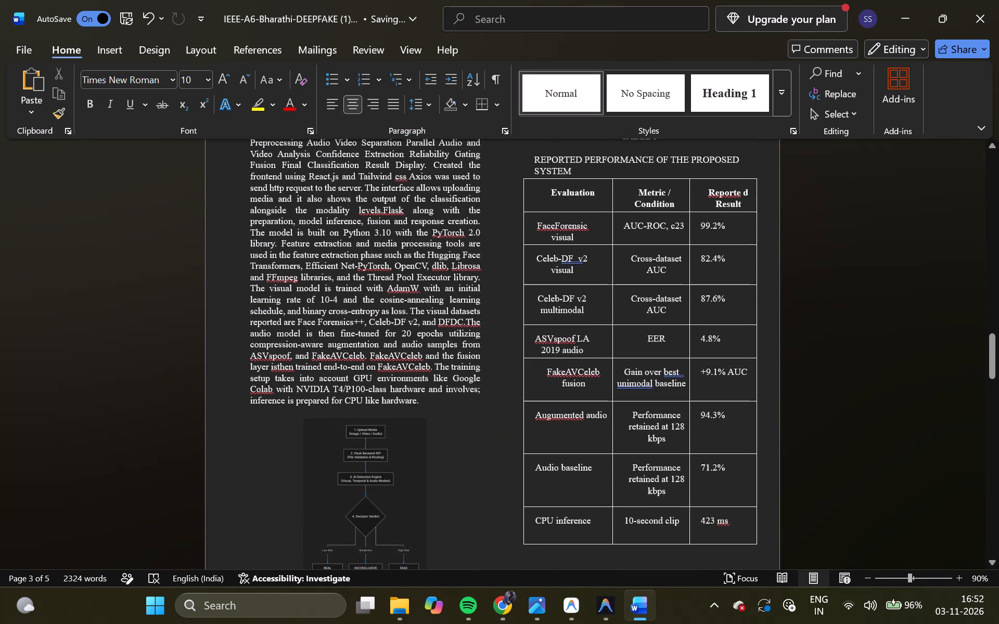
{"action": "scroll", "coordinate": [481, 323], "scroll_direction": "down", "scroll_amount": 5}
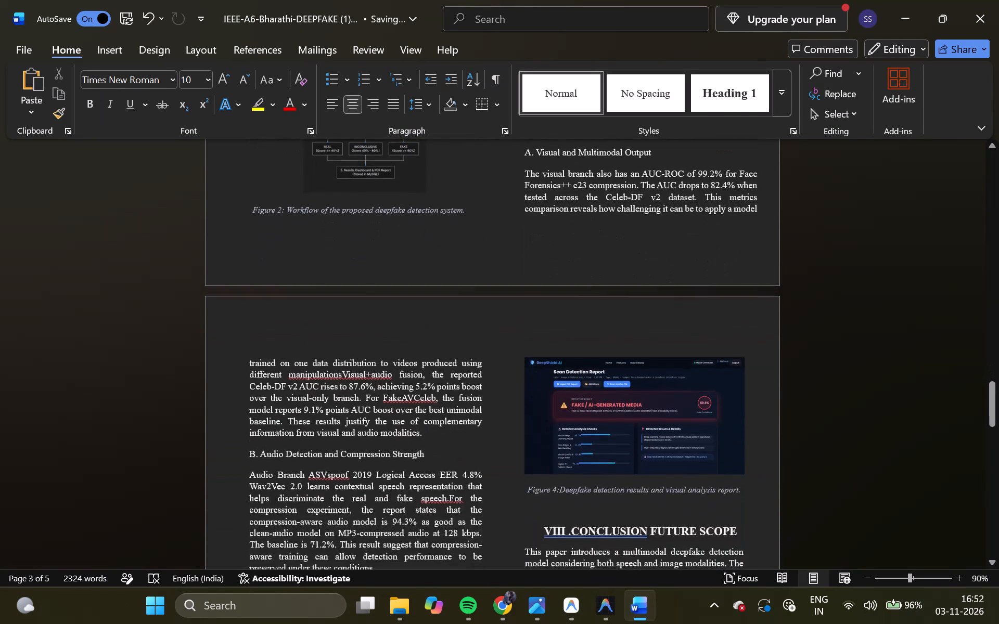
{"action": "scroll", "coordinate": [481, 323], "scroll_direction": "down", "scroll_amount": 4}
{"action": "scroll", "coordinate": [481, 323], "scroll_direction": "up", "scroll_amount": 2}
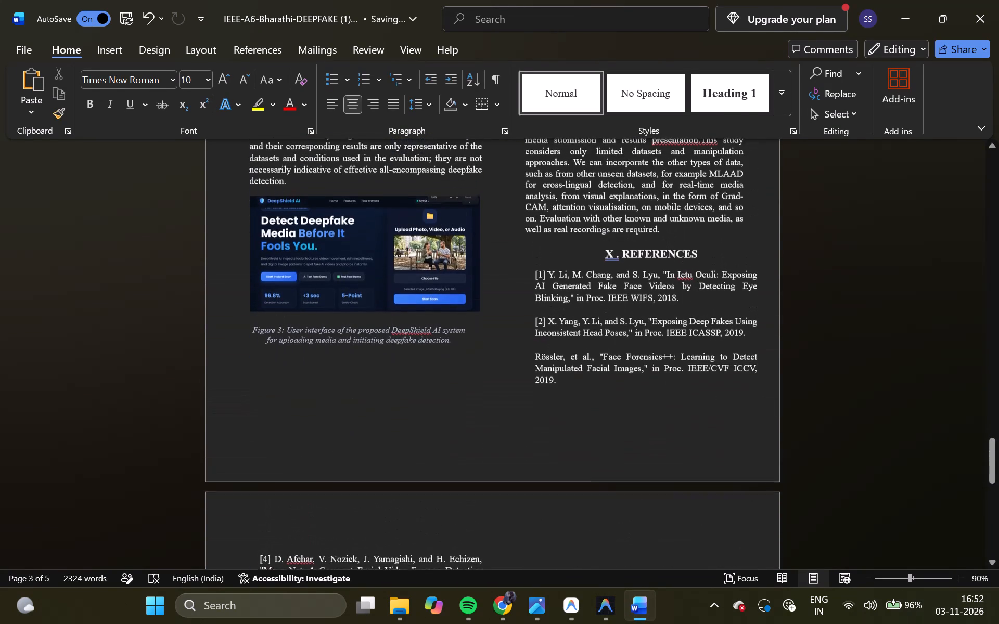
{"action": "left_click", "coordinate": [395, 586]}
{"action": "left_click", "coordinate": [397, 599]}
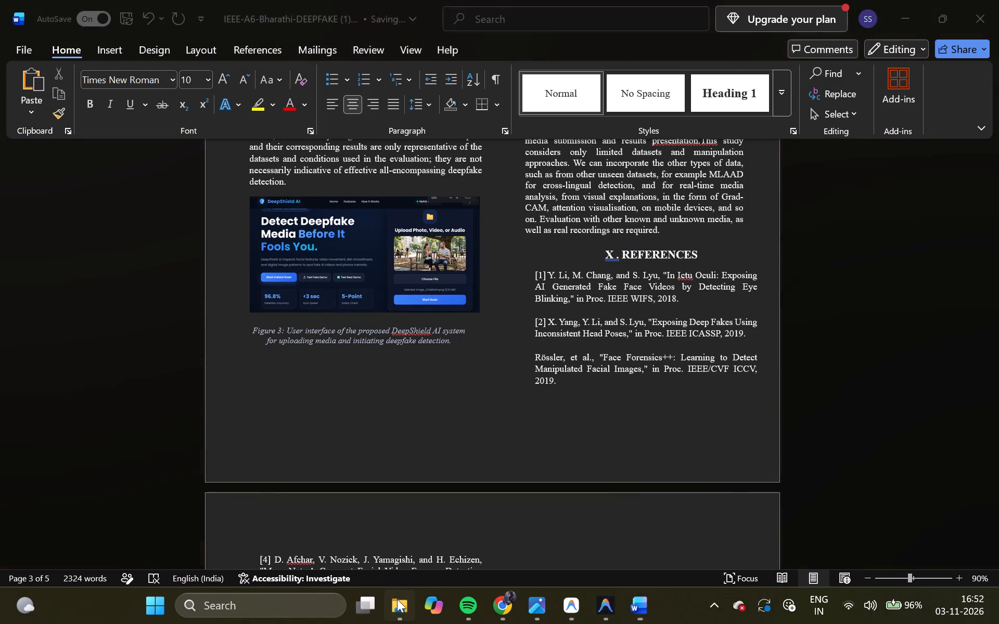
{"action": "double_click", "coordinate": [478, 240]}
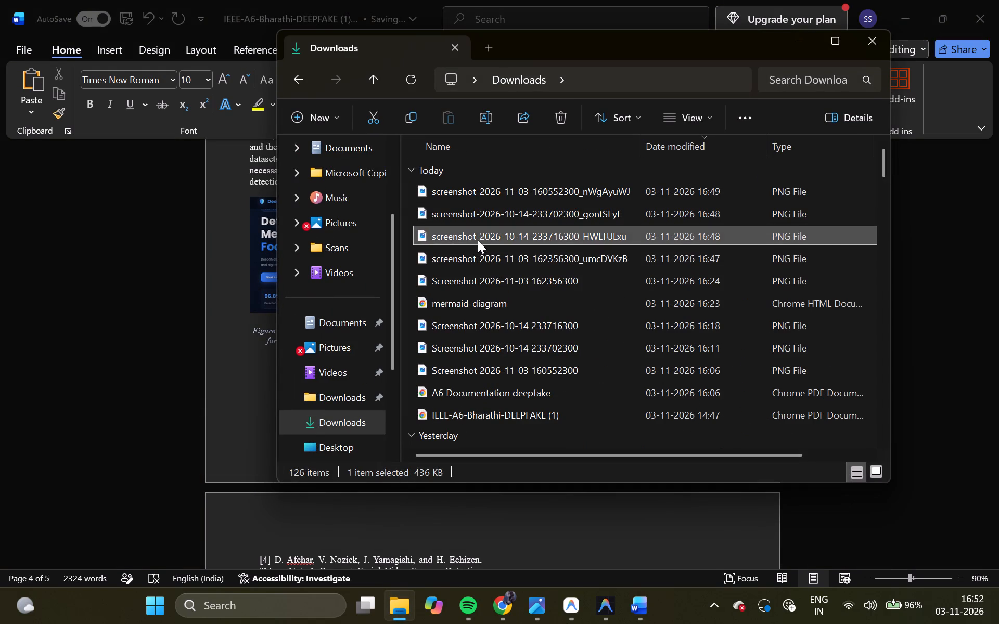
{"action": "left_click", "coordinate": [960, 29]}
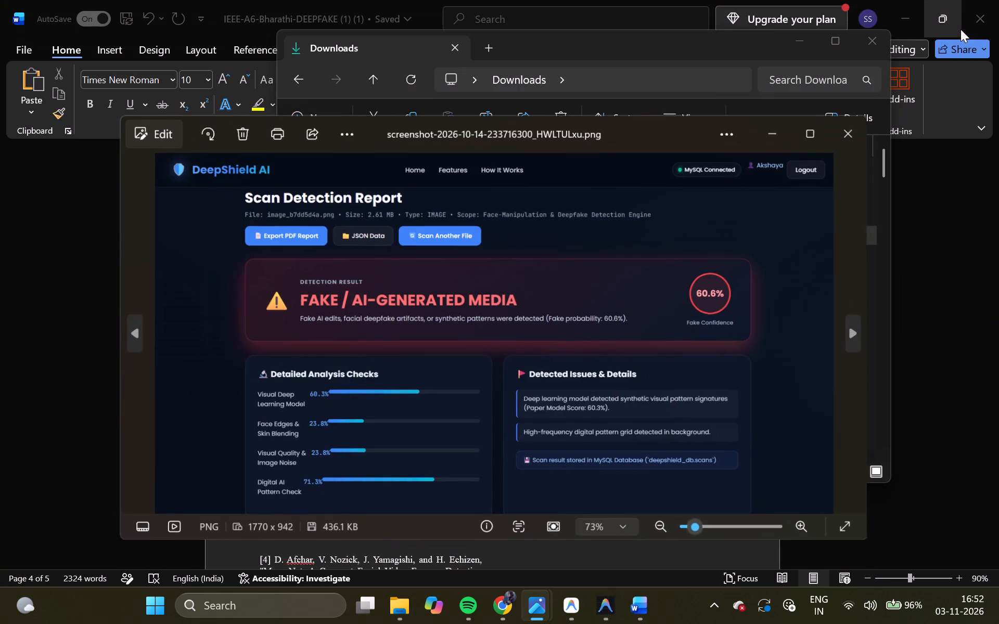
{"action": "left_click", "coordinate": [840, 145]}
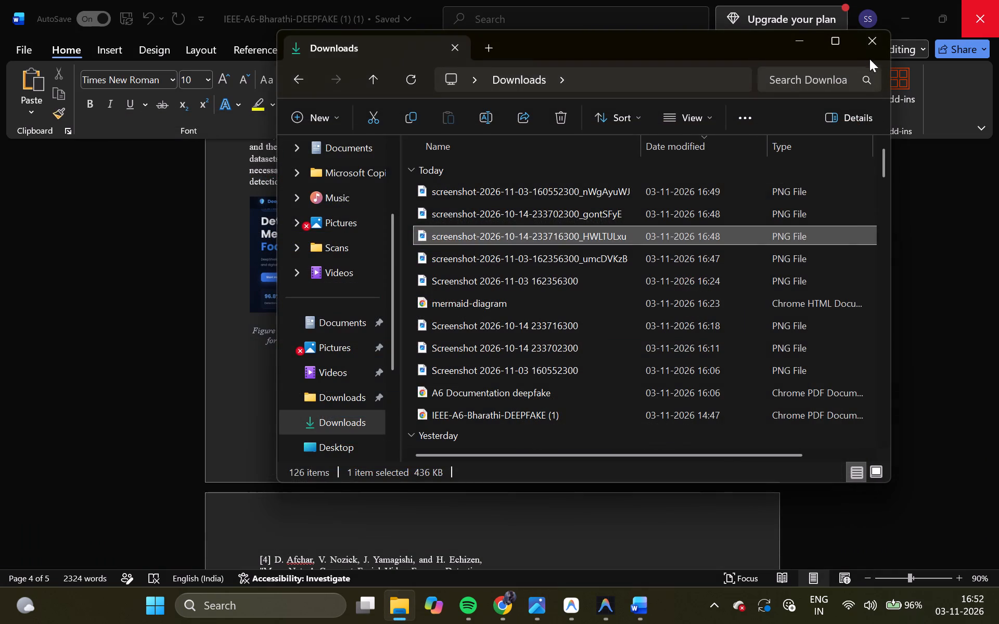
{"action": "left_click", "coordinate": [868, 37]}
Delete the DeepShield AI user interface picture above the Figure 3 caption.
{"action": "left_click", "coordinate": [439, 290]}
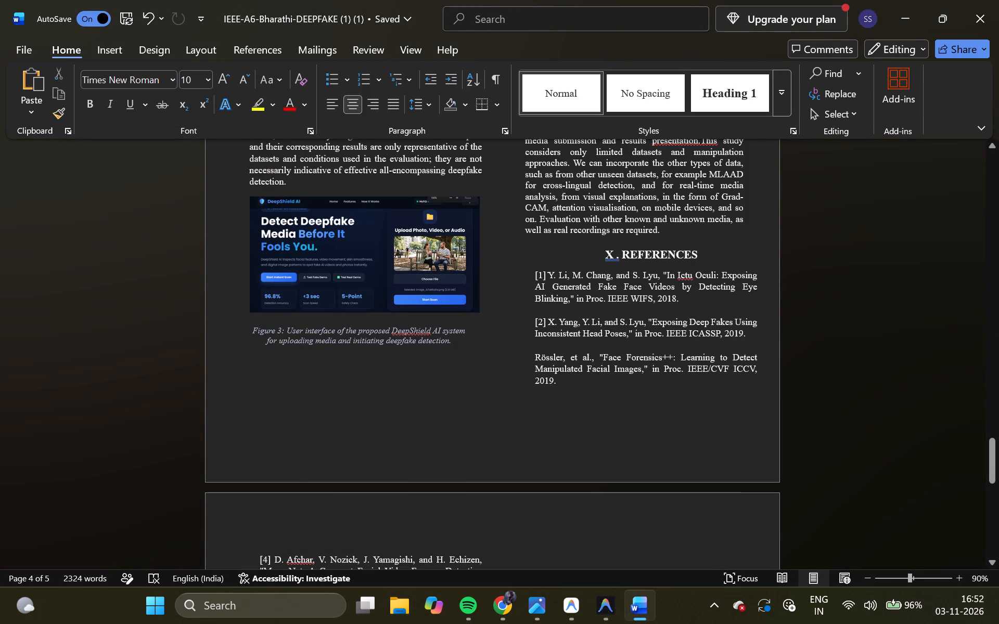
{"action": "key", "text": "Delete"}
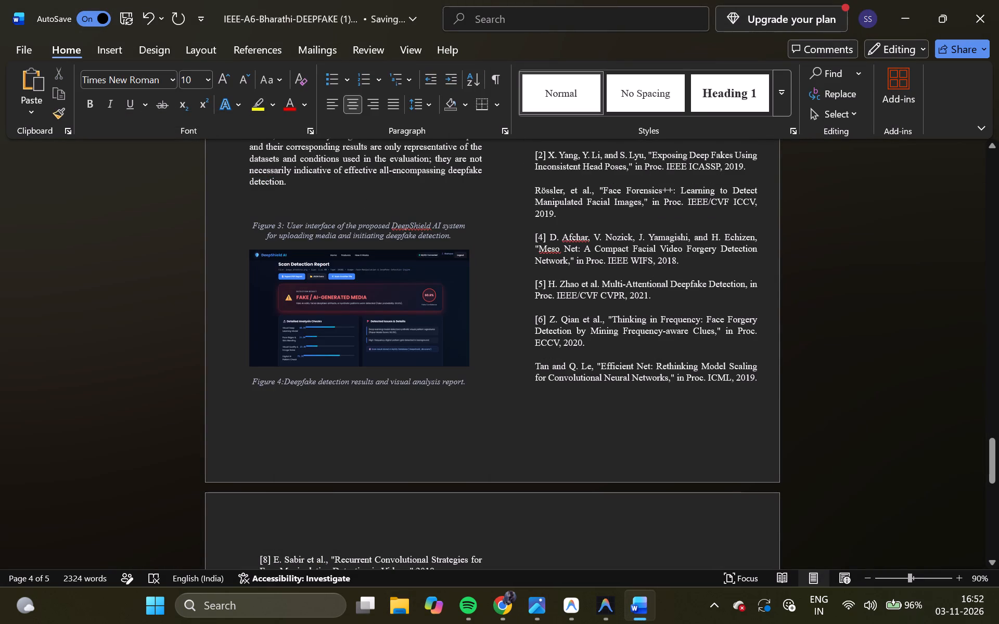
{"action": "left_click", "coordinate": [104, 44]}
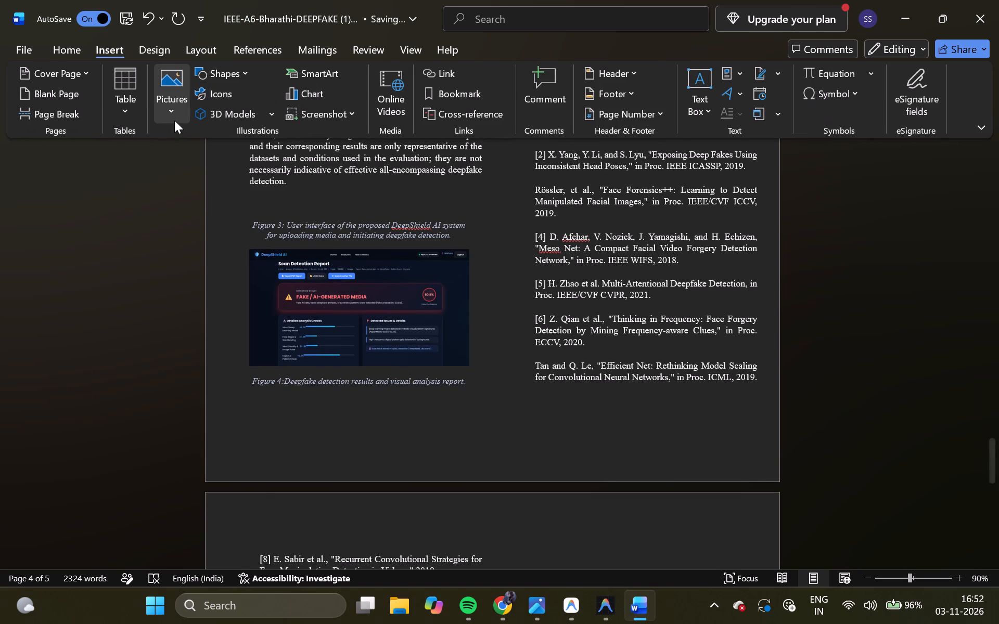
{"action": "left_click", "coordinate": [174, 120]}
{"action": "left_click", "coordinate": [189, 165]}
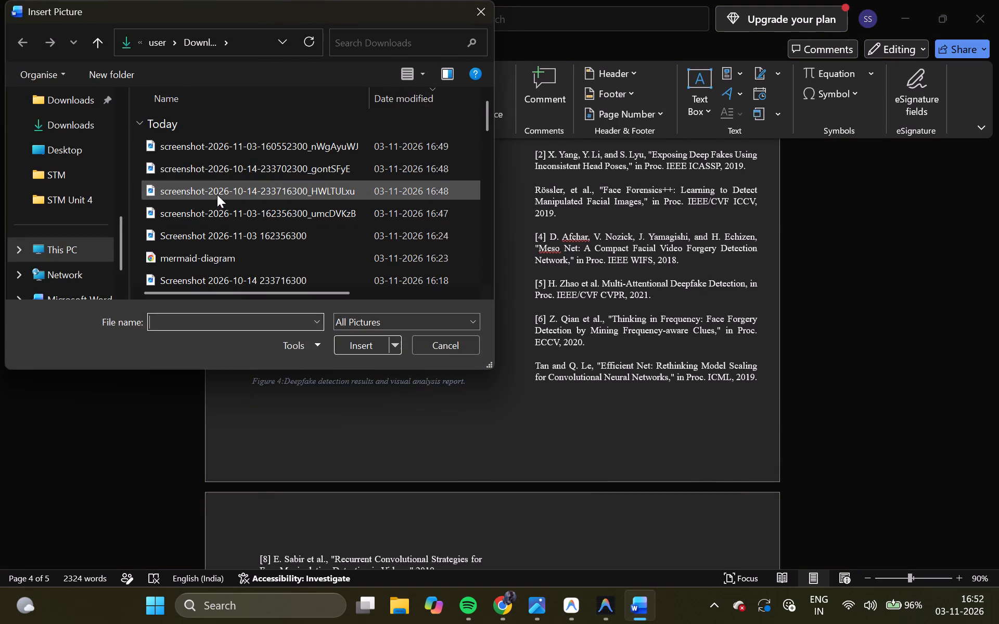
{"action": "left_click", "coordinate": [206, 171]}
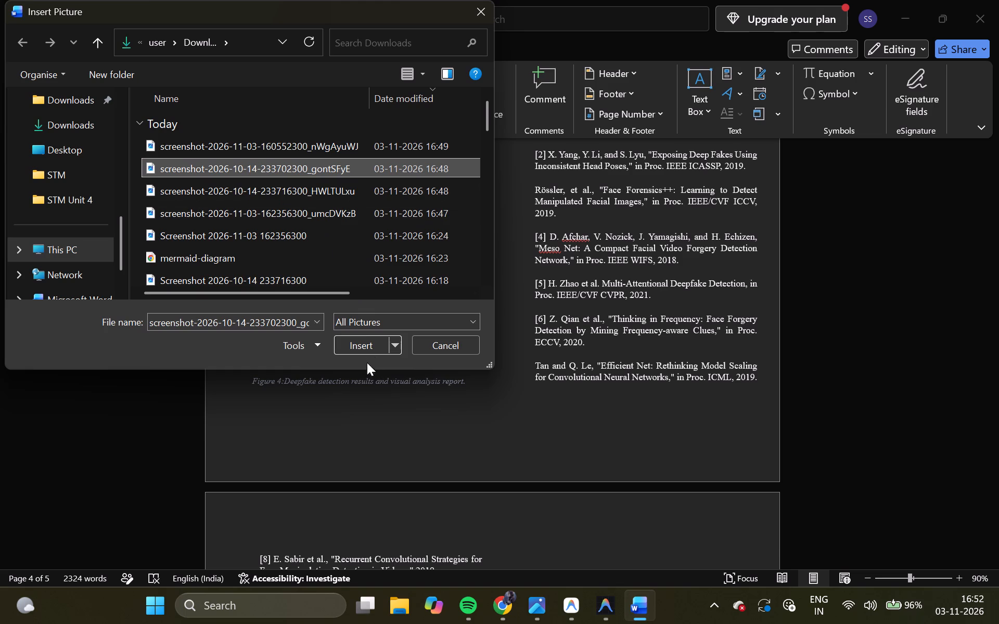
{"action": "left_click", "coordinate": [366, 344]}
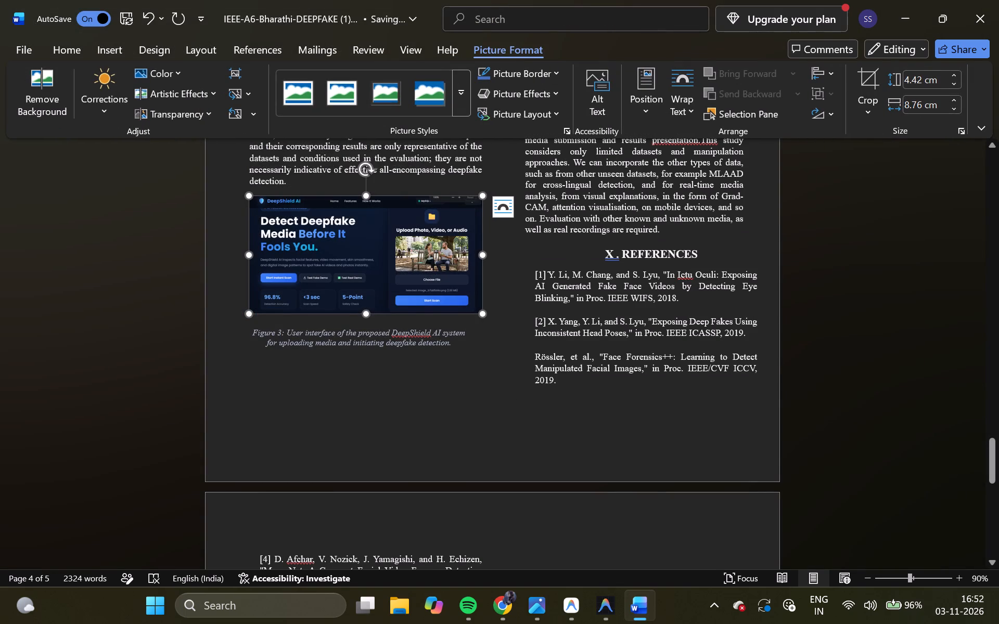
Resize the inserted user interface picture to about 4.26 cm high and 8.44 cm wide.
{"action": "left_click_drag", "start_coordinate": [483, 314], "coordinate": [474, 311]}
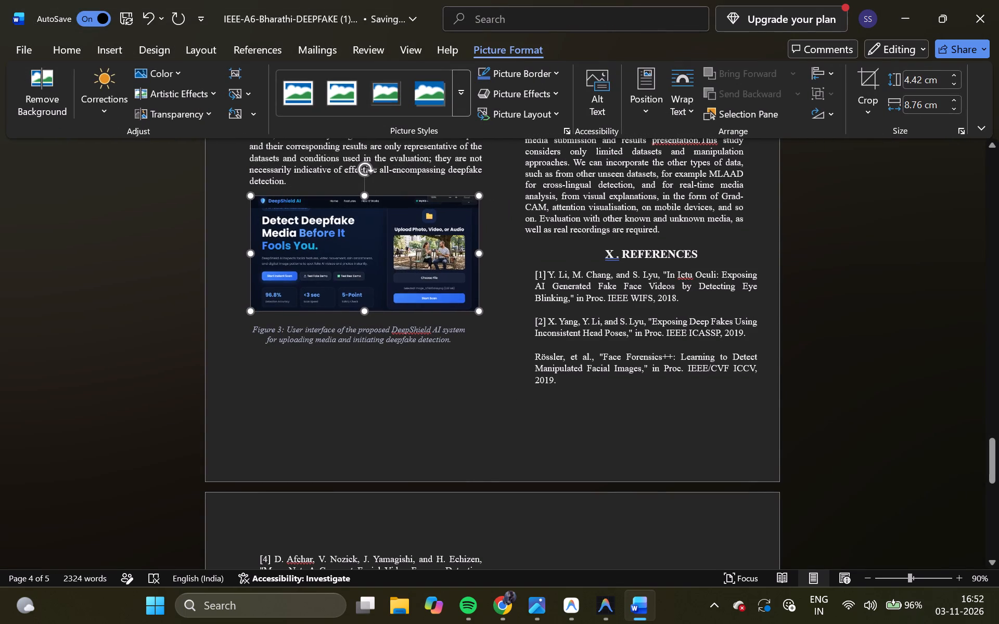
{"action": "left_click_drag", "start_coordinate": [474, 311], "coordinate": [471, 309]}
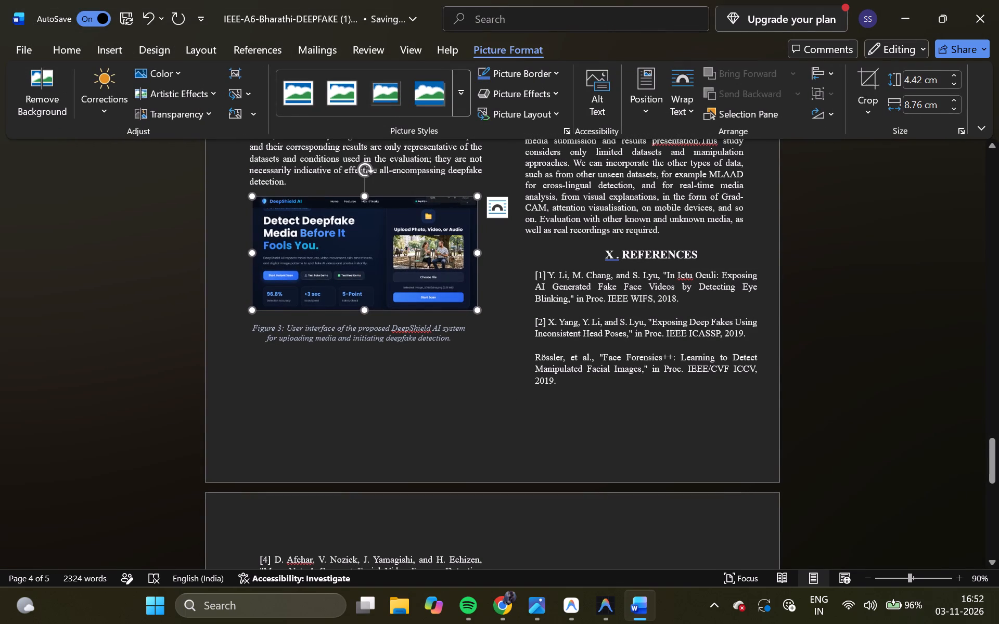
Delete the scan detection report picture above the Figure 4 caption.
{"action": "scroll", "coordinate": [483, 389], "scroll_direction": "up", "scroll_amount": 1}
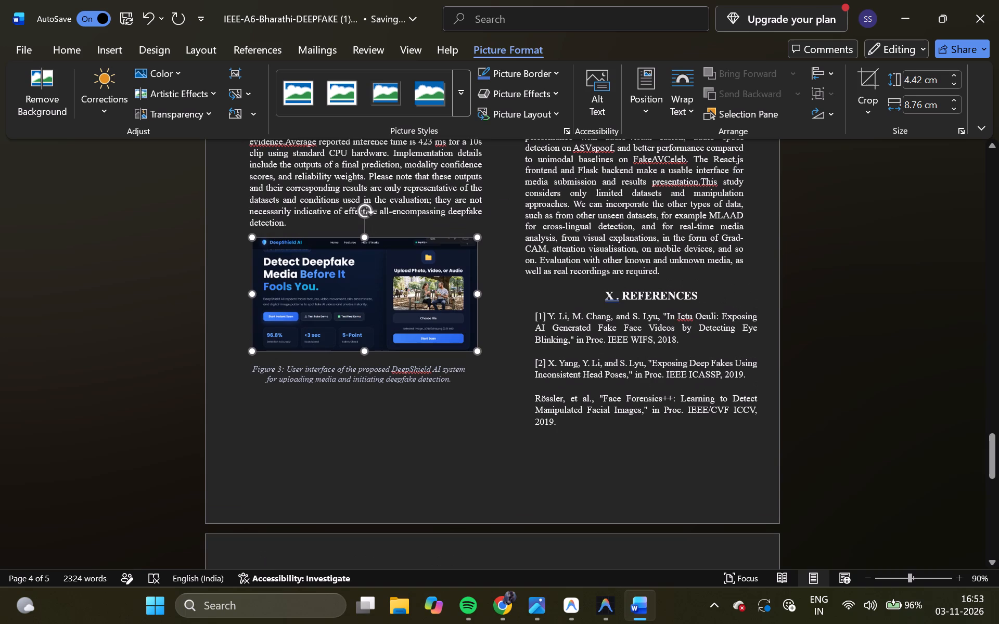
{"action": "scroll", "coordinate": [549, 425], "scroll_direction": "up", "scroll_amount": 1}
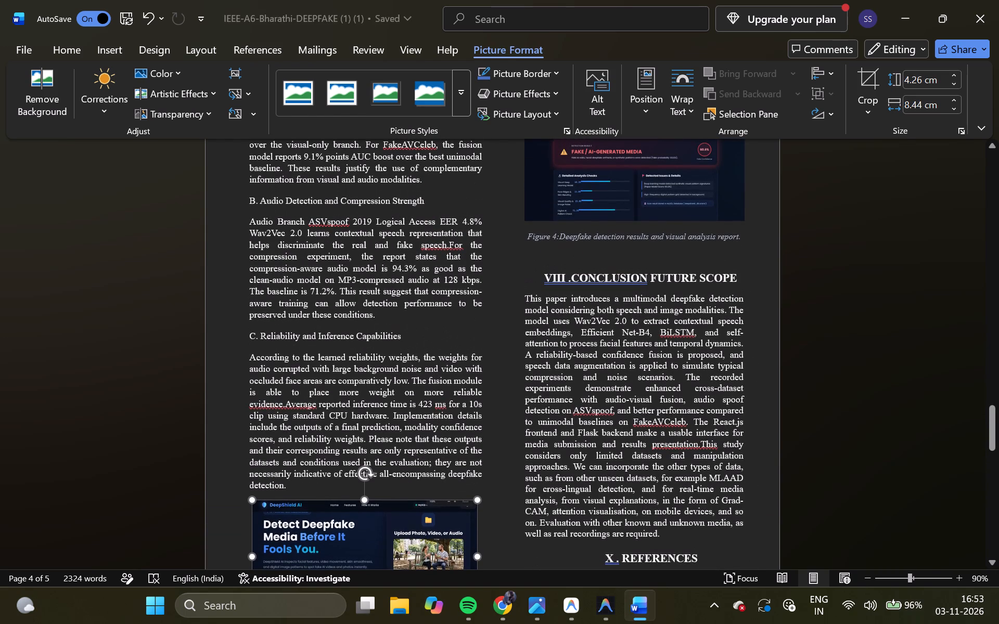
{"action": "left_click", "coordinate": [511, 271]}
{"action": "left_click", "coordinate": [584, 168]}
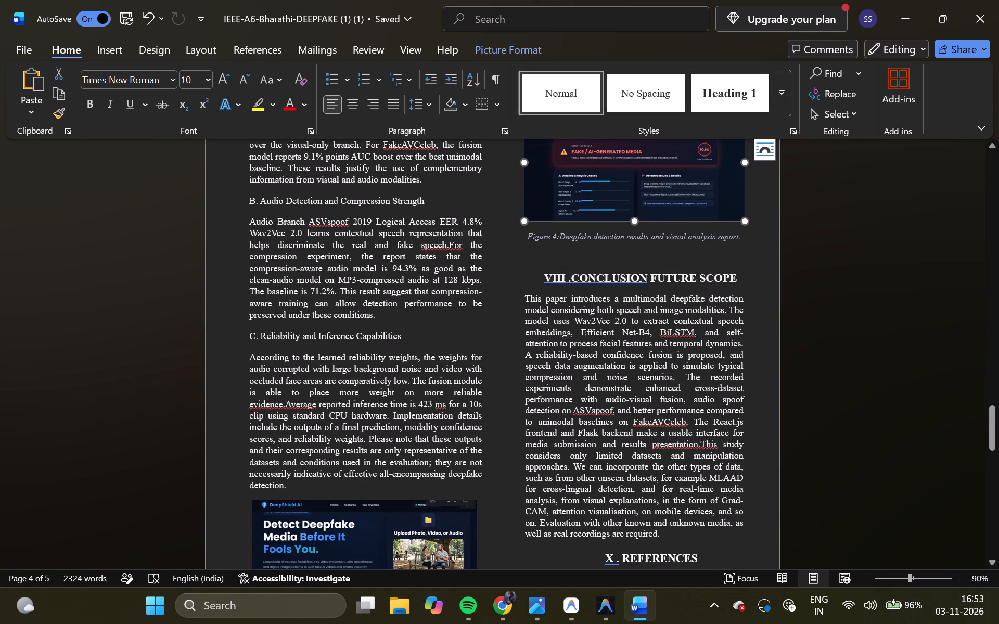
{"action": "scroll", "coordinate": [584, 168], "scroll_direction": "up", "scroll_amount": 1}
{"action": "key", "text": "Delete"}
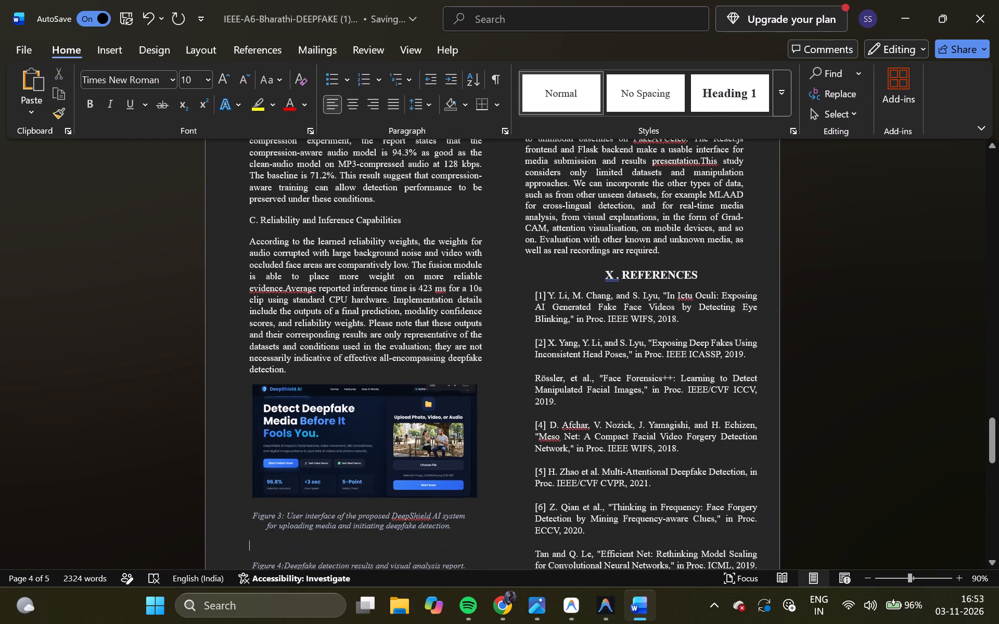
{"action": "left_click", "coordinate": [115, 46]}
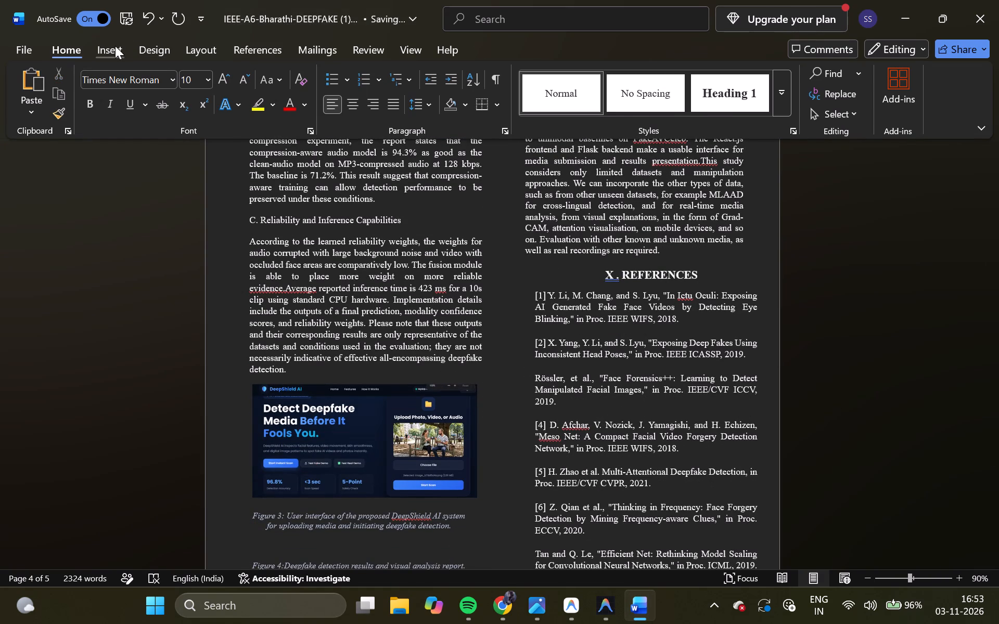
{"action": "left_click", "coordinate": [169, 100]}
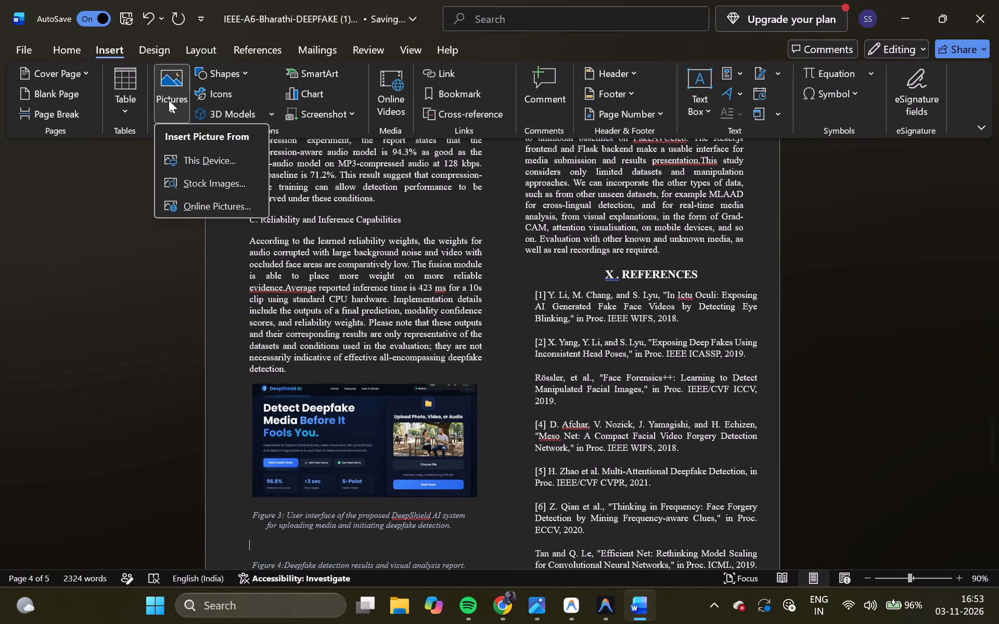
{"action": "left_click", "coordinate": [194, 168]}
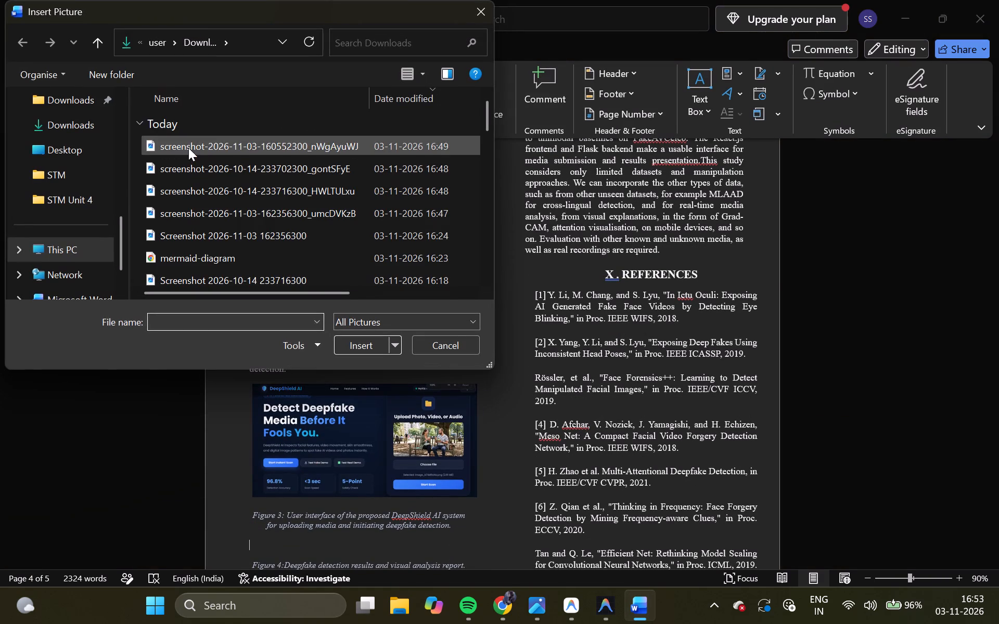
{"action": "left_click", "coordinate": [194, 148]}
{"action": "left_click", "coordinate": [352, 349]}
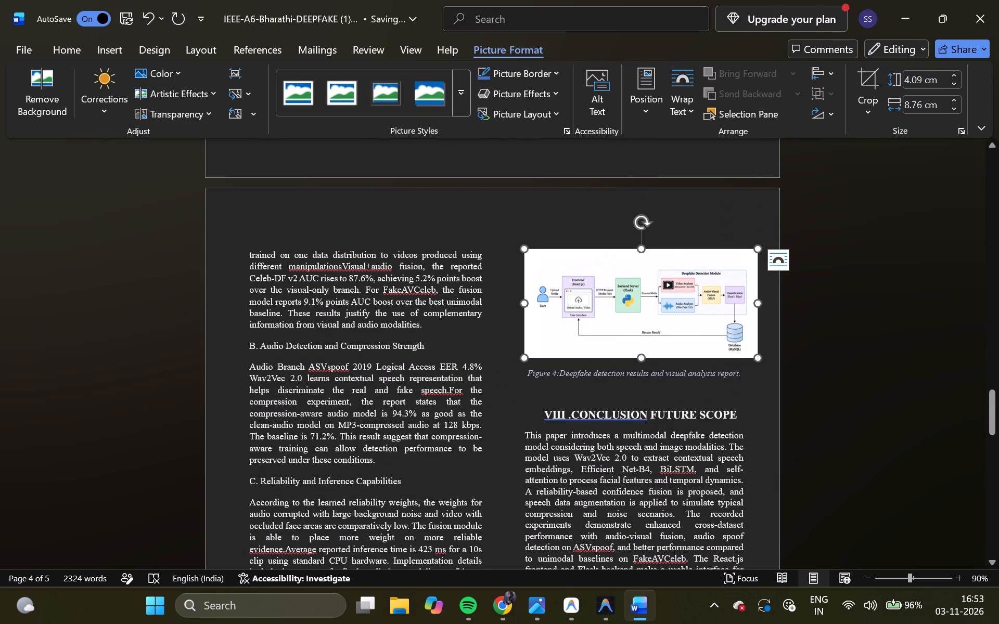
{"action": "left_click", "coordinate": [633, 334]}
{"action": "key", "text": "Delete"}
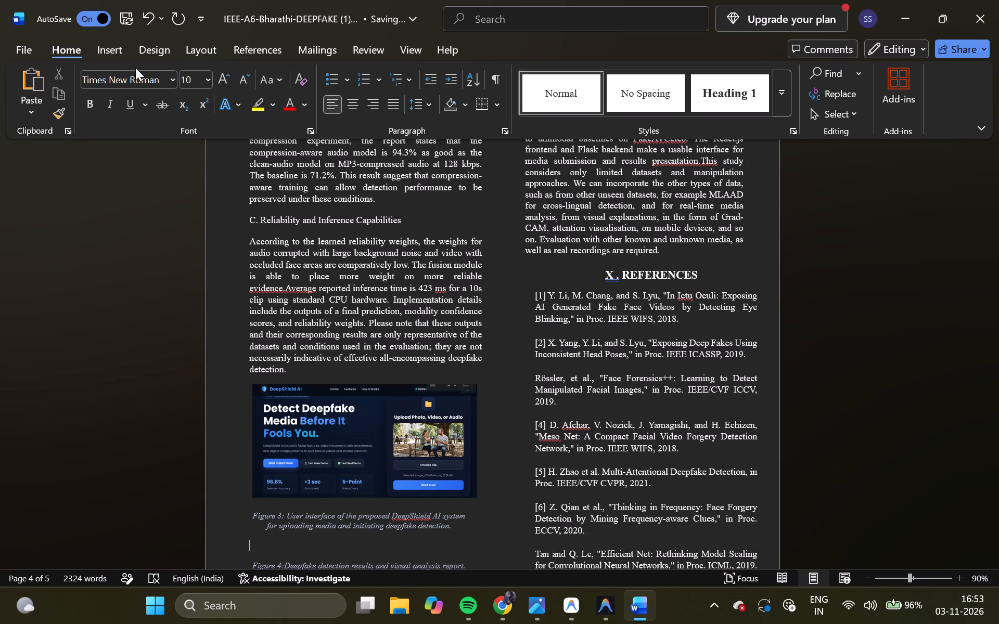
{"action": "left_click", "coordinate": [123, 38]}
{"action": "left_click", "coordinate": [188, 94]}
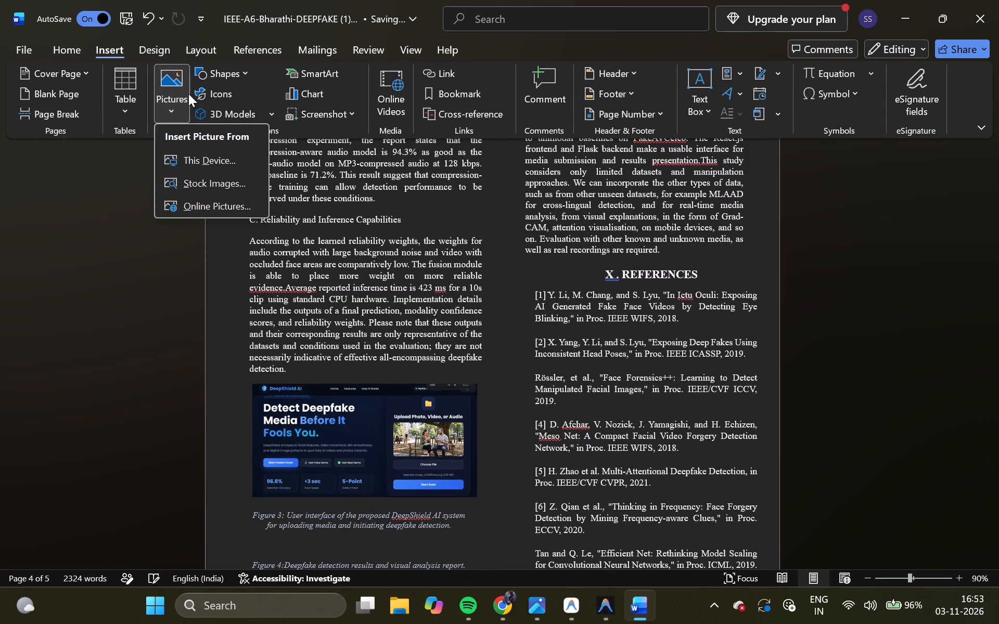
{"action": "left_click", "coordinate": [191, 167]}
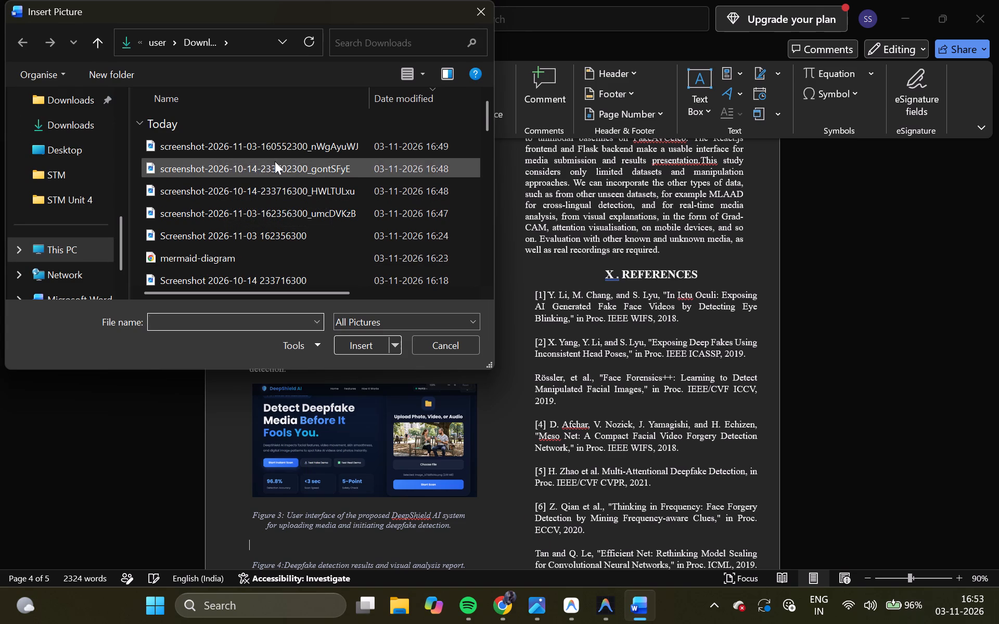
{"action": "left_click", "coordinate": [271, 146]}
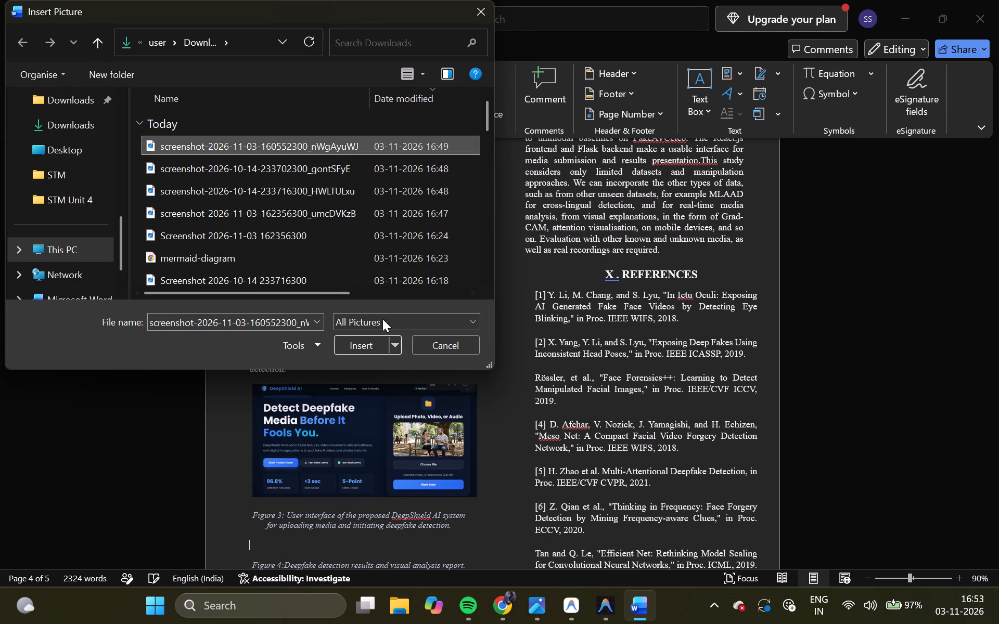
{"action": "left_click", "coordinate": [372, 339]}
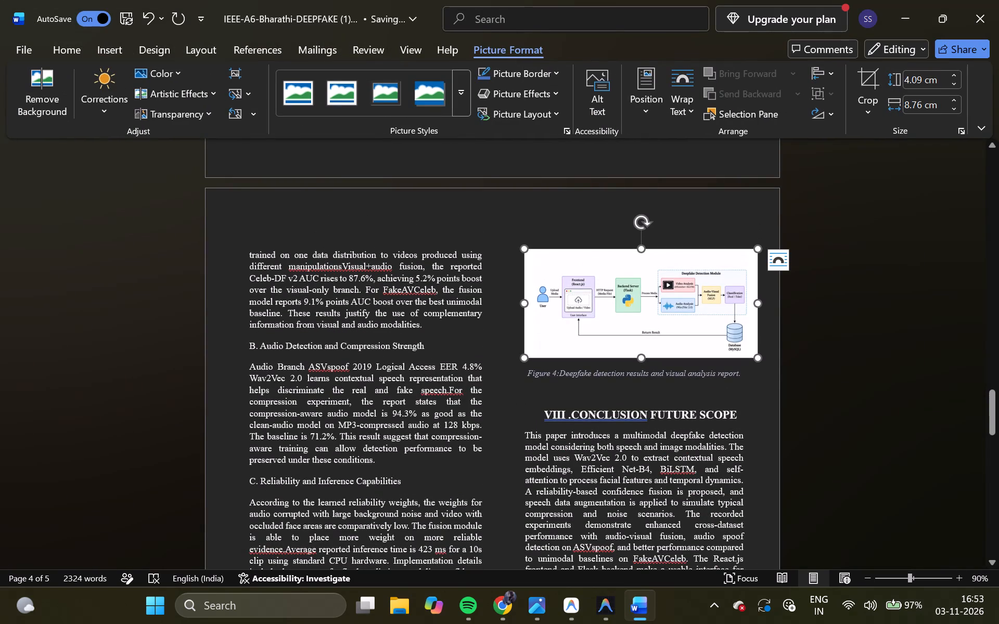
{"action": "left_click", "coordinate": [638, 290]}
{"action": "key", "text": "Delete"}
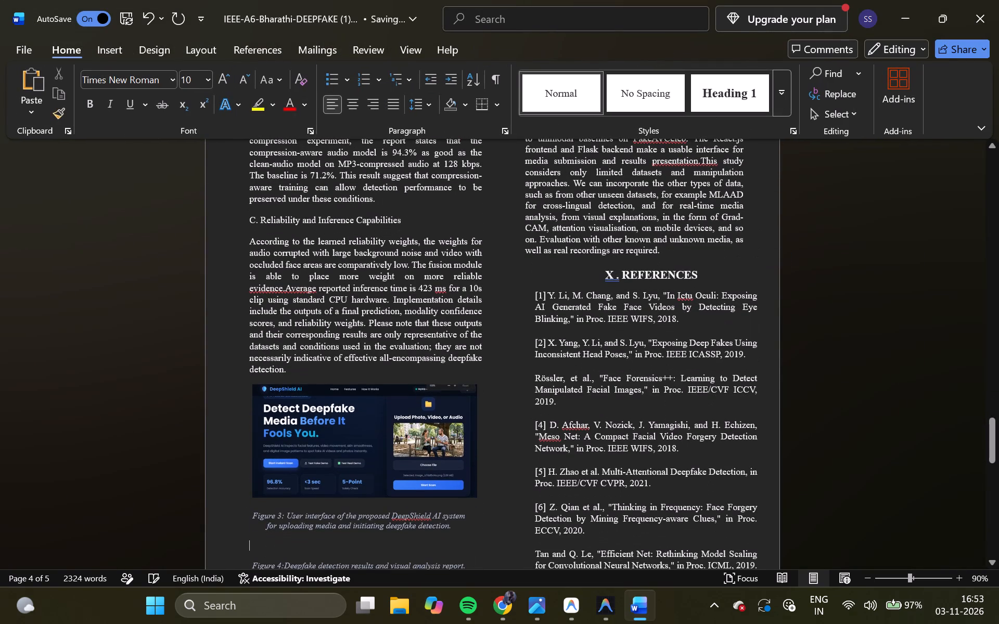
{"action": "left_click", "coordinate": [111, 53]}
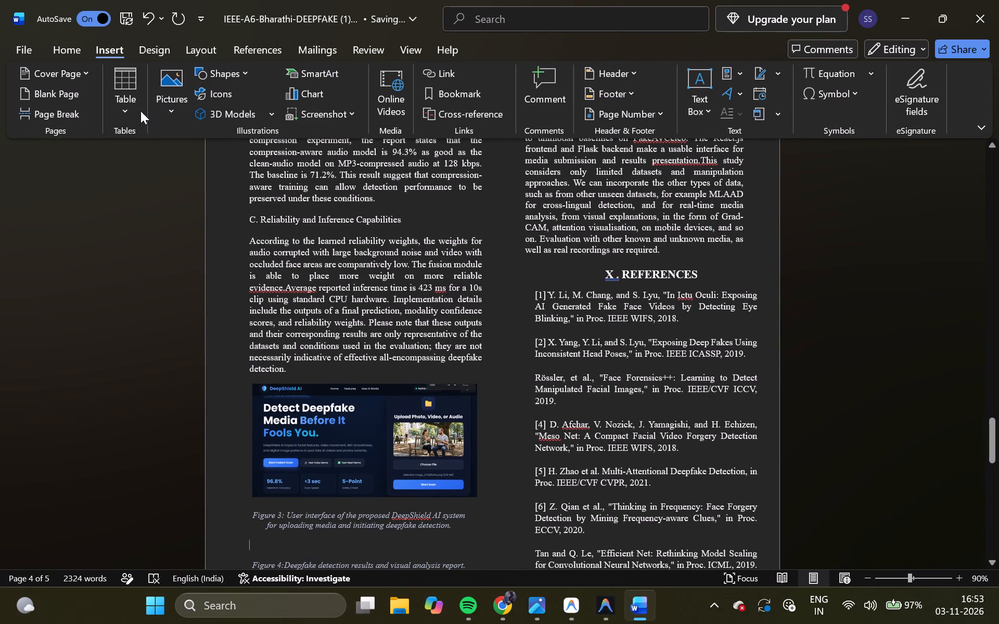
{"action": "left_click", "coordinate": [165, 107]}
{"action": "left_click", "coordinate": [196, 157]}
{"action": "left_click", "coordinate": [266, 198]}
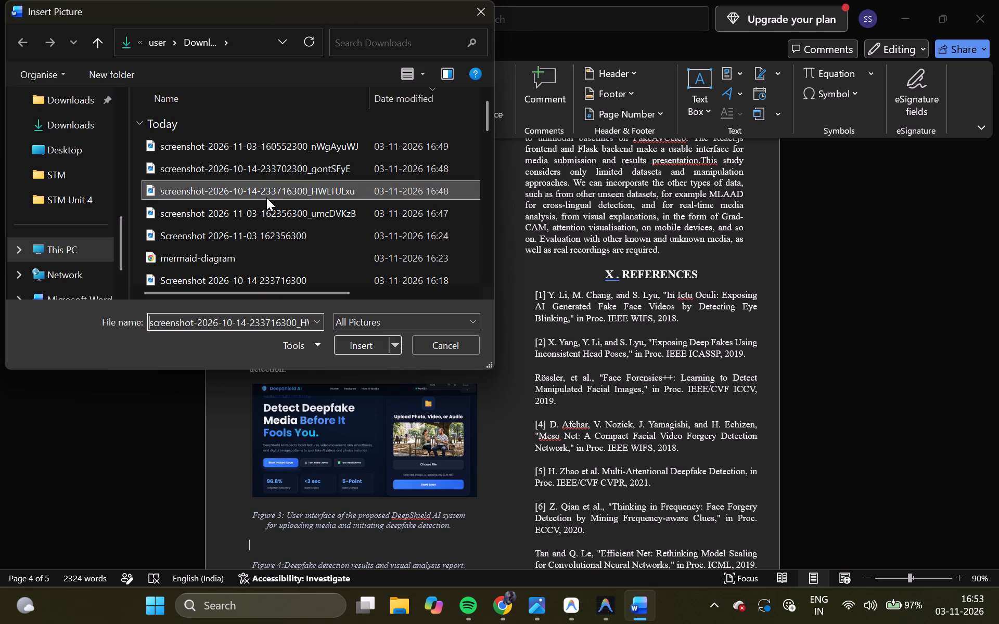
{"action": "left_click", "coordinate": [360, 341]}
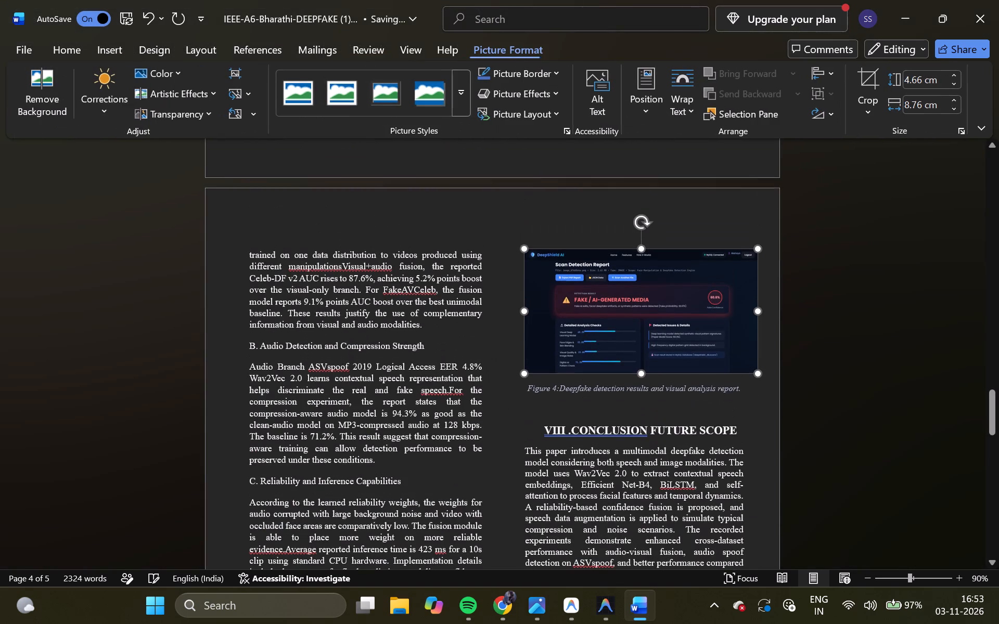
Resize the inserted detection report picture to about 4.28 cm high and 8.04 cm wide.
{"action": "left_click_drag", "start_coordinate": [758, 376], "coordinate": [719, 363]}
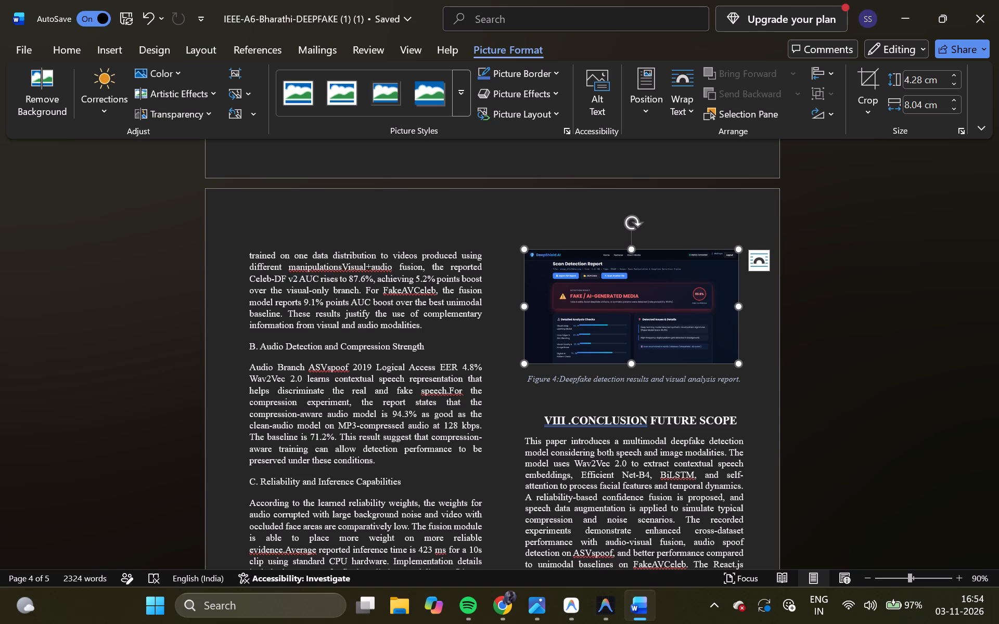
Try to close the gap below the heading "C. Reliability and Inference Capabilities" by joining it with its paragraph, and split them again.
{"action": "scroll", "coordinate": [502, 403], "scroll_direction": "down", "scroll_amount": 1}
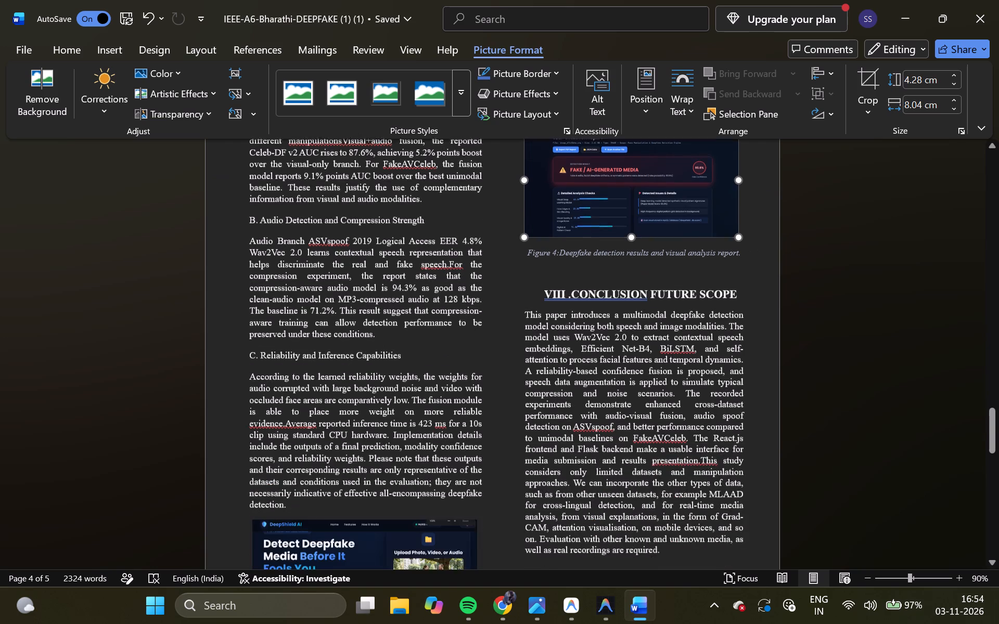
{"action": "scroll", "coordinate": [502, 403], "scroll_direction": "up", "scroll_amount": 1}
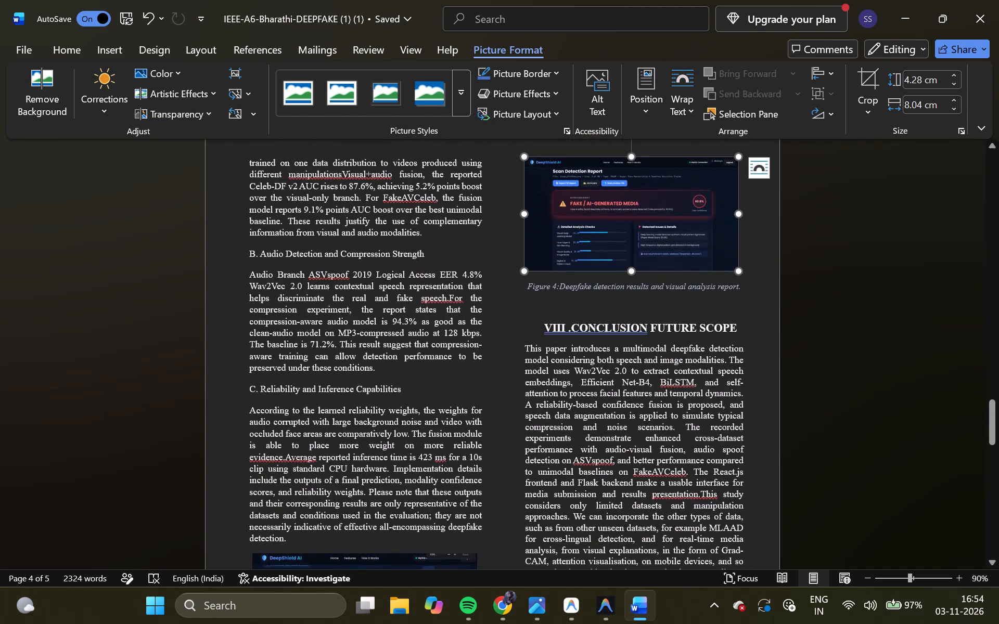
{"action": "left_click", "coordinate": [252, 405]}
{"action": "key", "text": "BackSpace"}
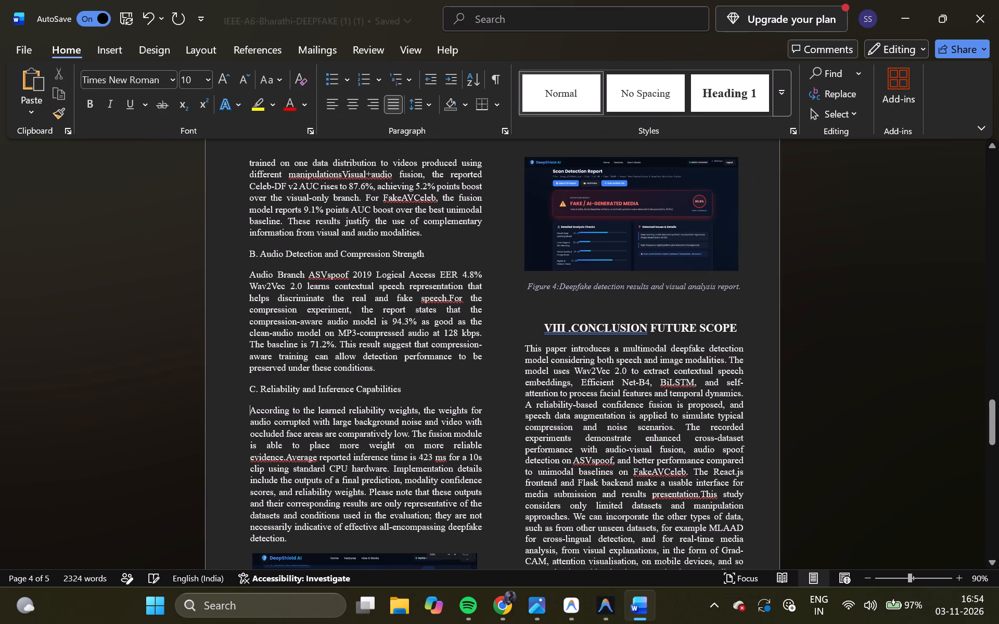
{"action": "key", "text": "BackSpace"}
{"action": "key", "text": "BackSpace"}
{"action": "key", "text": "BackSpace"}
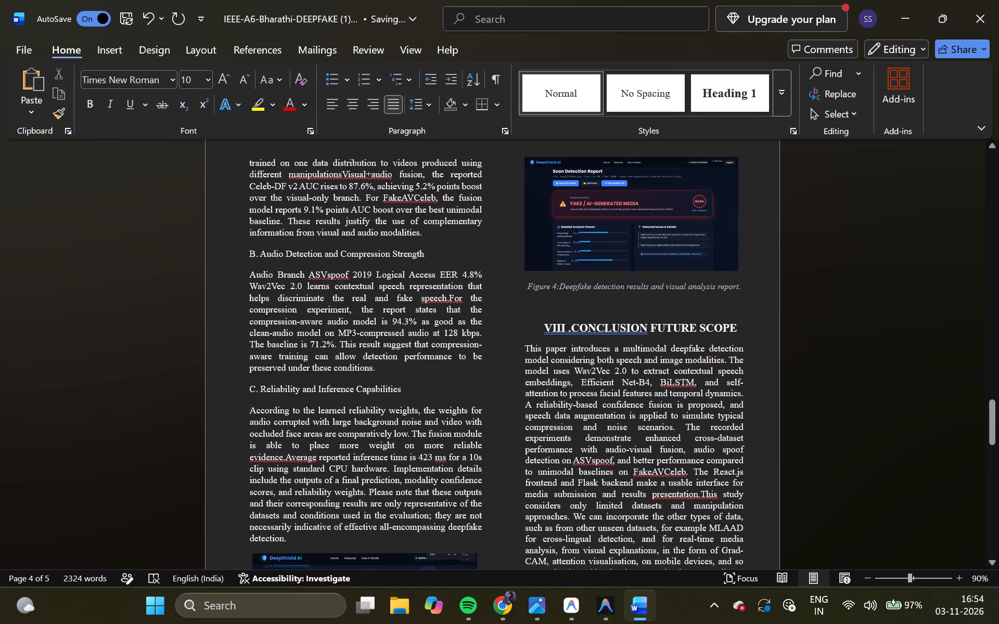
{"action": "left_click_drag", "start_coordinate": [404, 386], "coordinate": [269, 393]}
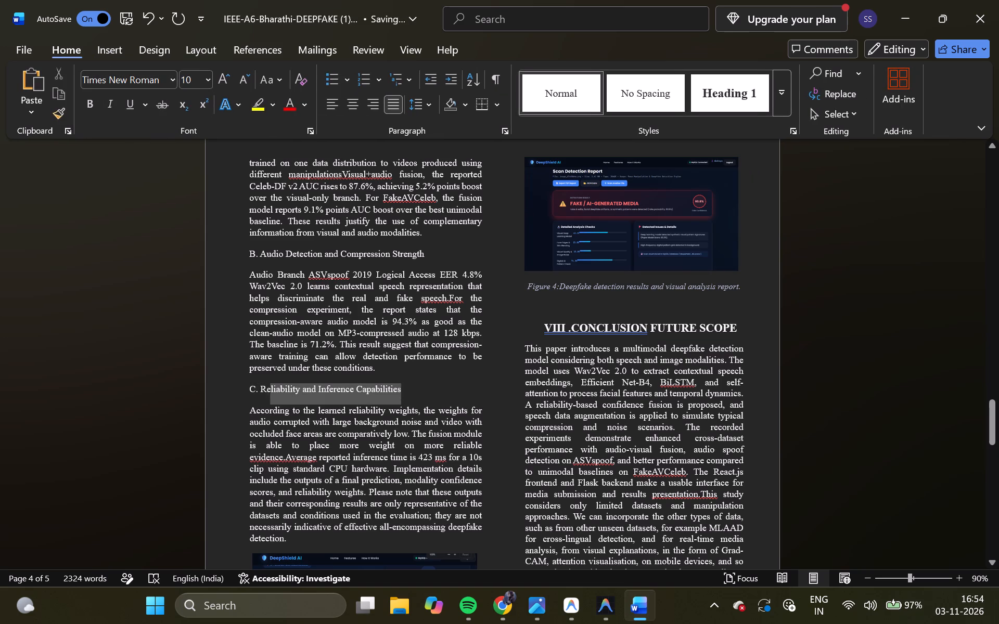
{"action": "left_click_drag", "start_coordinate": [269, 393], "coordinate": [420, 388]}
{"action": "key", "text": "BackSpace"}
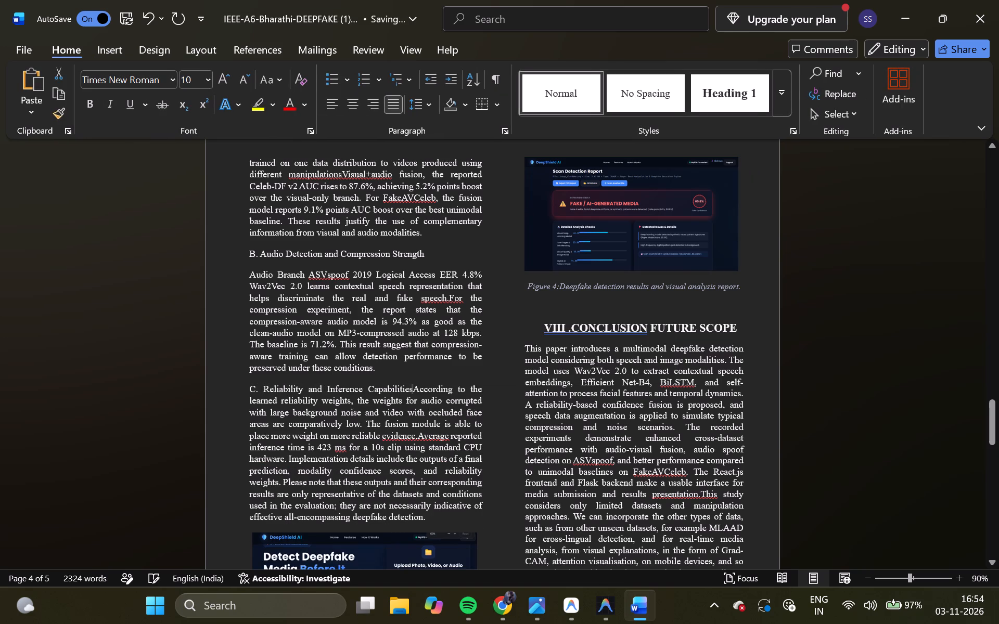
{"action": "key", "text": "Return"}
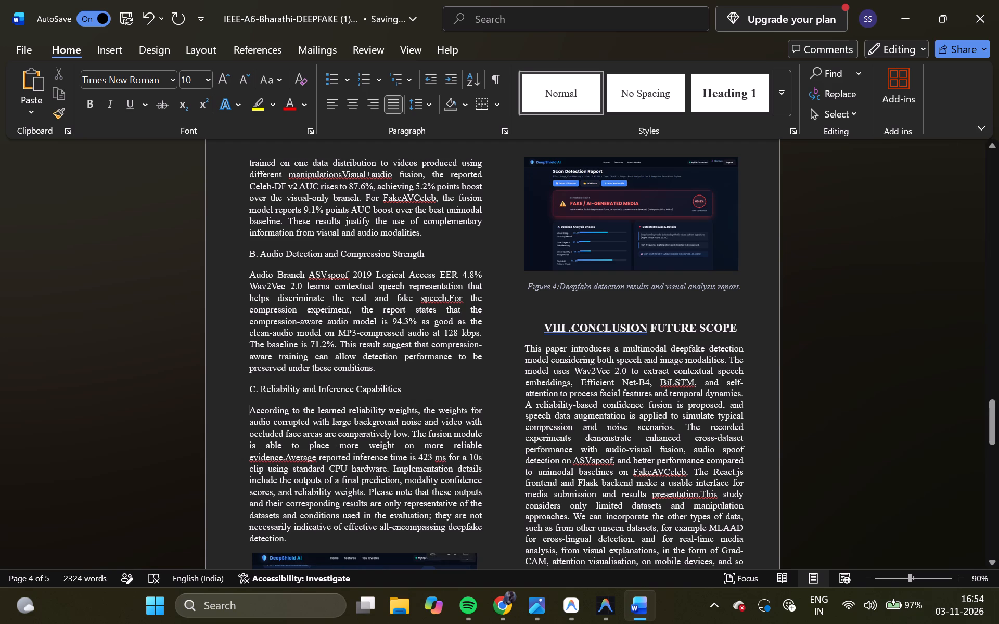
Select the whole heading line "C. Reliability and Inference Capabilities".
{"action": "left_click_drag", "start_coordinate": [410, 391], "coordinate": [227, 389]}
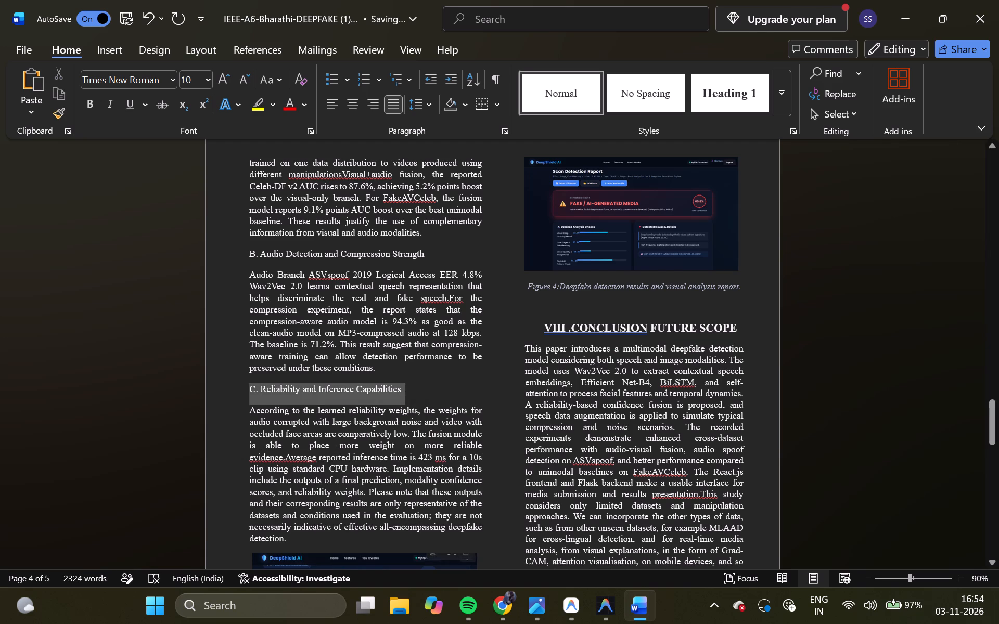
{"action": "left_click_drag", "start_coordinate": [227, 389], "coordinate": [210, 398]}
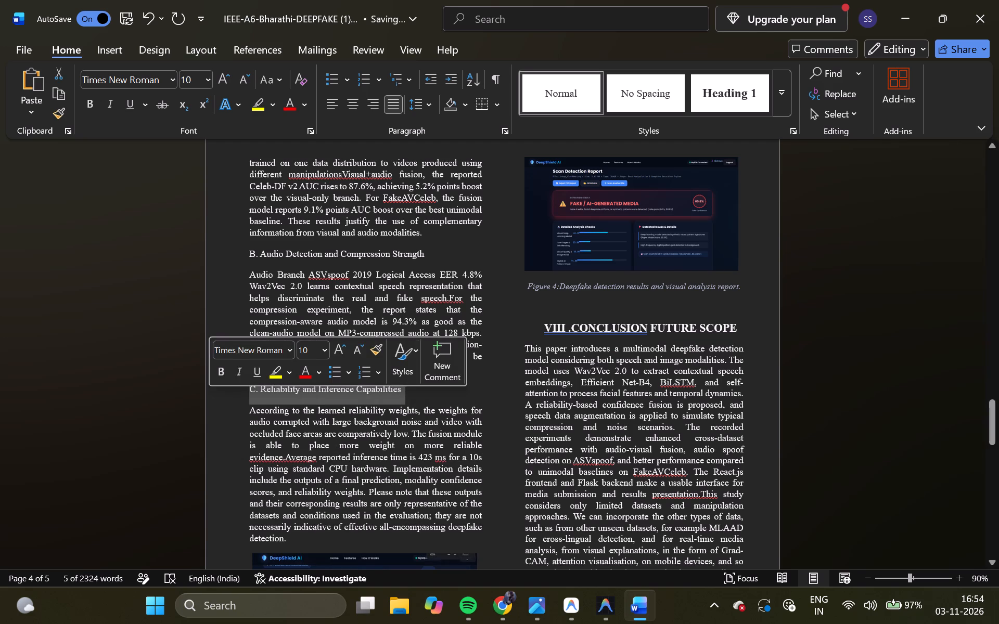
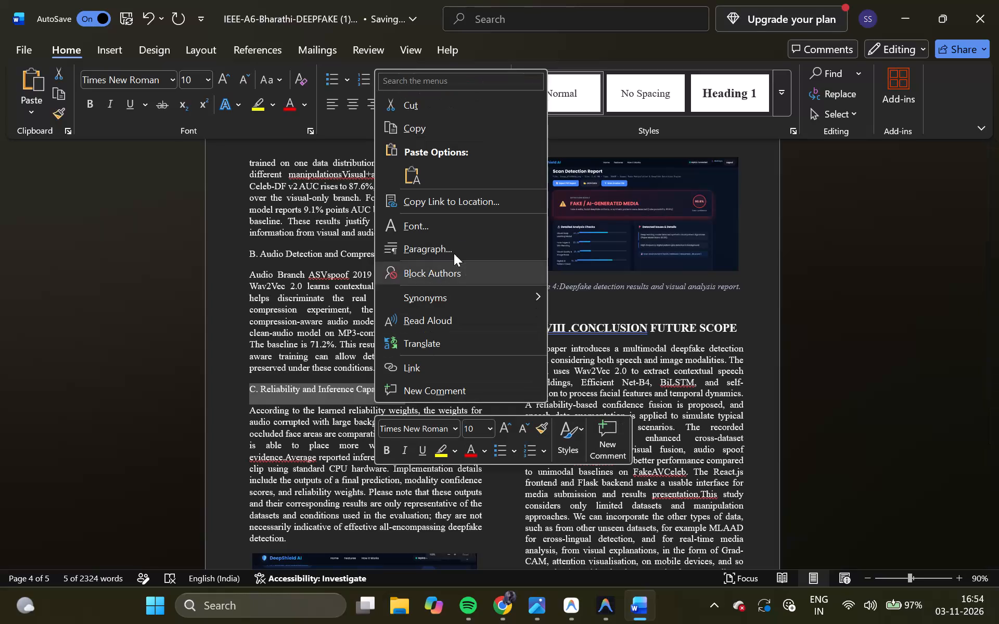
Set the paragraph spacing after the heading "C. Reliability and Inference Capabilities" to 0 pt.
{"action": "left_click", "coordinate": [452, 242]}
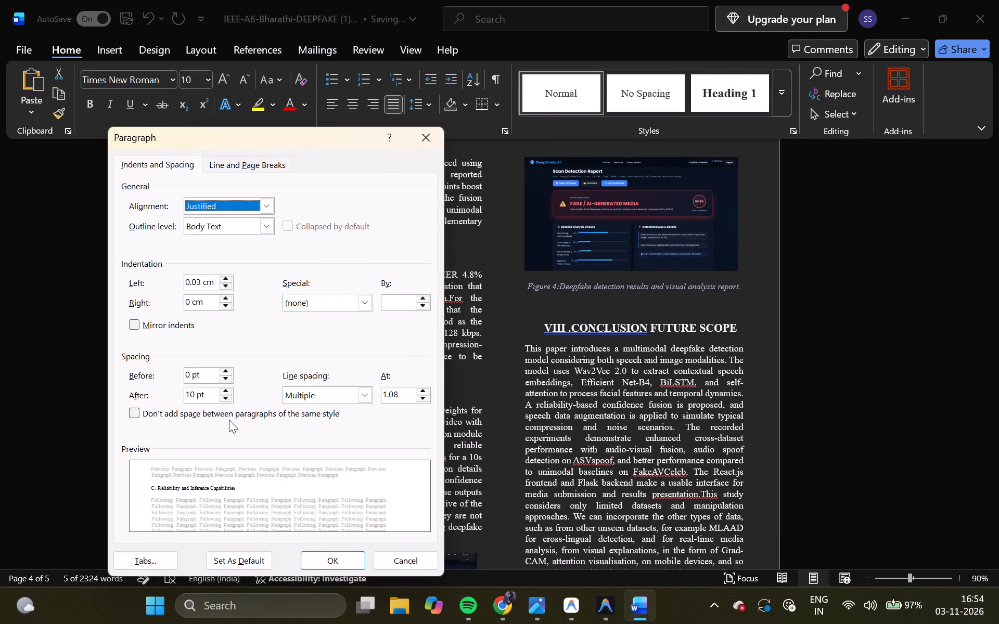
{"action": "left_click", "coordinate": [224, 394]}
{"action": "left_click", "coordinate": [224, 394]}
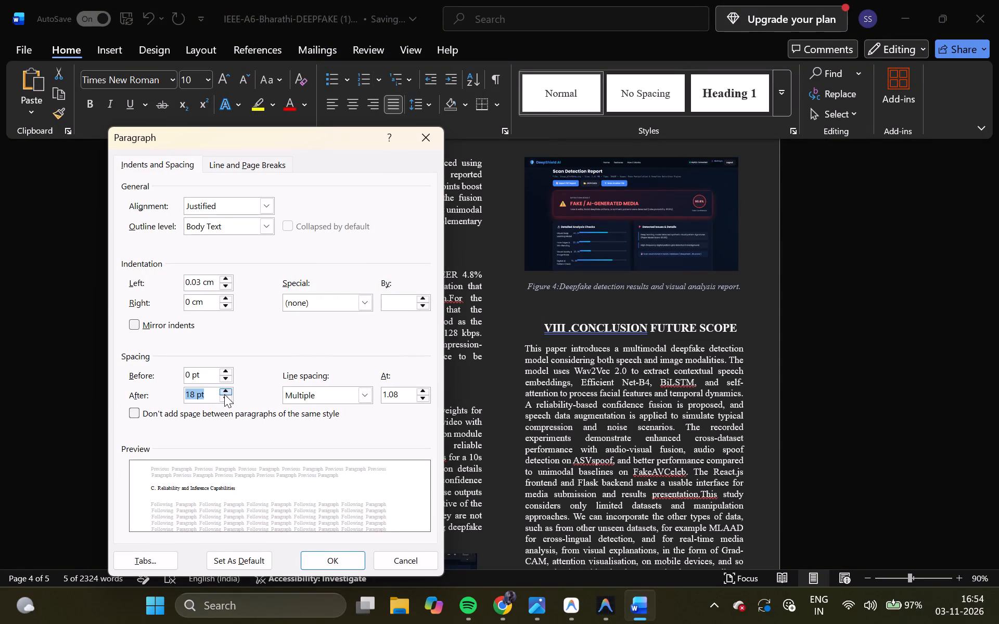
{"action": "triple_click", "coordinate": [227, 397]}
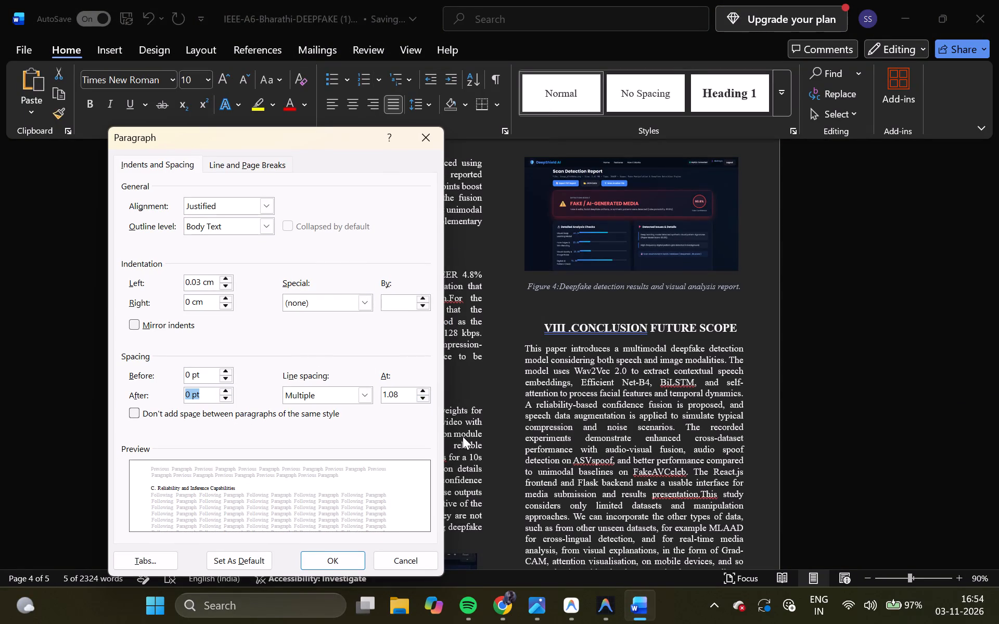
{"action": "left_click", "coordinate": [472, 410]}
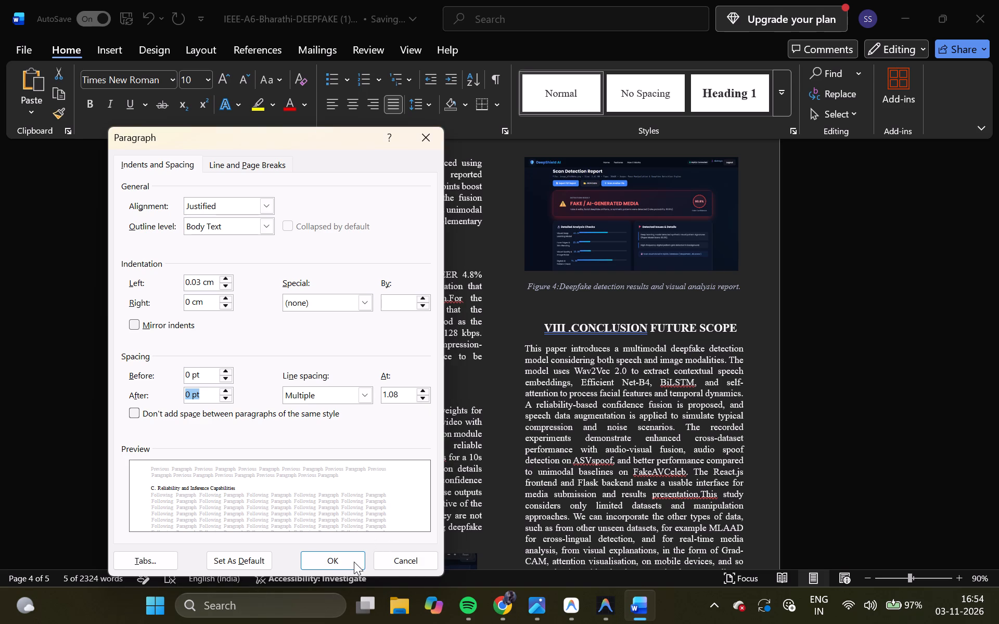
{"action": "left_click", "coordinate": [354, 562]}
Remove the paragraph spacing after the heading "B. Audio Detection and Compression Strength".
{"action": "scroll", "coordinate": [414, 424], "scroll_direction": "up", "scroll_amount": 1}
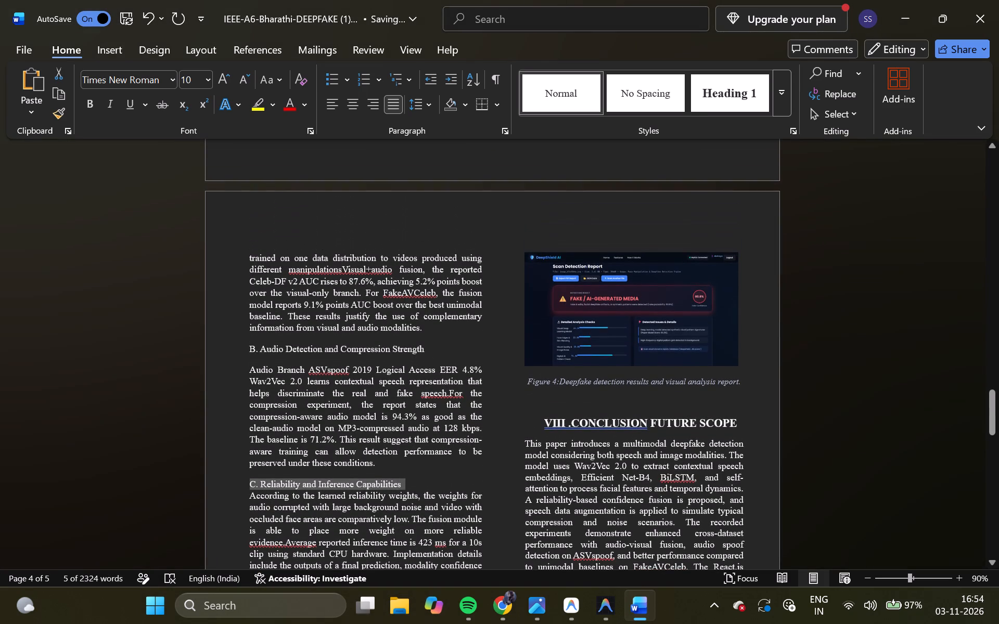
{"action": "left_click_drag", "start_coordinate": [425, 348], "coordinate": [233, 353]}
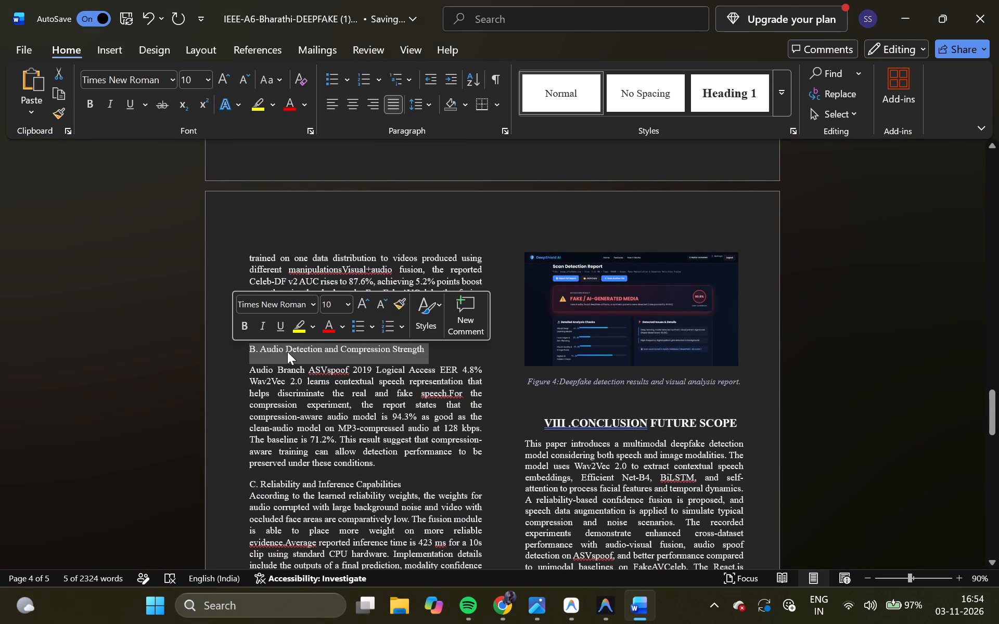
{"action": "right_click", "coordinate": [287, 352]}
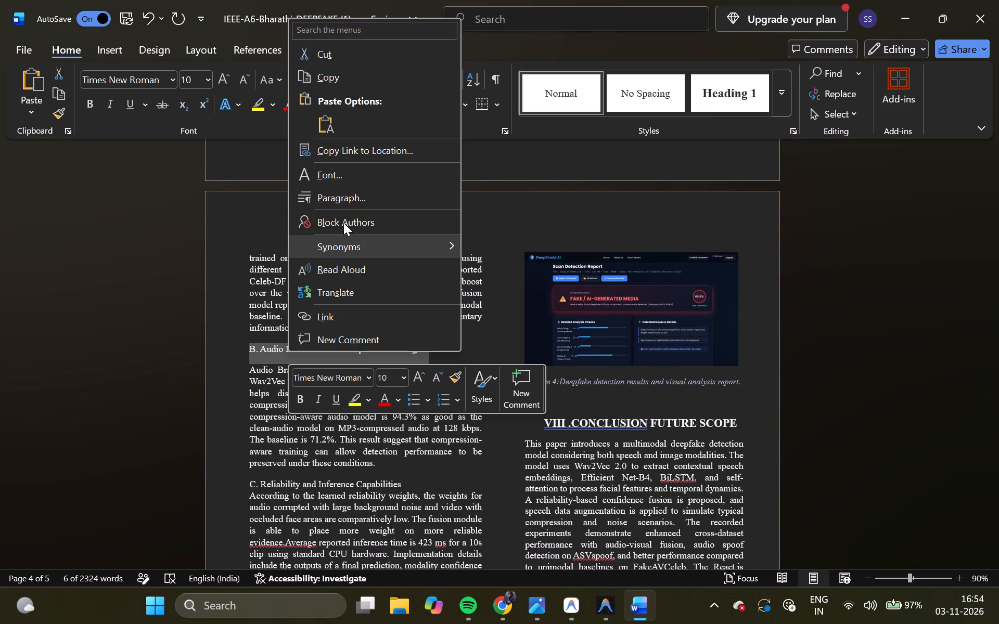
{"action": "left_click", "coordinate": [373, 207]}
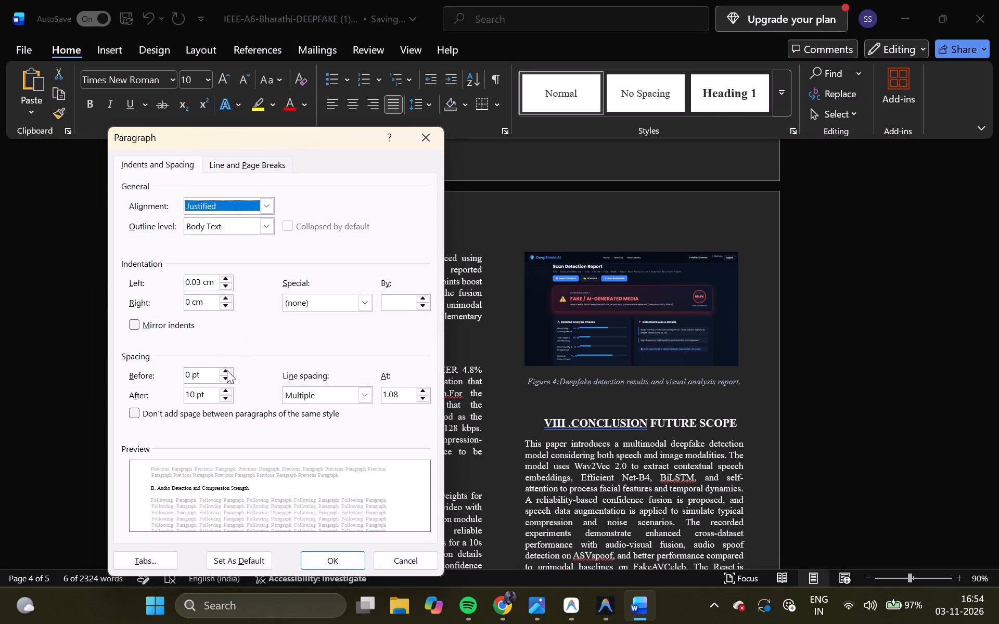
{"action": "triple_click", "coordinate": [225, 397]}
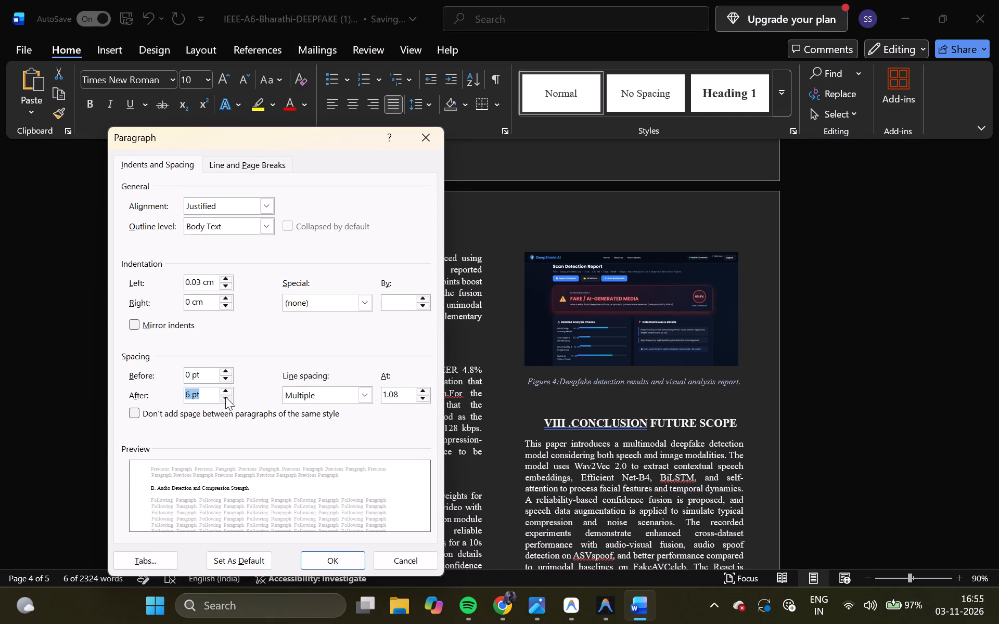
{"action": "left_click", "coordinate": [227, 386]}
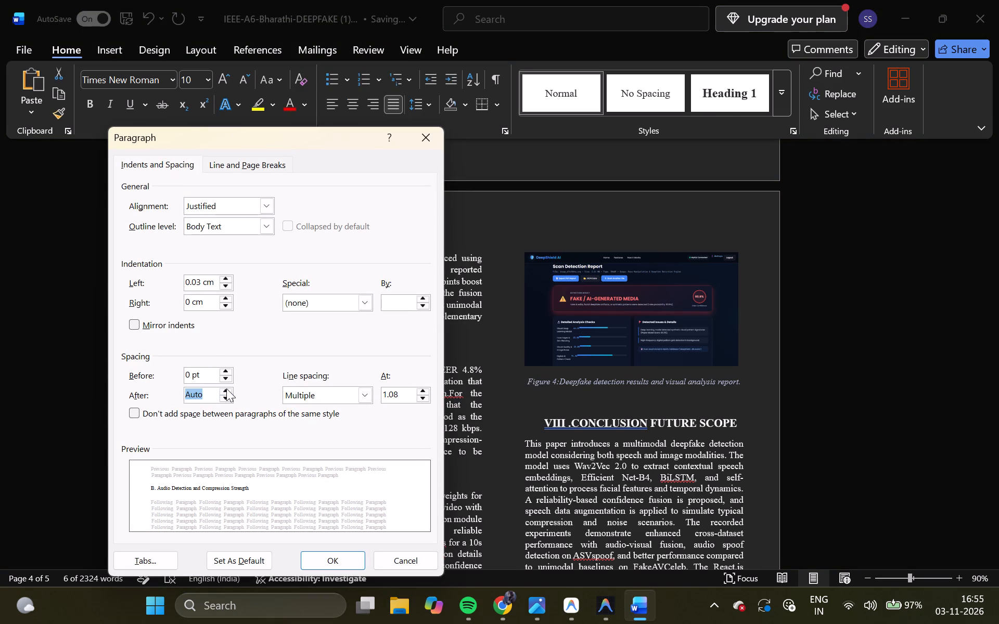
{"action": "left_click", "coordinate": [226, 388]}
{"action": "left_click", "coordinate": [319, 556]}
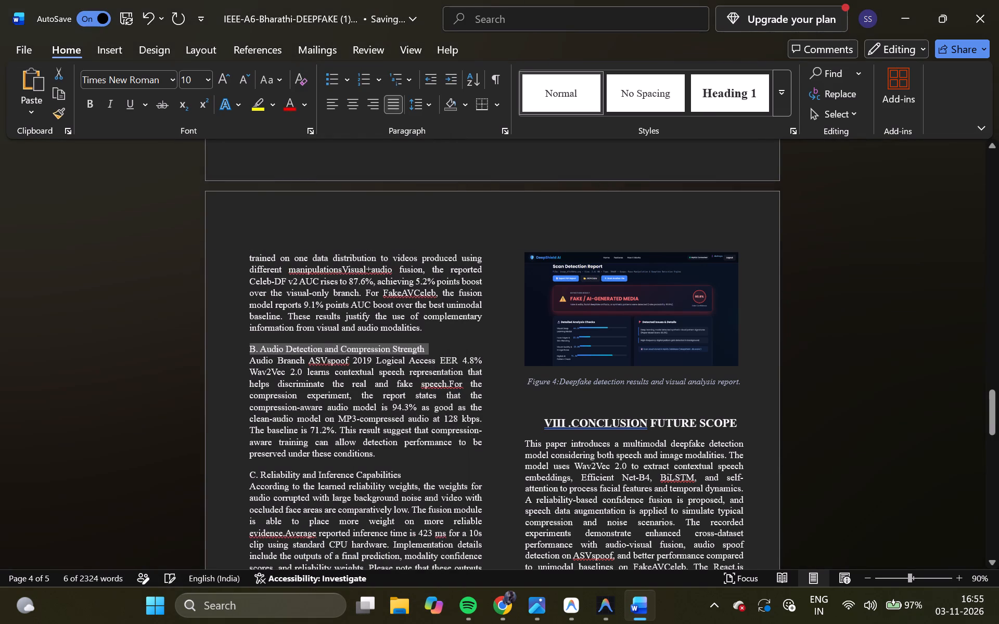
Set the paragraph spacing after the heading "A. Visual and Multimodal Output" to 0 pt.
{"action": "scroll", "coordinate": [348, 418], "scroll_direction": "up", "scroll_amount": 1}
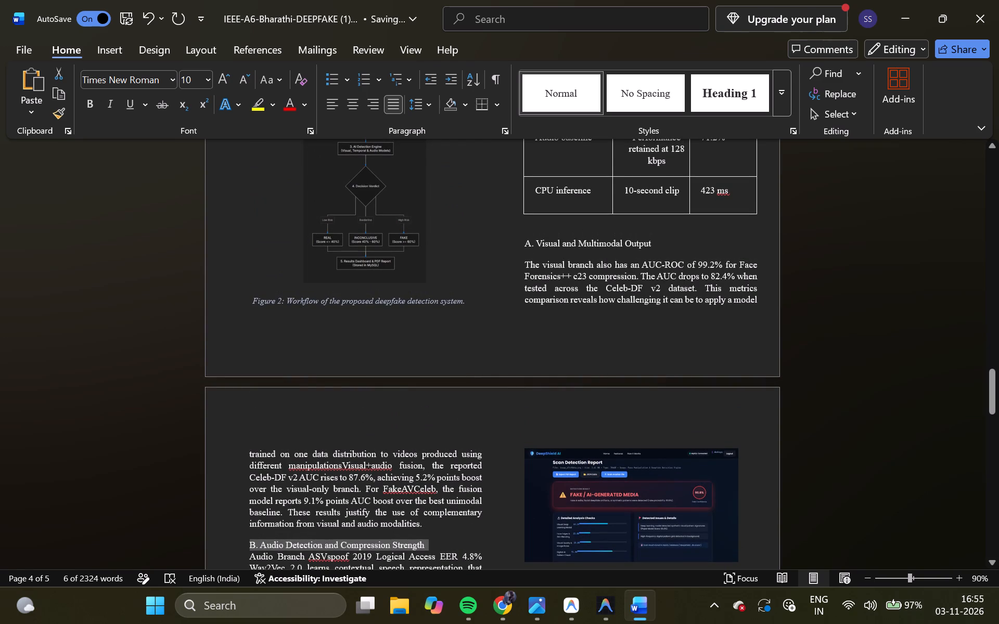
{"action": "left_click_drag", "start_coordinate": [659, 246], "coordinate": [524, 253]}
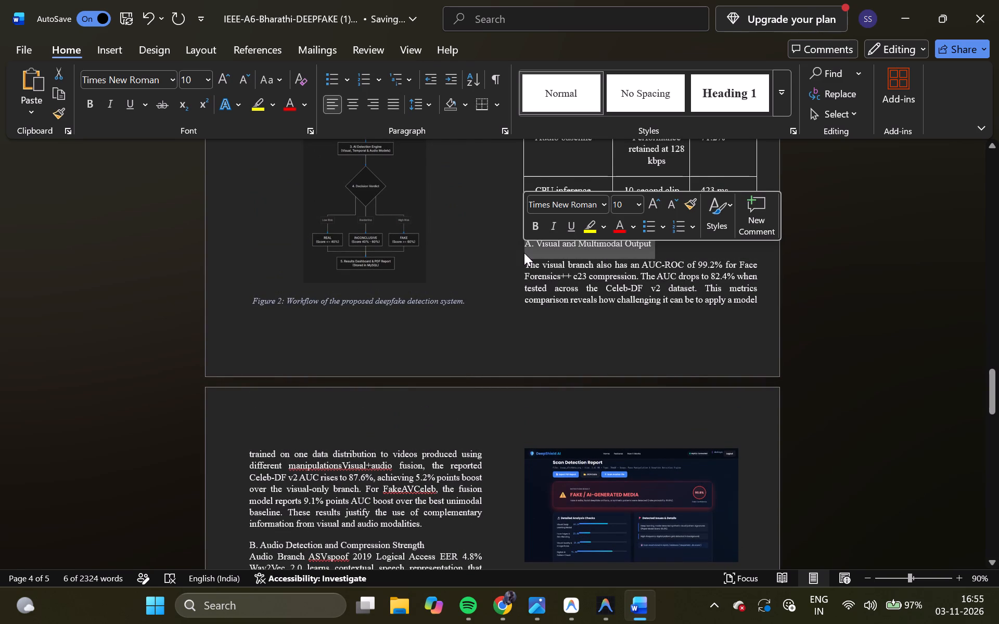
{"action": "left_click", "coordinate": [580, 256]}
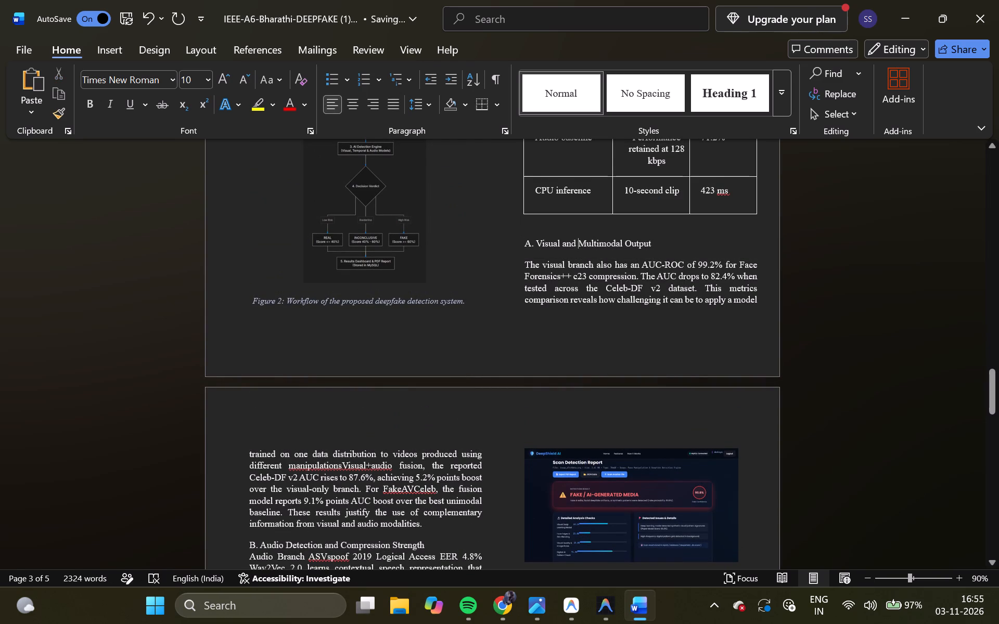
{"action": "left_click_drag", "start_coordinate": [649, 246], "coordinate": [524, 246]}
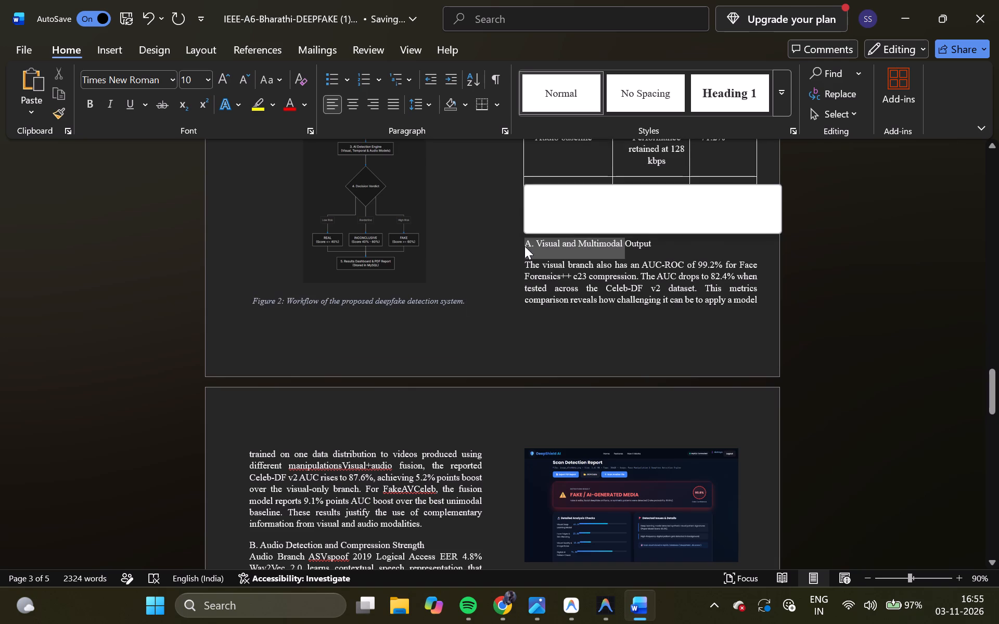
{"action": "left_click", "coordinate": [676, 253]}
{"action": "left_click_drag", "start_coordinate": [667, 250], "coordinate": [520, 252]}
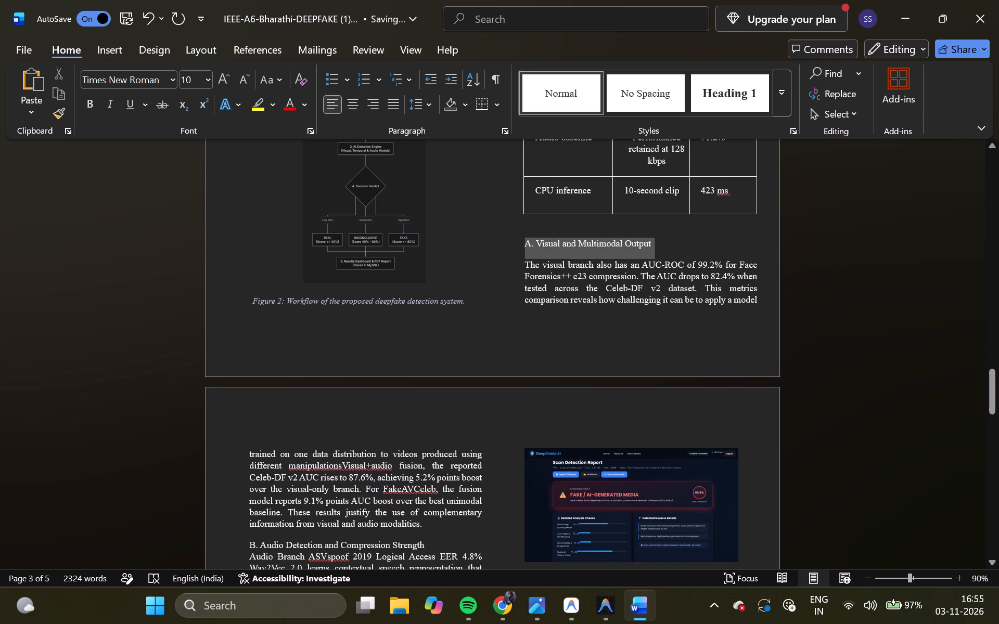
{"action": "left_click_drag", "start_coordinate": [520, 252], "coordinate": [519, 252]}
{"action": "right_click", "coordinate": [538, 252]}
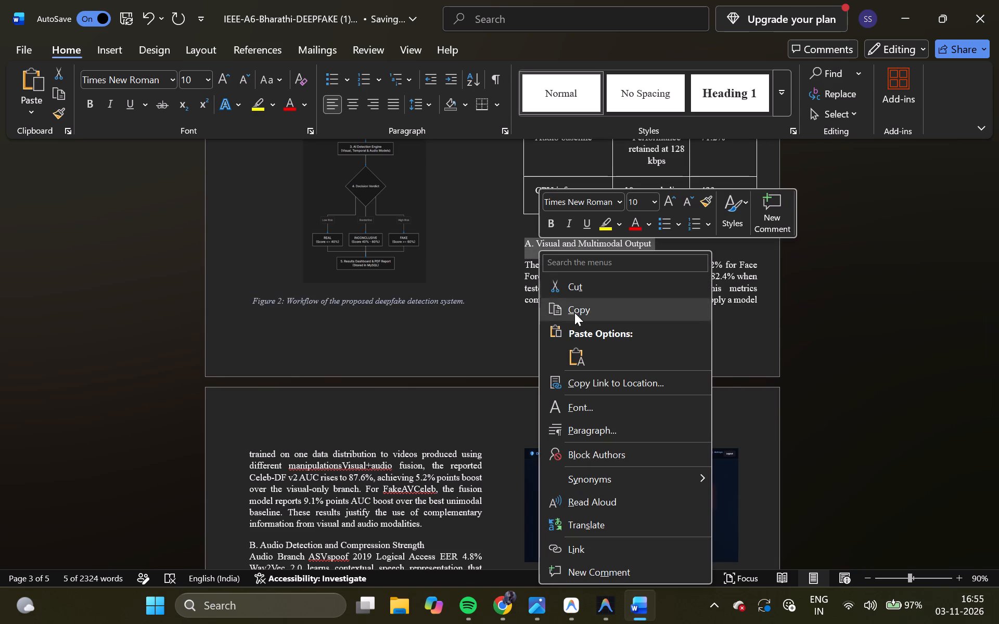
{"action": "left_click", "coordinate": [597, 430]}
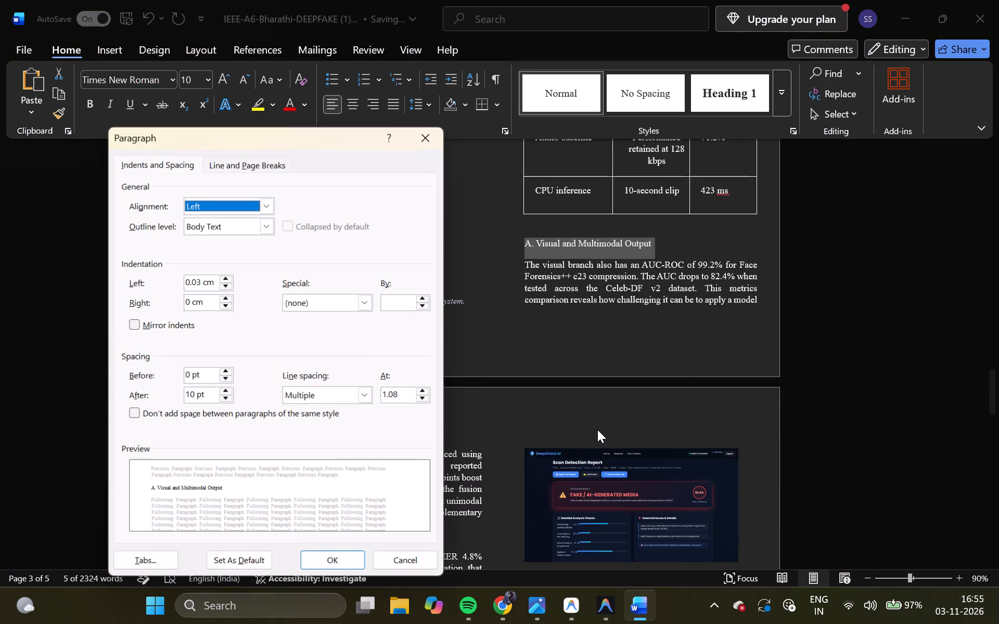
{"action": "left_click", "coordinate": [224, 399]}
{"action": "left_click", "coordinate": [224, 399]}
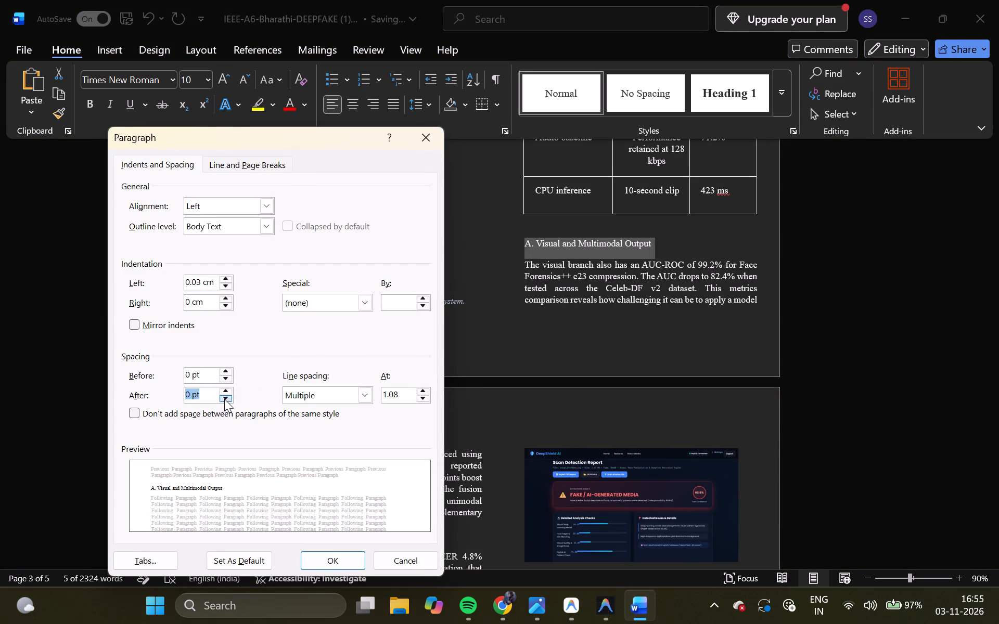
{"action": "left_click", "coordinate": [320, 560]}
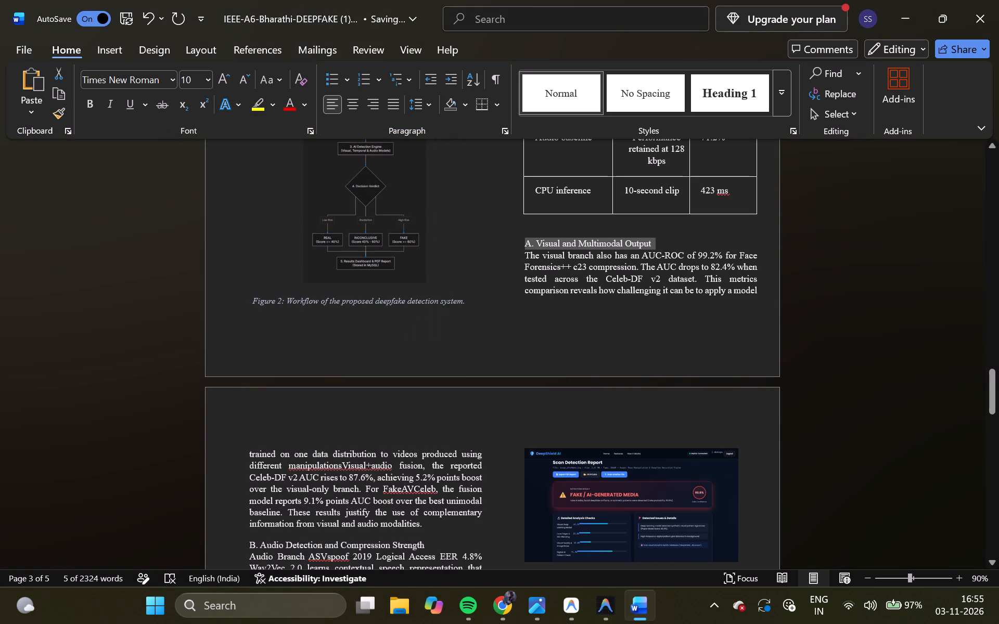
{"action": "left_click", "coordinate": [506, 461]}
{"action": "scroll", "coordinate": [506, 461], "scroll_direction": "down", "scroll_amount": 1}
{"action": "left_click", "coordinate": [504, 409]}
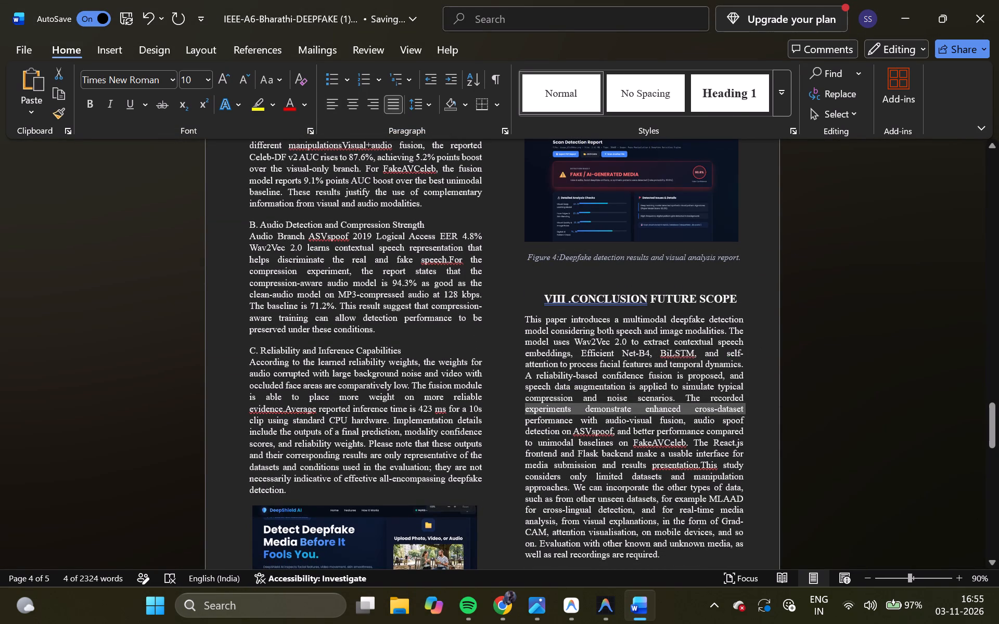
{"action": "scroll", "coordinate": [373, 322], "scroll_direction": "up", "scroll_amount": 1}
{"action": "scroll", "coordinate": [373, 322], "scroll_direction": "right", "scroll_amount": 1}
{"action": "scroll", "coordinate": [373, 322], "scroll_direction": "up", "scroll_amount": 1}
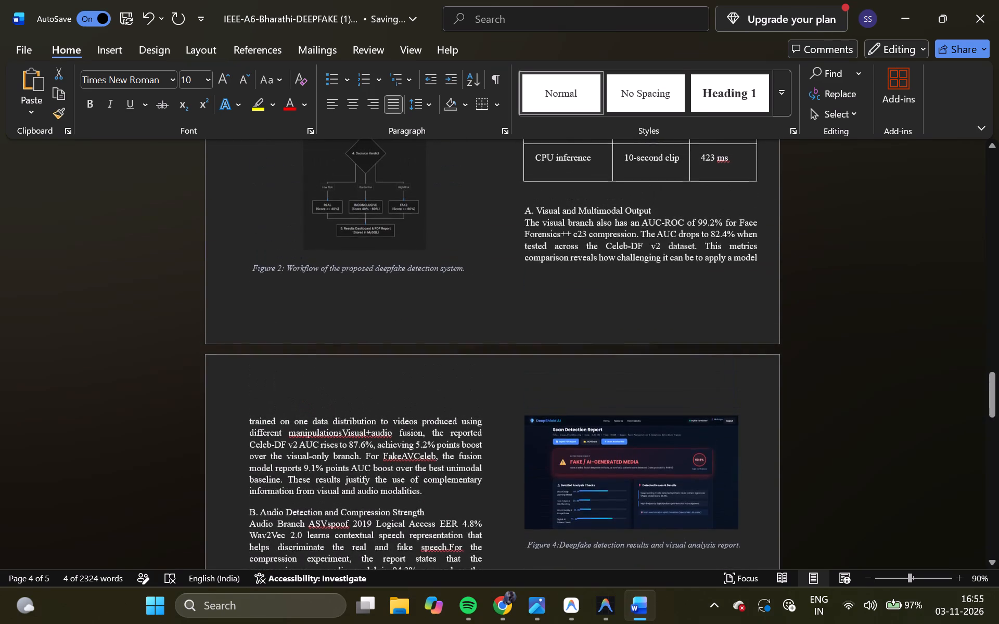
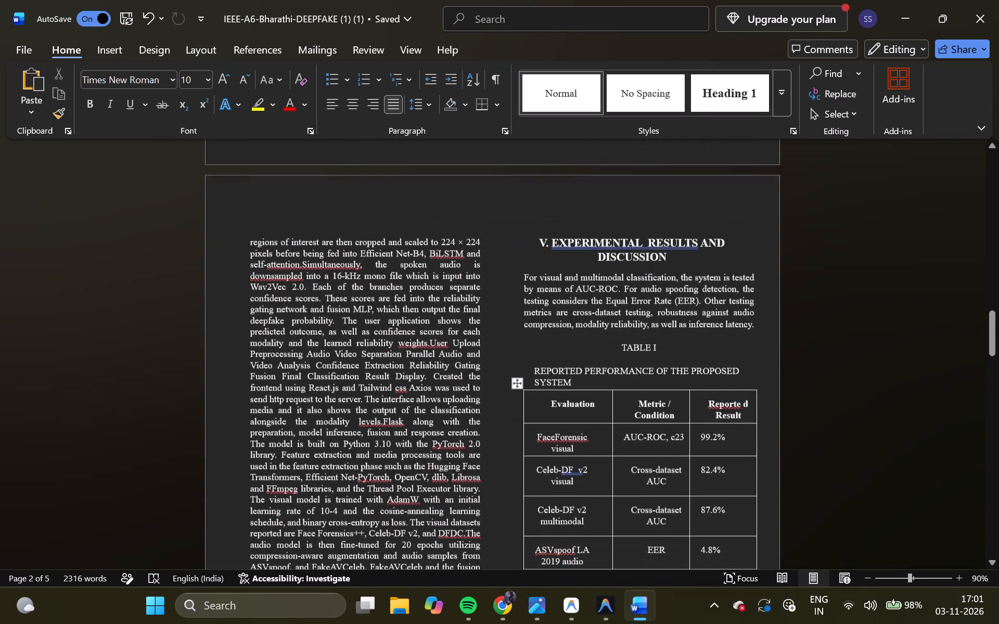
{"action": "scroll", "coordinate": [639, 344], "scroll_direction": "down", "scroll_amount": 1}
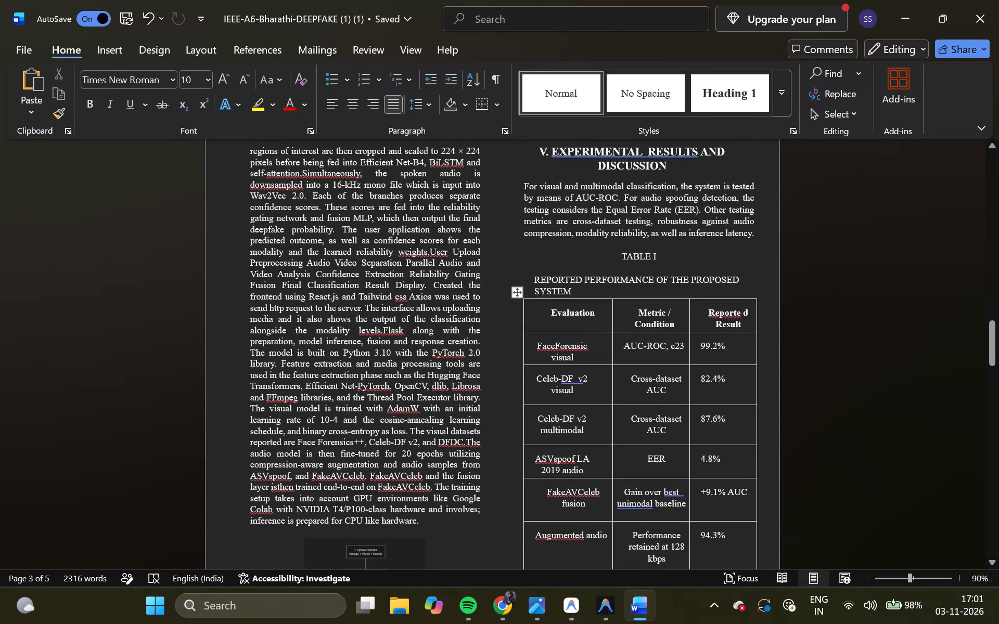
{"action": "left_click", "coordinate": [743, 312]}
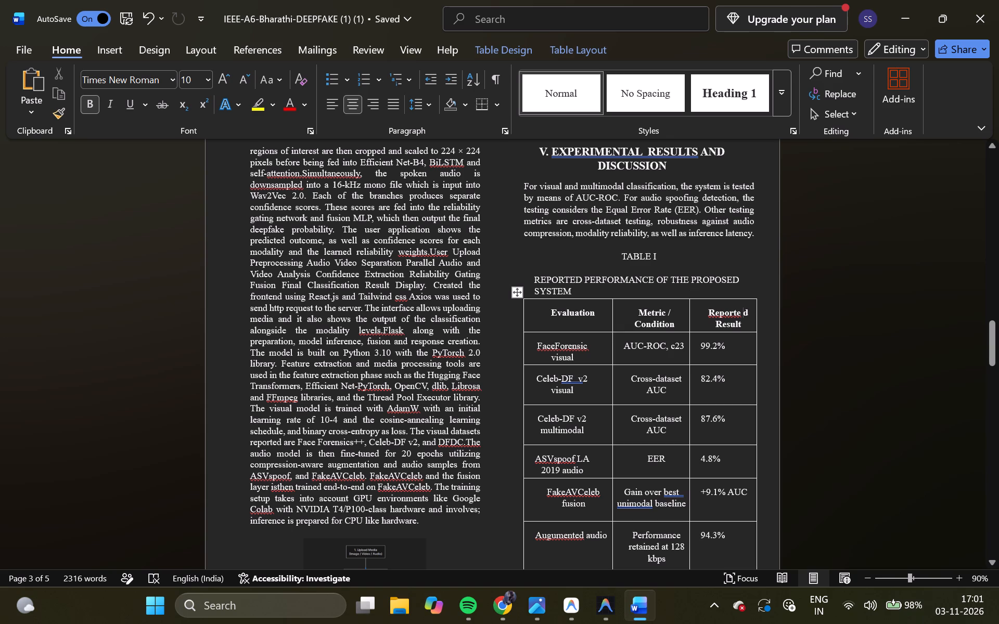
{"action": "key", "text": "BackSpace"}
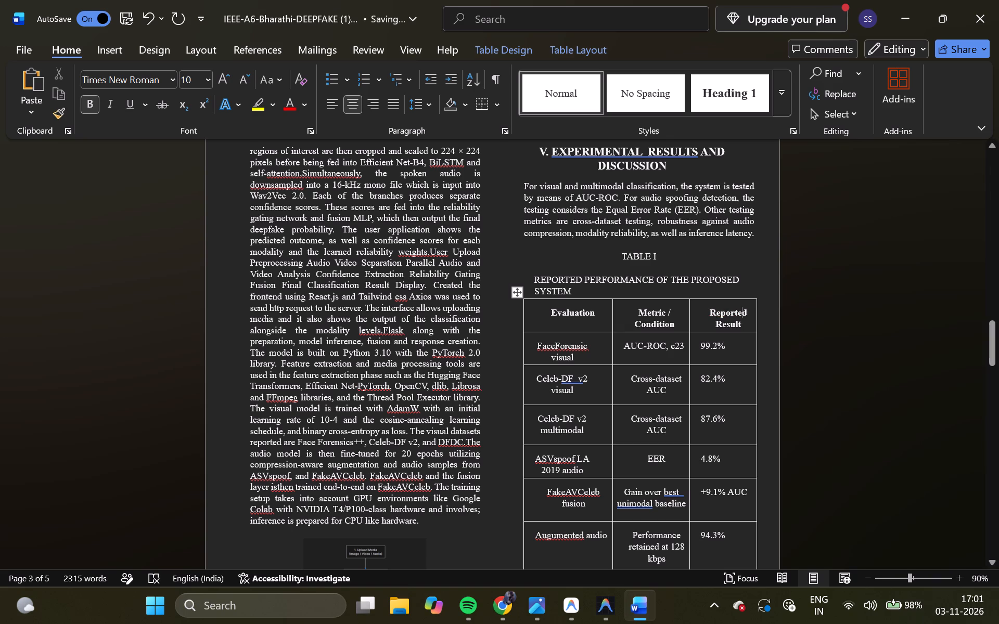
Add a++ after FaceForensic in the first Evaluation entry of Table I.
{"action": "left_click", "coordinate": [596, 349]}
{"action": "key", "text": "a"}
{"action": "type", "text": "++"}
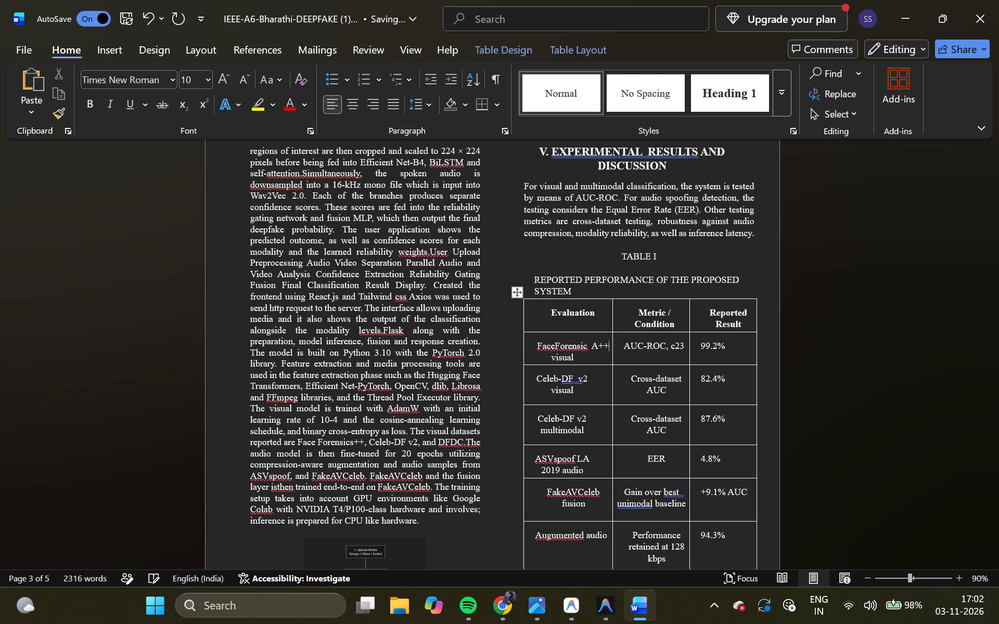
{"action": "key", "text": "BackSpace"}
{"action": "key", "text": "BackSpace"}
{"action": "key", "text": "BackSpace"}
{"action": "key", "text": "a"}
{"action": "type", "text": "++"}
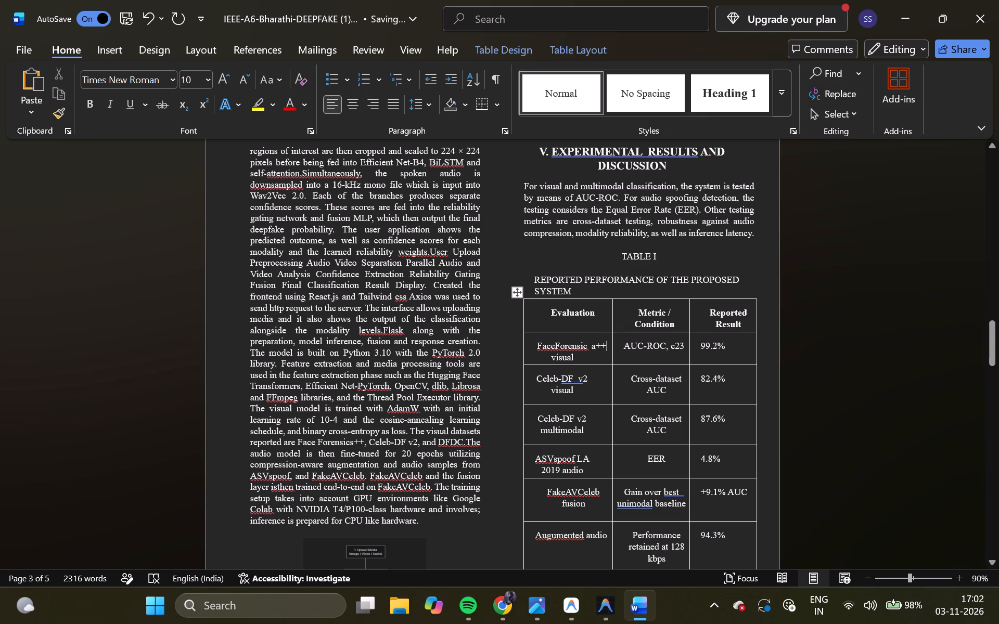
Recheck ChatGPT's language corrections, then search the Word paper for recordings and inspect the matches.
{"action": "scroll", "coordinate": [674, 432], "scroll_direction": "down", "scroll_amount": 1}
{"action": "scroll", "coordinate": [674, 432], "scroll_direction": "up", "scroll_amount": 1}
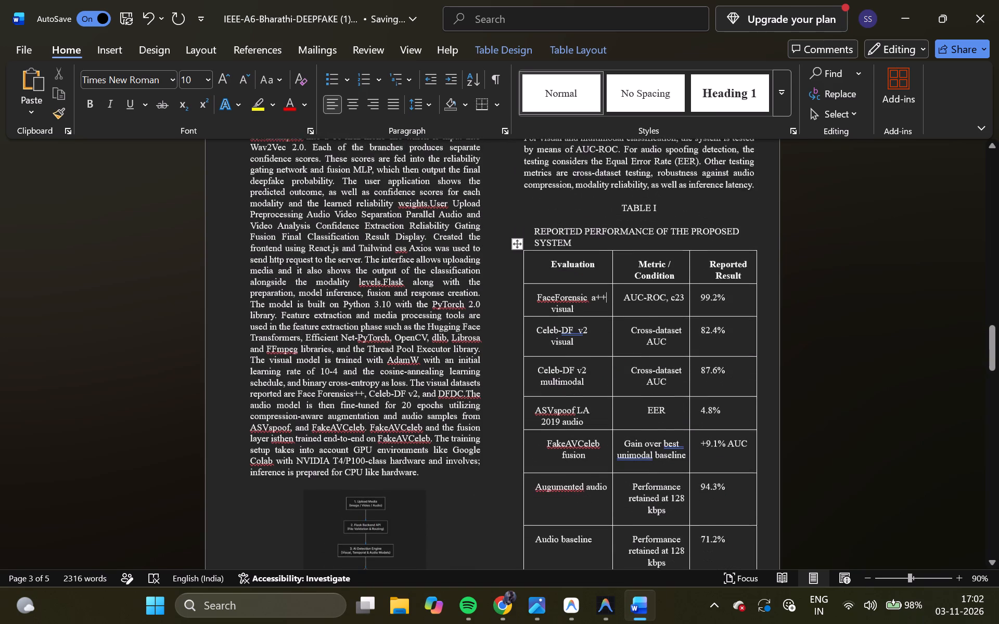
{"action": "left_click", "coordinate": [515, 614]}
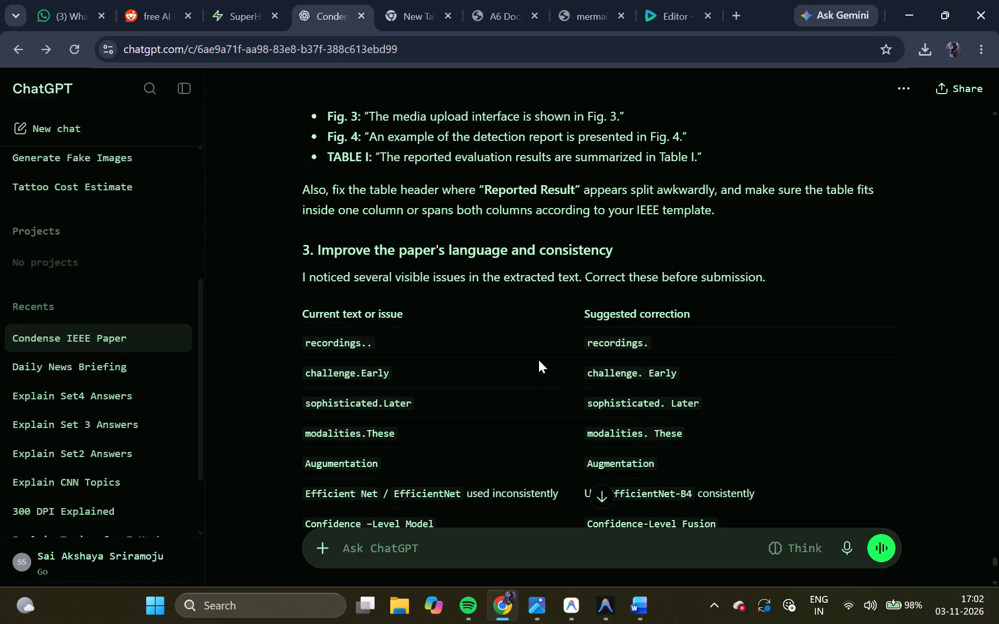
{"action": "scroll", "coordinate": [539, 360], "scroll_direction": "up", "scroll_amount": 1}
{"action": "left_click", "coordinate": [638, 623]}
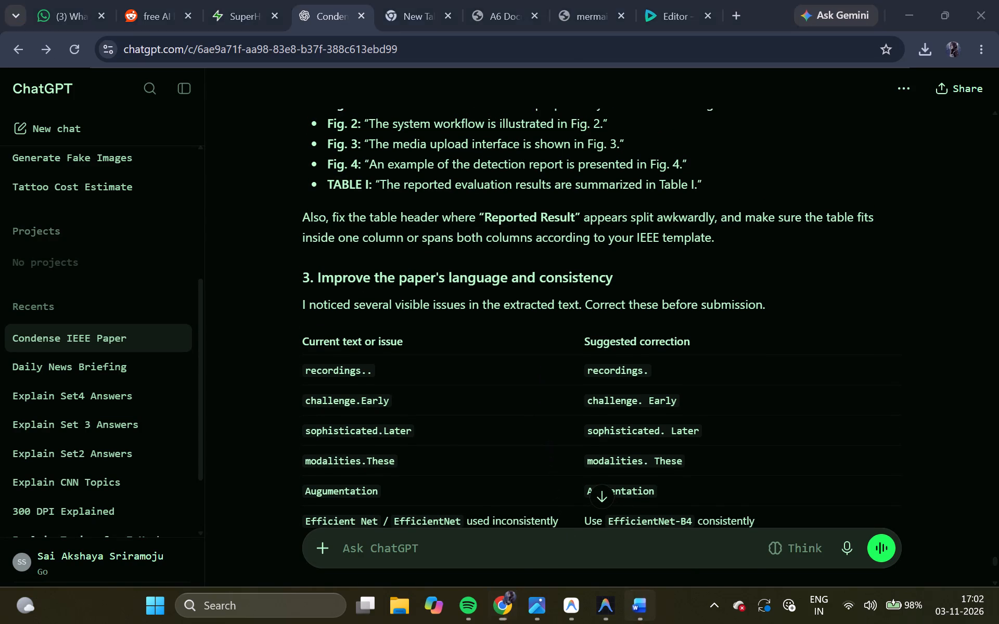
{"action": "left_click", "coordinate": [503, 395]}
{"action": "left_click", "coordinate": [438, 375]}
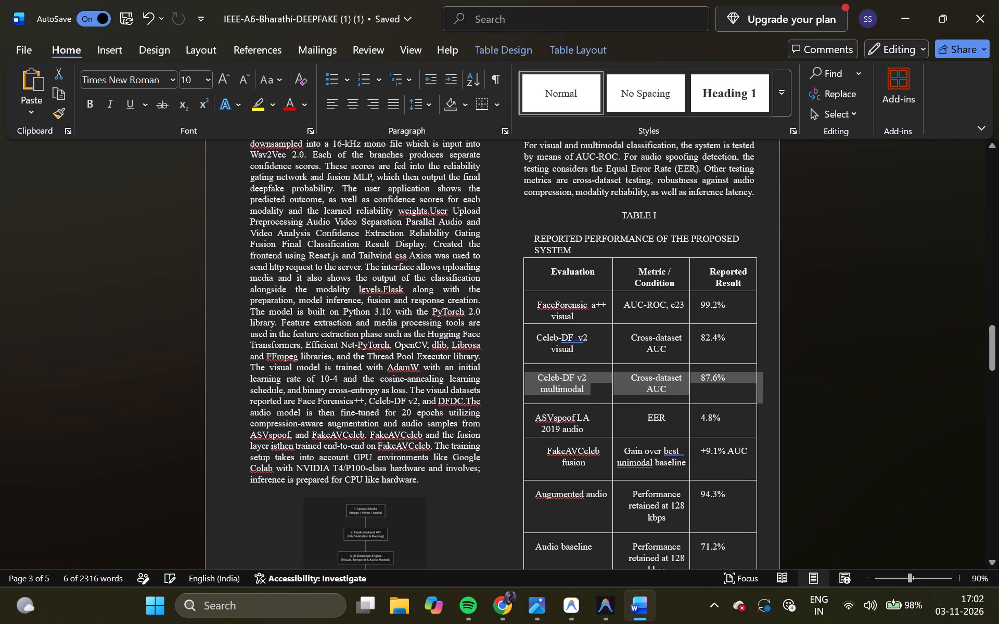
{"action": "key", "text": "ctrl+f"}
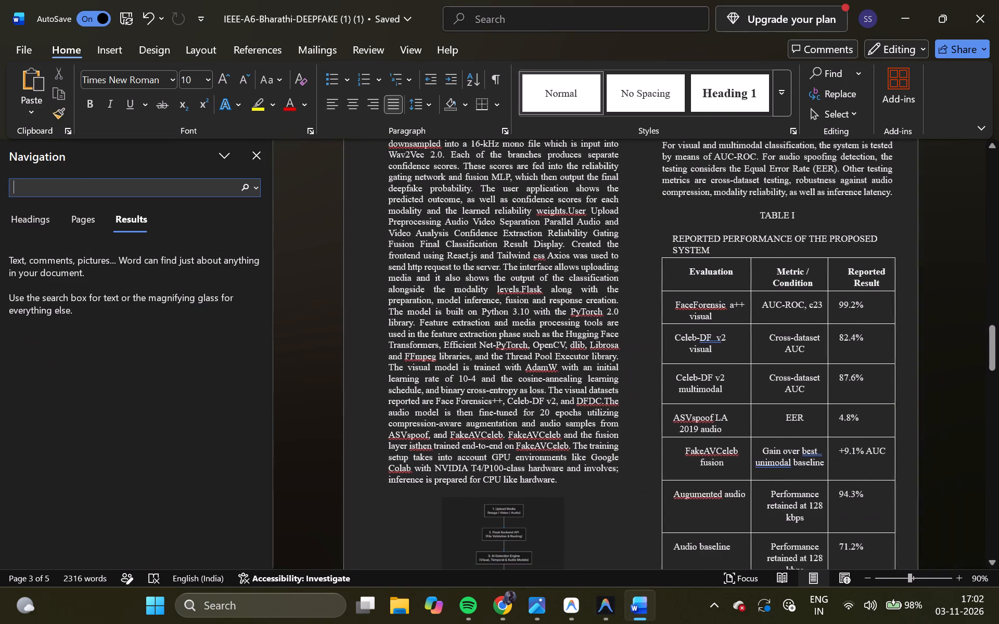
{"action": "left_click", "coordinate": [501, 623]}
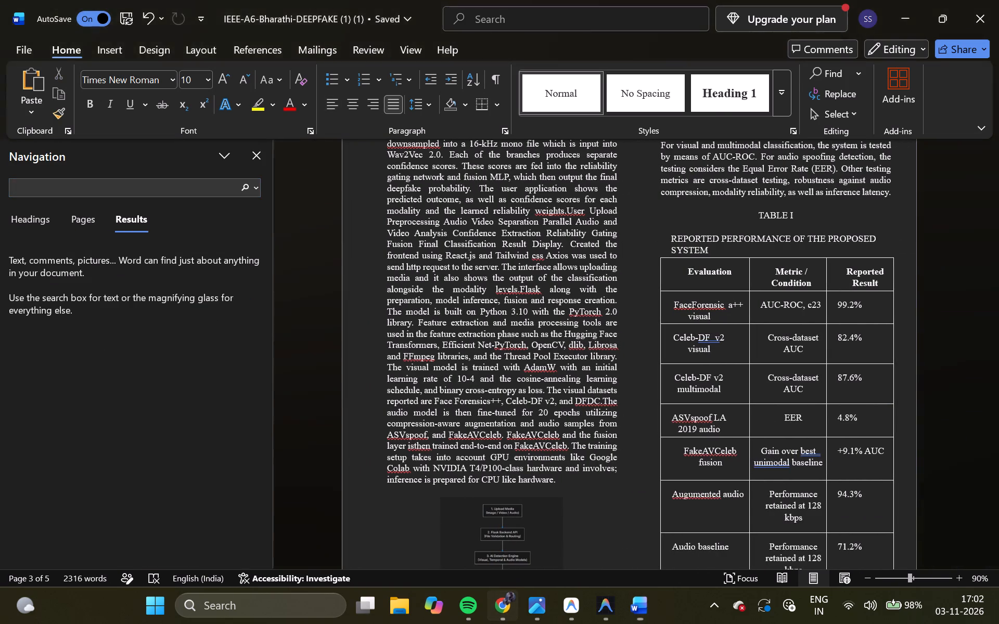
{"action": "left_click", "coordinate": [643, 609]}
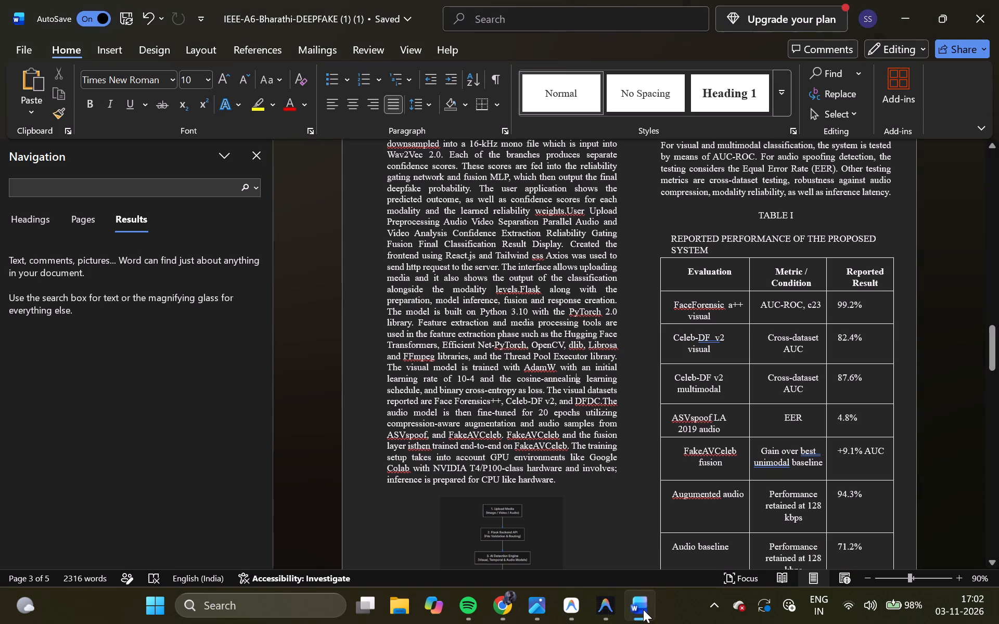
{"action": "left_click", "coordinate": [150, 180]}
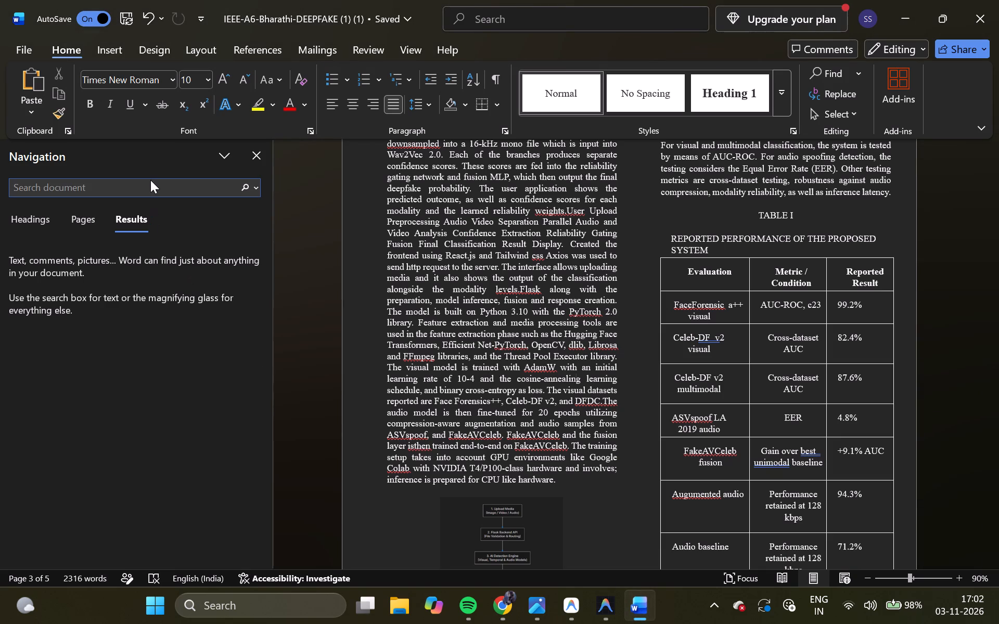
{"action": "left_click", "coordinate": [151, 189]}
{"action": "type", "text": "recordings"}
{"action": "key", "text": "Return"}
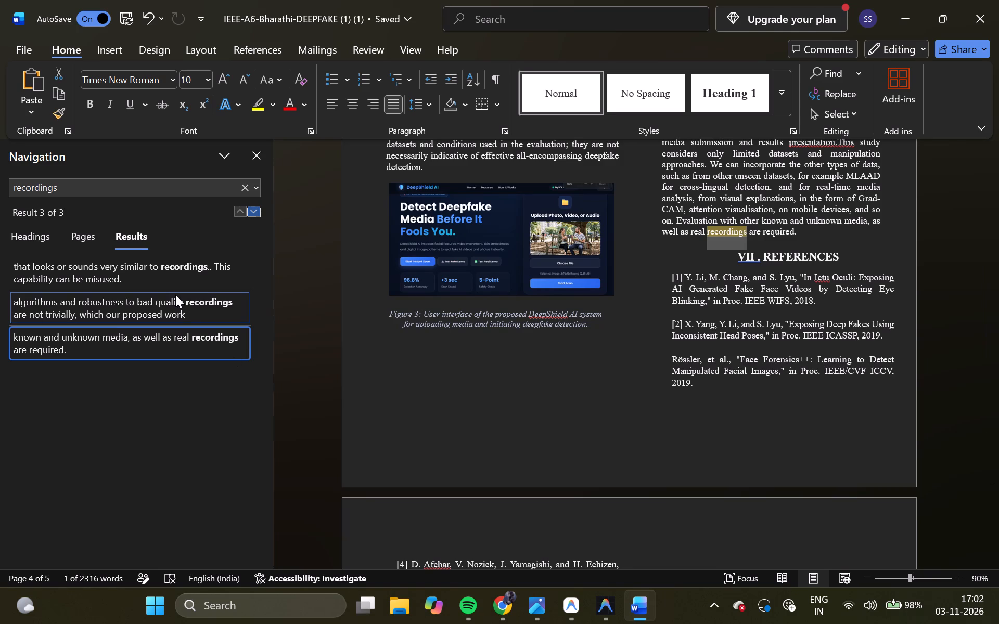
{"action": "left_click", "coordinate": [186, 318]}
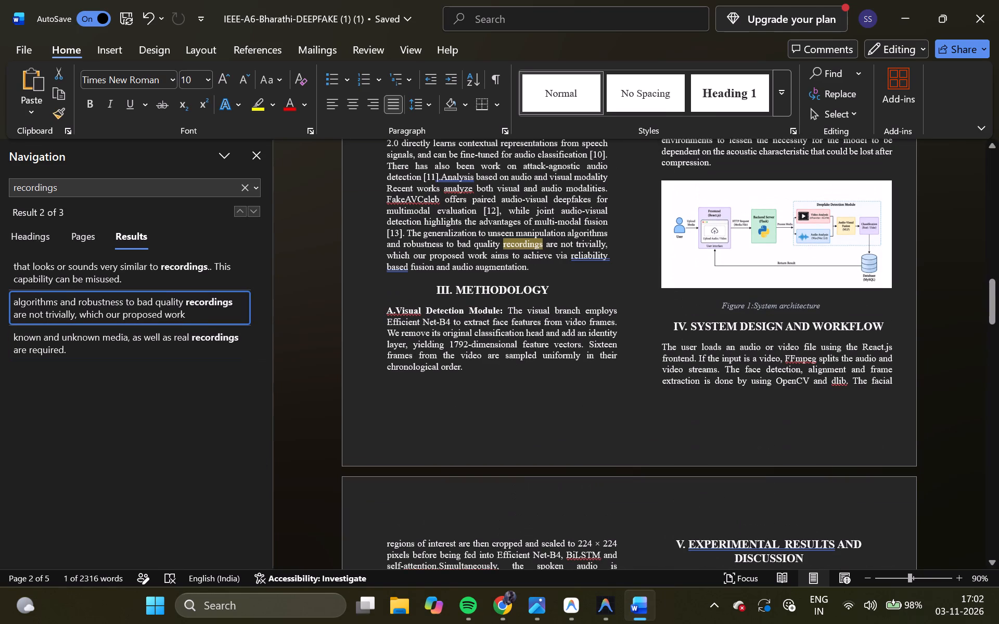
{"action": "left_click", "coordinate": [190, 351]}
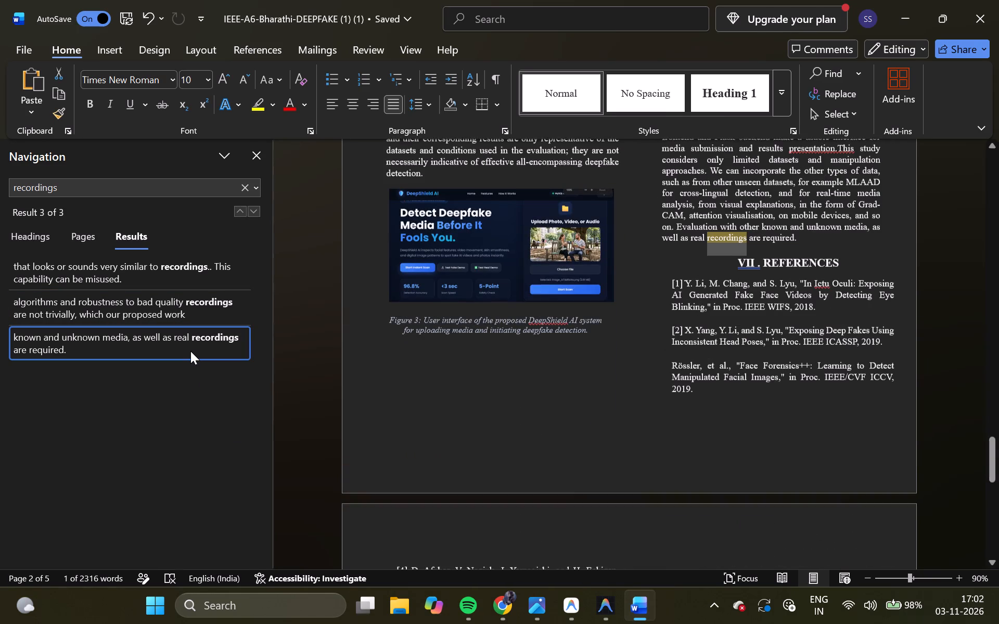
Search for recordings.. and correct it in the Introduction to recordings. with a single period and one space before This.
{"action": "left_click", "coordinate": [64, 180]}
{"action": "left_click", "coordinate": [67, 187]}
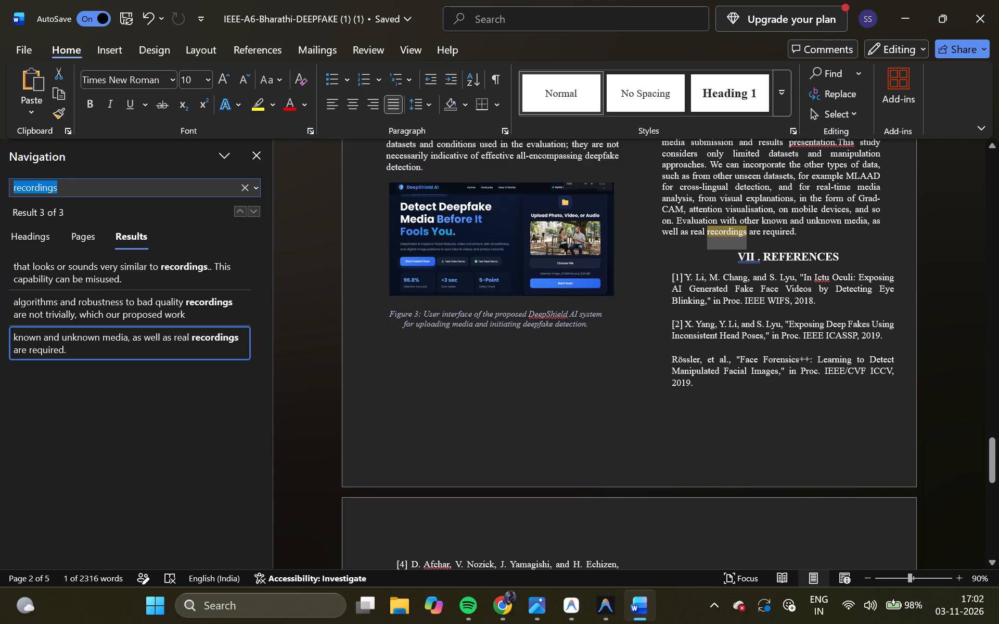
{"action": "left_click", "coordinate": [67, 187]}
{"action": "type", "text": ".."}
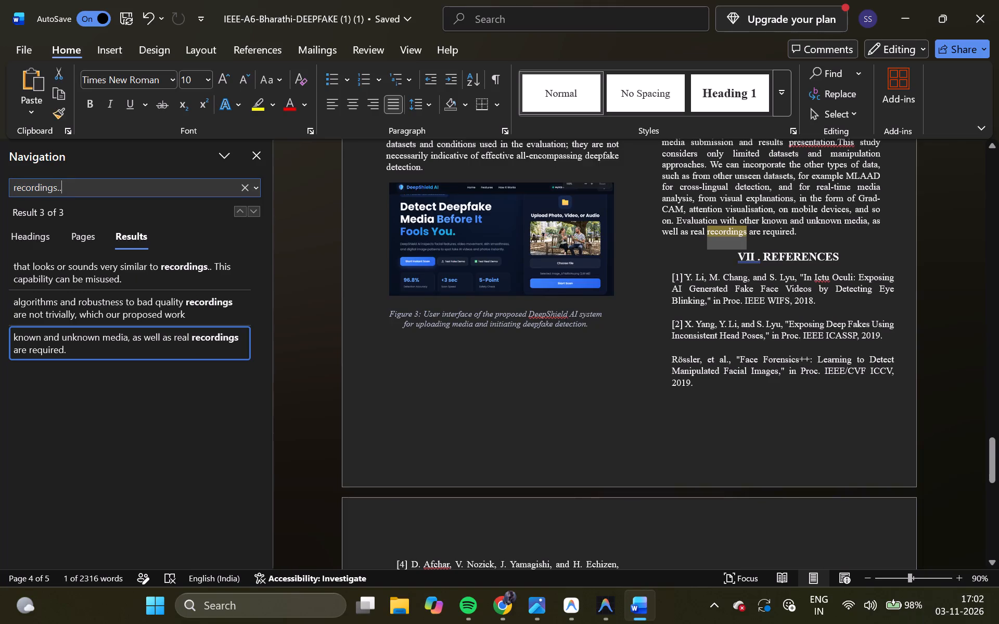
{"action": "key", "text": "Return"}
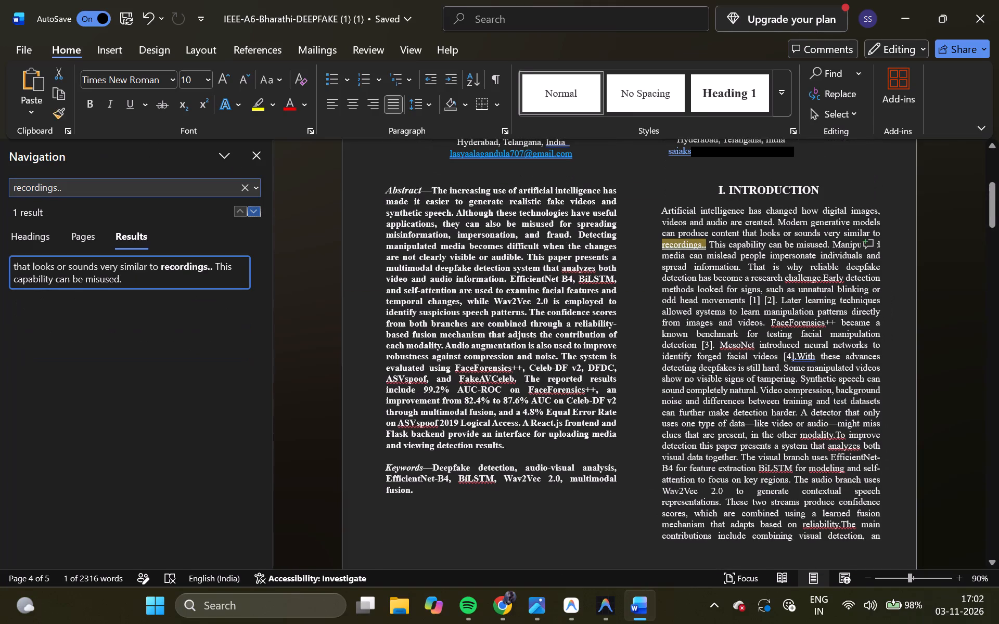
{"action": "left_click", "coordinate": [707, 244]}
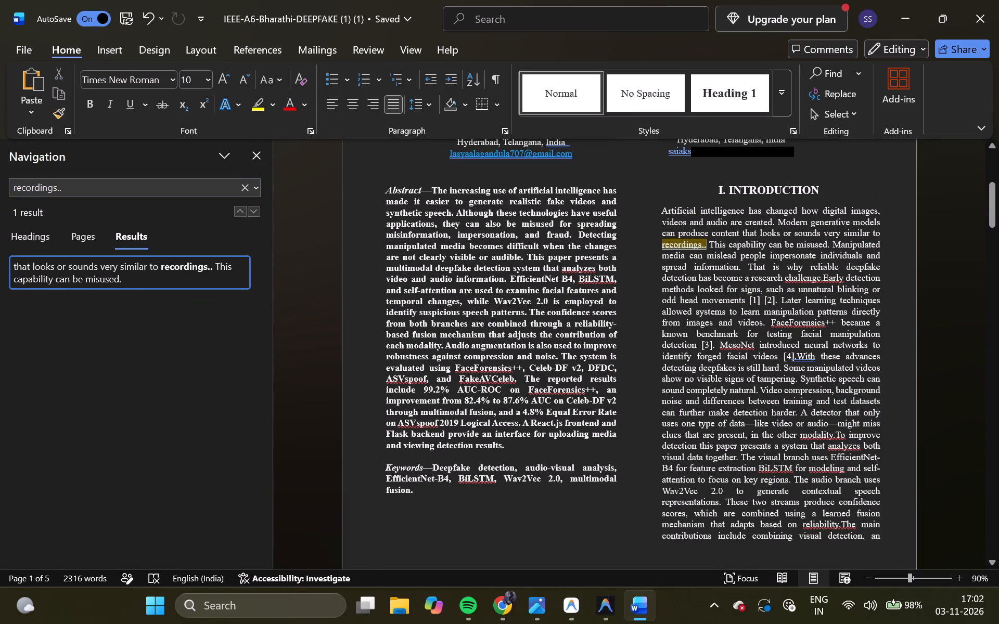
{"action": "key", "text": "Right"}
{"action": "key", "text": "BackSpace"}
{"action": "key", "text": "BackSpace"}
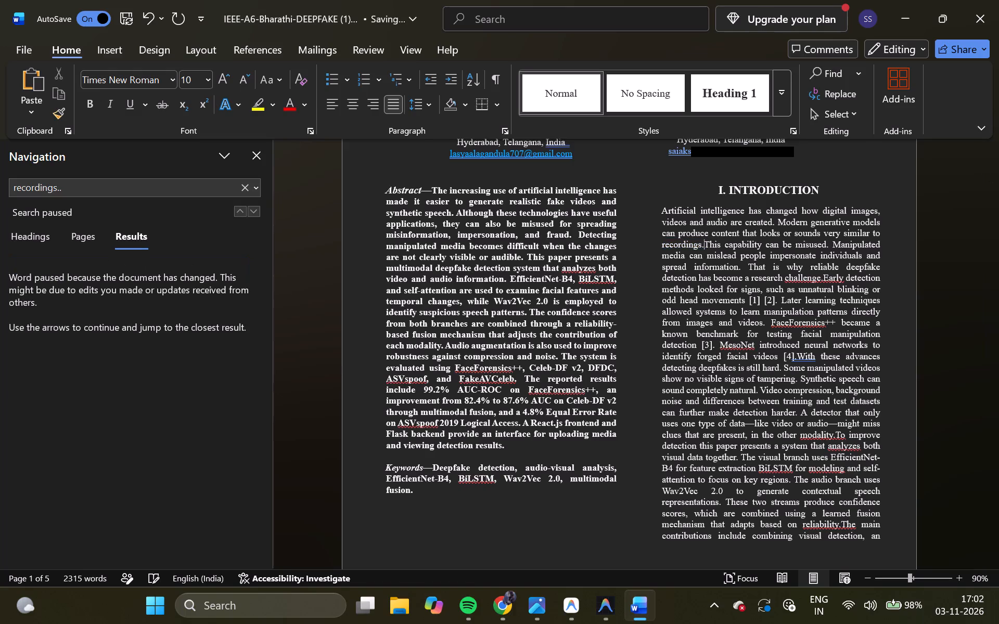
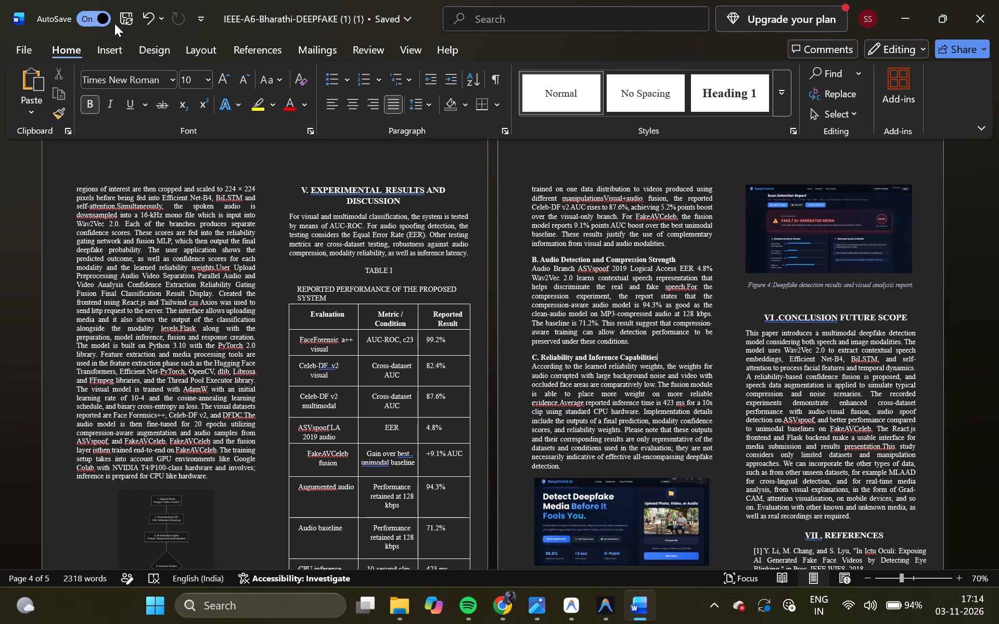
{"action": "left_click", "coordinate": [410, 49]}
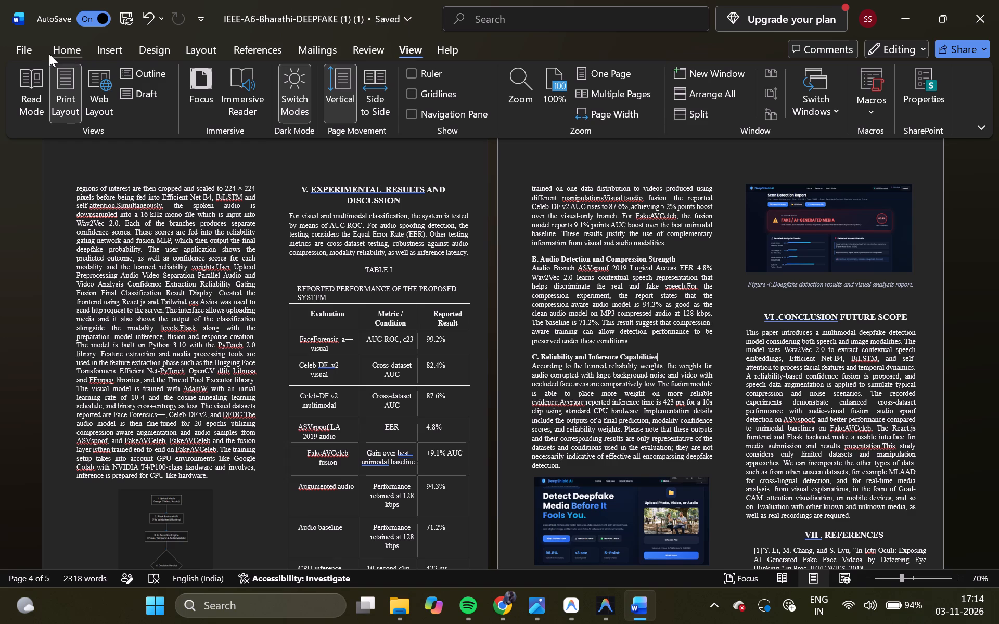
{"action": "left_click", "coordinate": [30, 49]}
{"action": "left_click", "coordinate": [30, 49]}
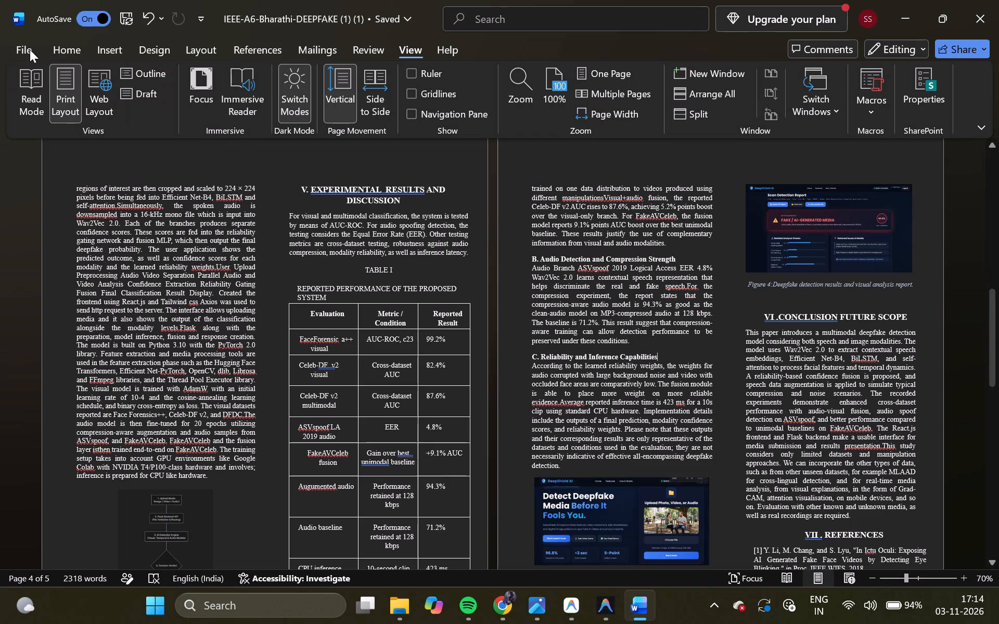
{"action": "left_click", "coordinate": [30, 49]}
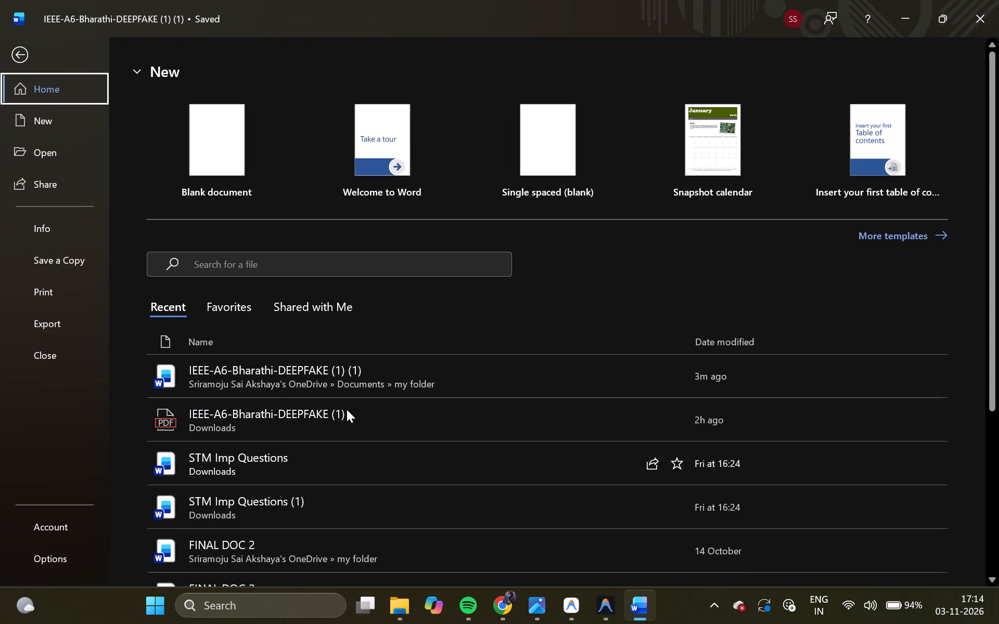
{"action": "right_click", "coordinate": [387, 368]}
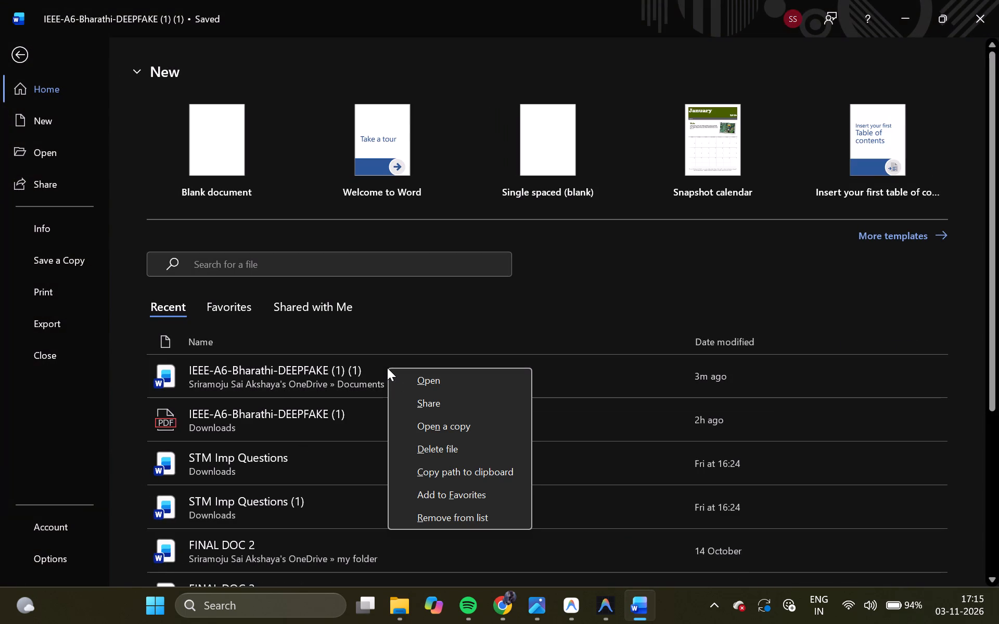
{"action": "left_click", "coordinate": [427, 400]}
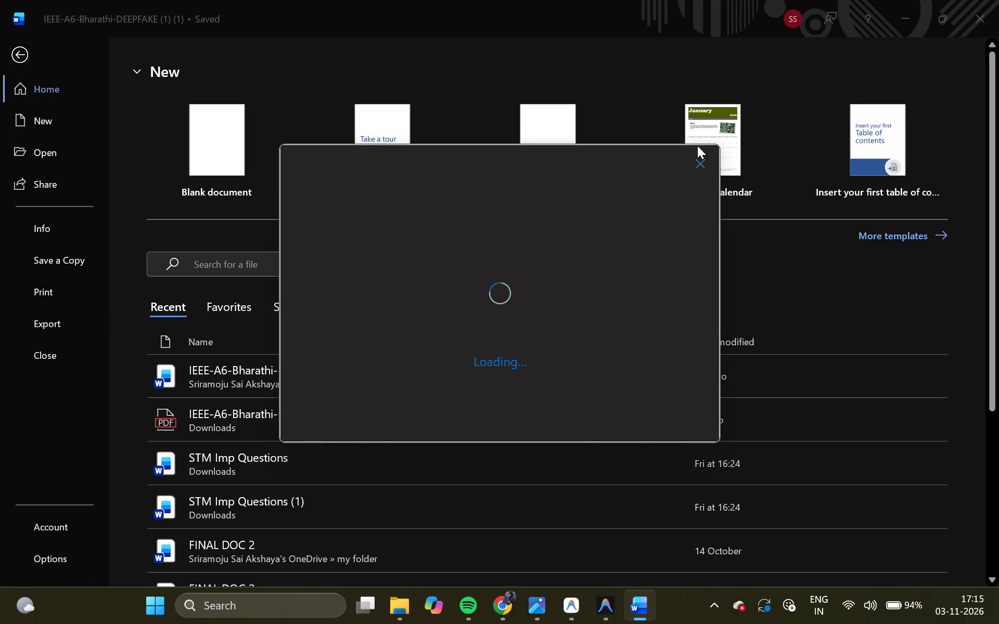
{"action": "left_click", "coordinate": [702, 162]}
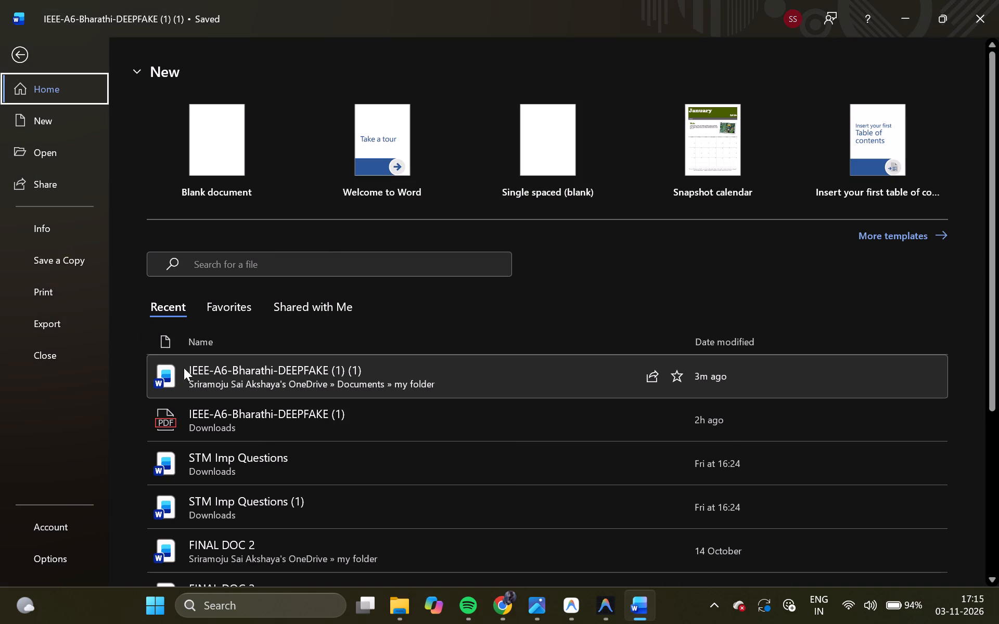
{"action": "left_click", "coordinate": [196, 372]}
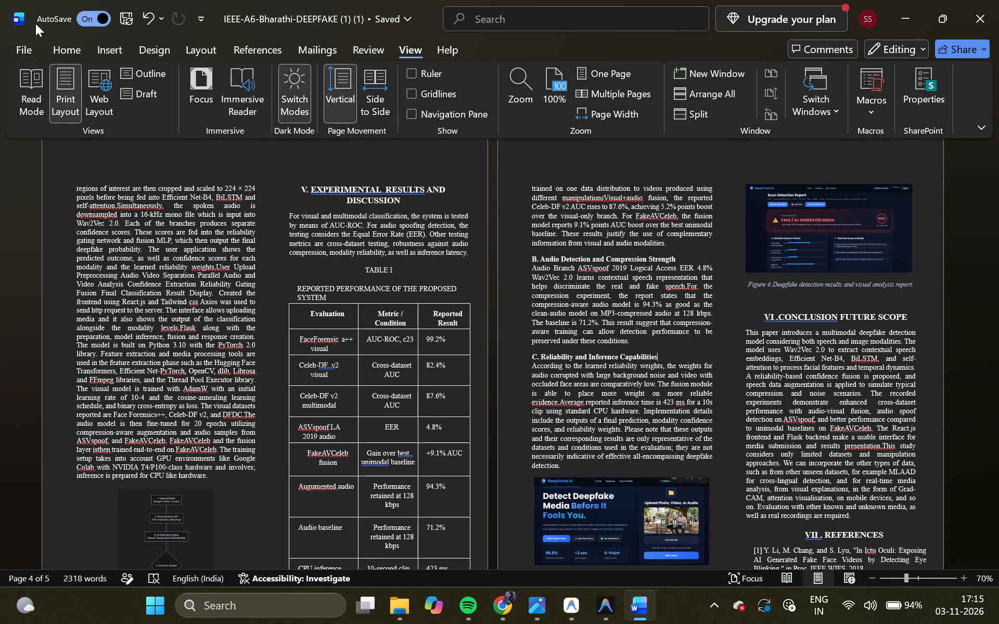
Open the paper's print preview and check the total page count and the layout of the first and last pages.
{"action": "left_click", "coordinate": [29, 44]}
{"action": "left_click", "coordinate": [36, 288]}
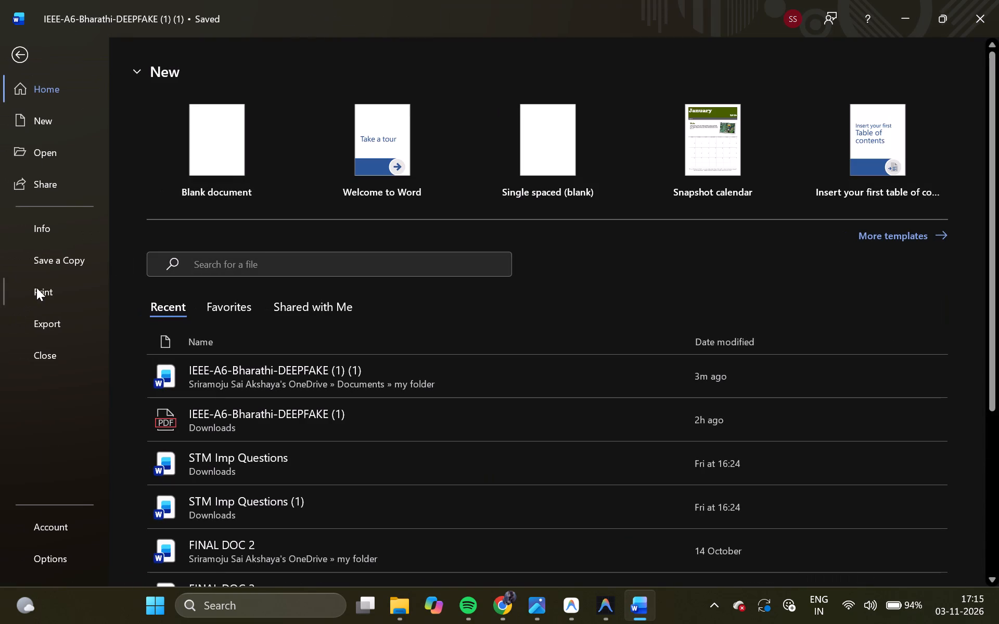
{"action": "left_click", "coordinate": [36, 288]}
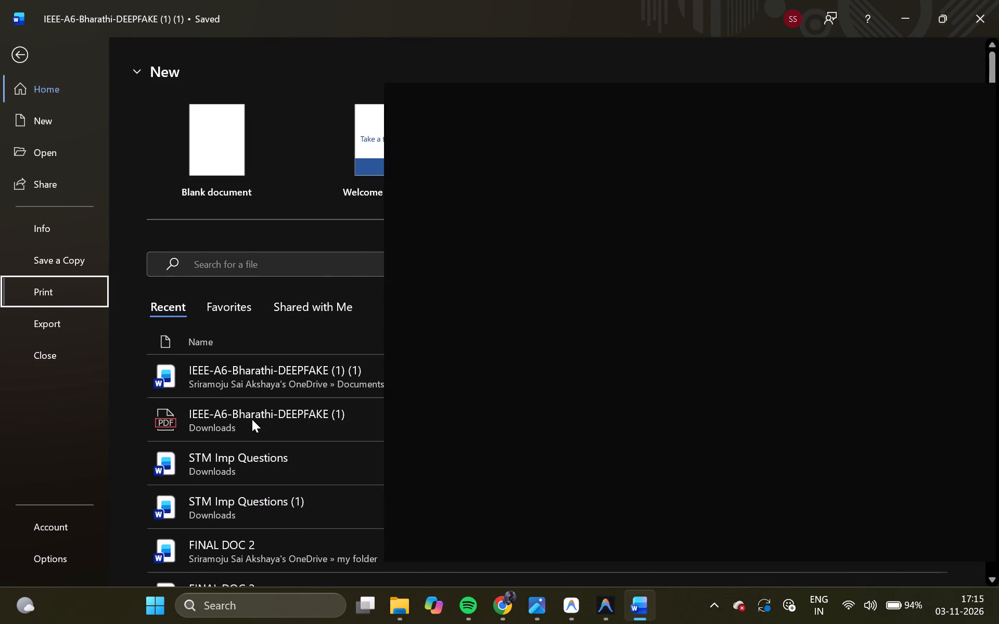
{"action": "scroll", "coordinate": [672, 269], "scroll_direction": "up", "scroll_amount": 6}
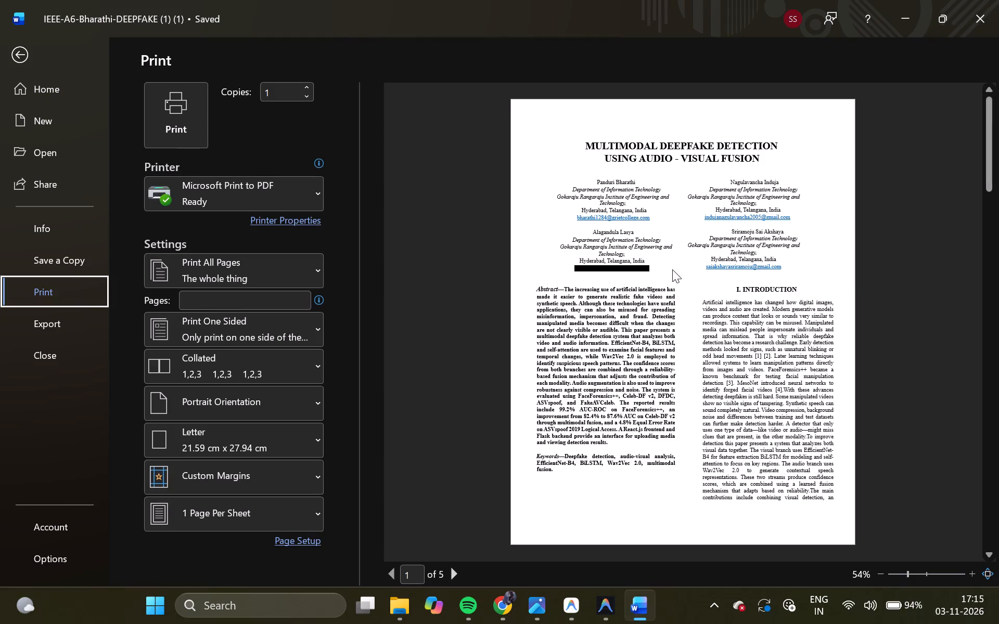
{"action": "scroll", "coordinate": [672, 269], "scroll_direction": "down", "scroll_amount": 5}
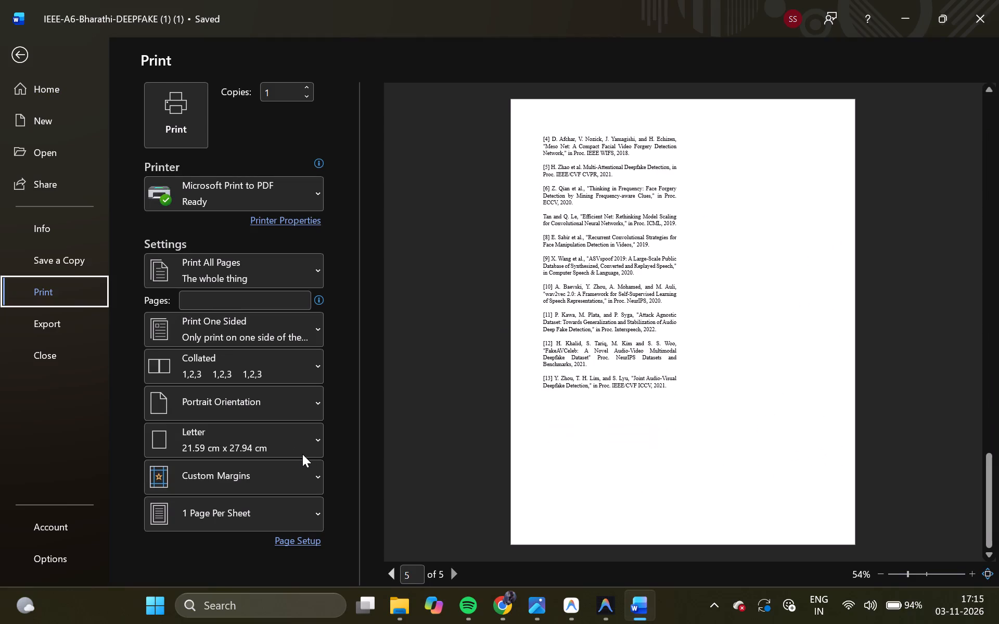
{"action": "scroll", "coordinate": [302, 454], "scroll_direction": "down", "scroll_amount": 3}
{"action": "scroll", "coordinate": [302, 454], "scroll_direction": "up", "scroll_amount": 7}
{"action": "scroll", "coordinate": [242, 277], "scroll_direction": "up", "scroll_amount": 1}
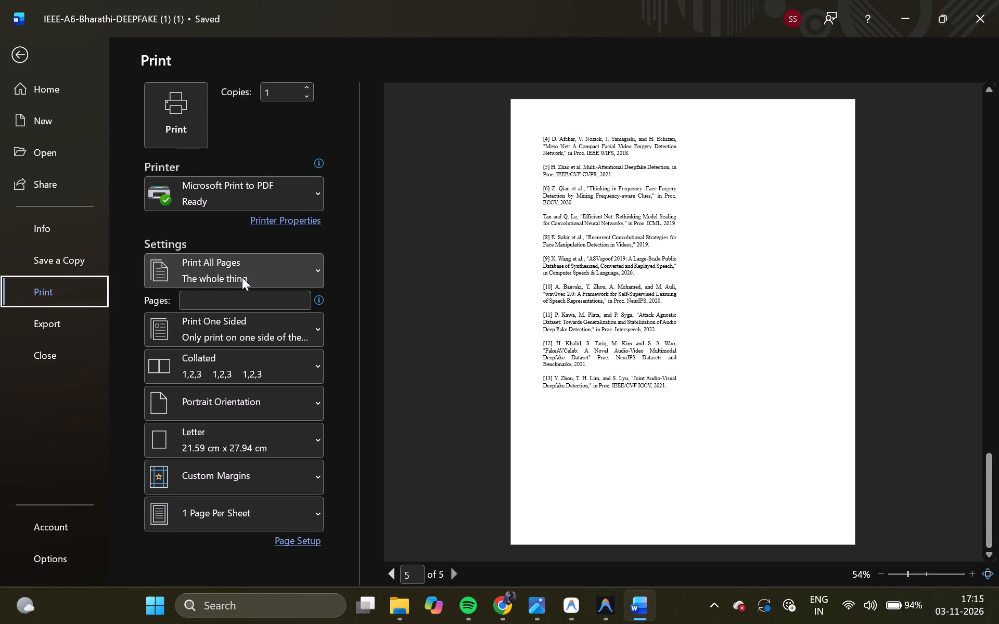
{"action": "scroll", "coordinate": [860, 295], "scroll_direction": "down", "scroll_amount": 3}
{"action": "scroll", "coordinate": [860, 295], "scroll_direction": "up", "scroll_amount": 7}
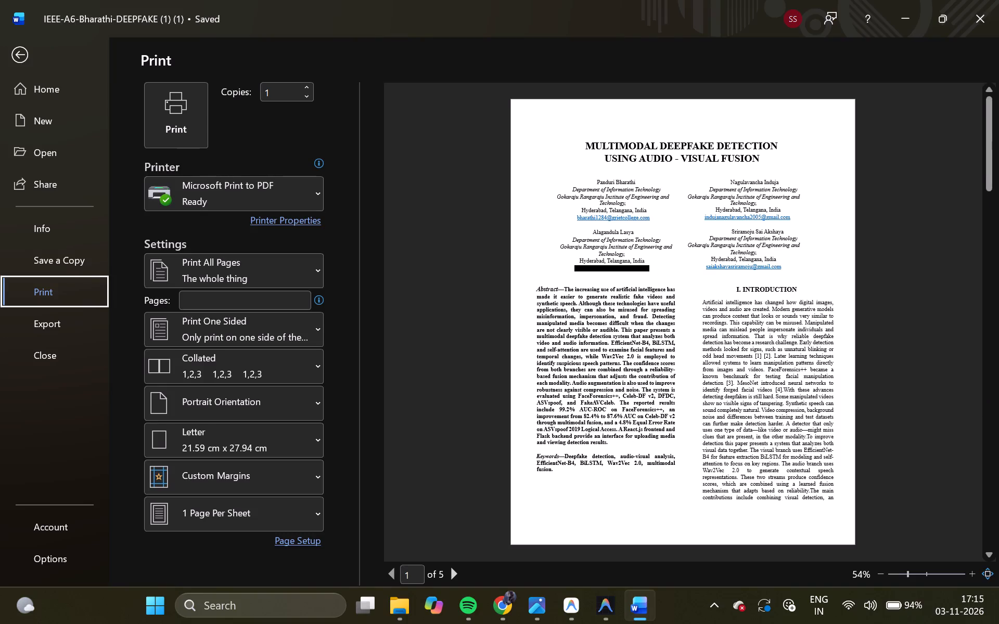
{"action": "scroll", "coordinate": [860, 295], "scroll_direction": "up", "scroll_amount": 5}
Print the whole paper through Microsoft Print to PDF, saving the output as a PDF Document.
{"action": "left_click", "coordinate": [174, 123]}
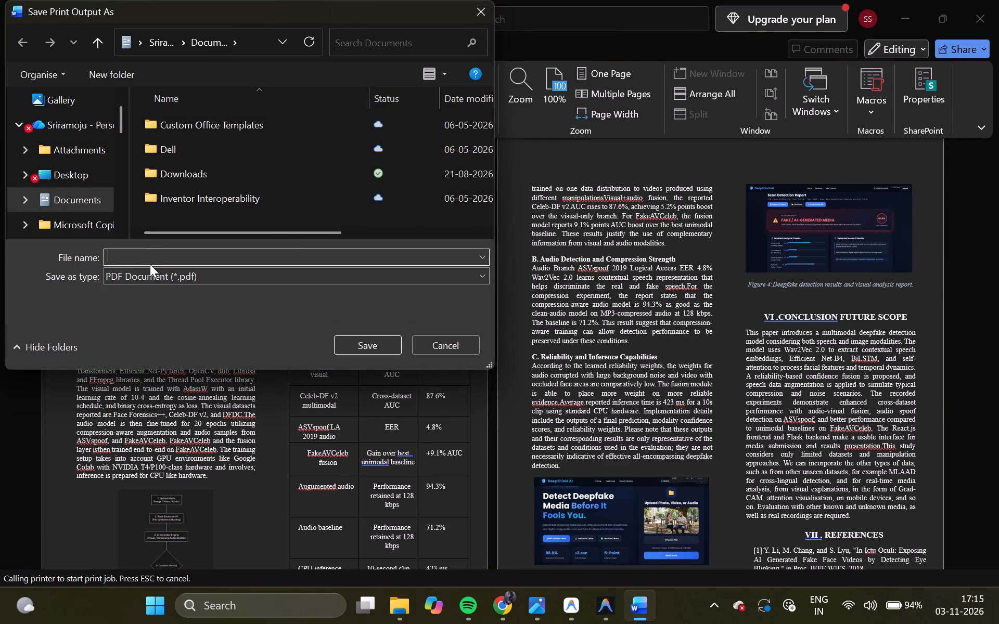
{"action": "left_click", "coordinate": [231, 274]}
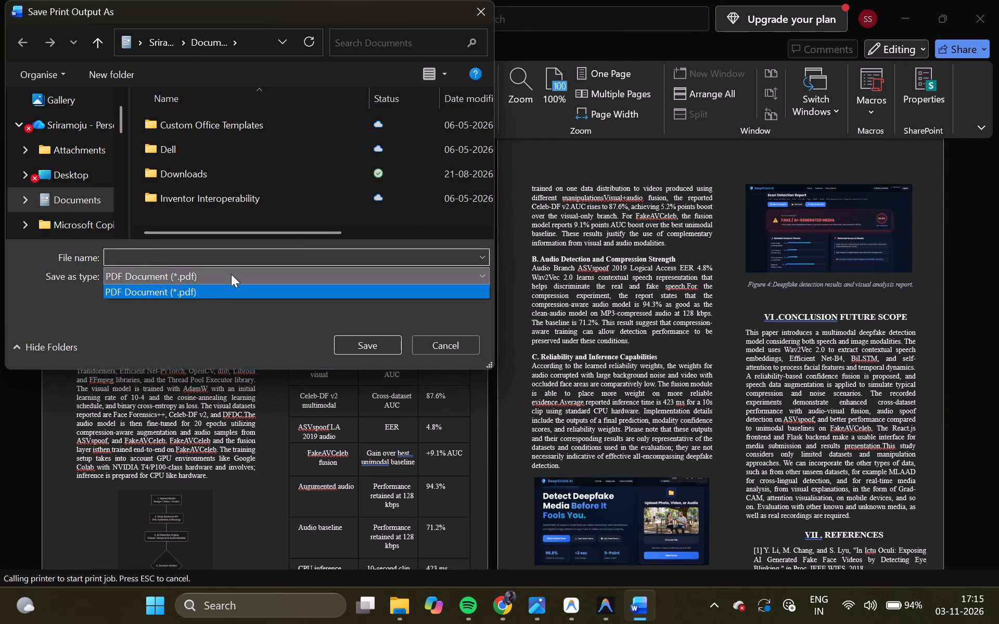
{"action": "left_click", "coordinate": [220, 296]}
{"action": "left_click", "coordinate": [174, 252]}
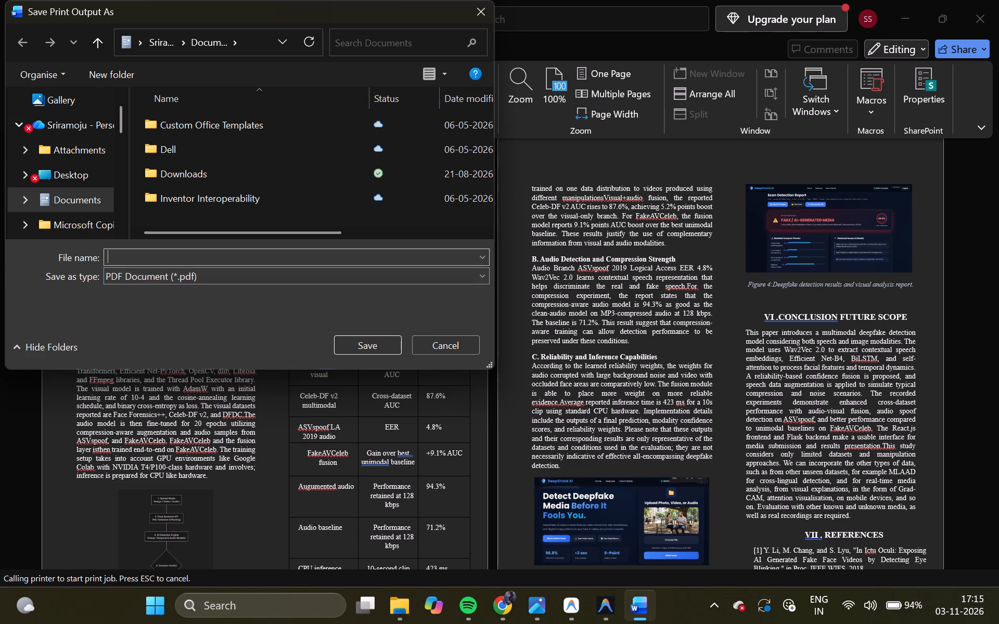
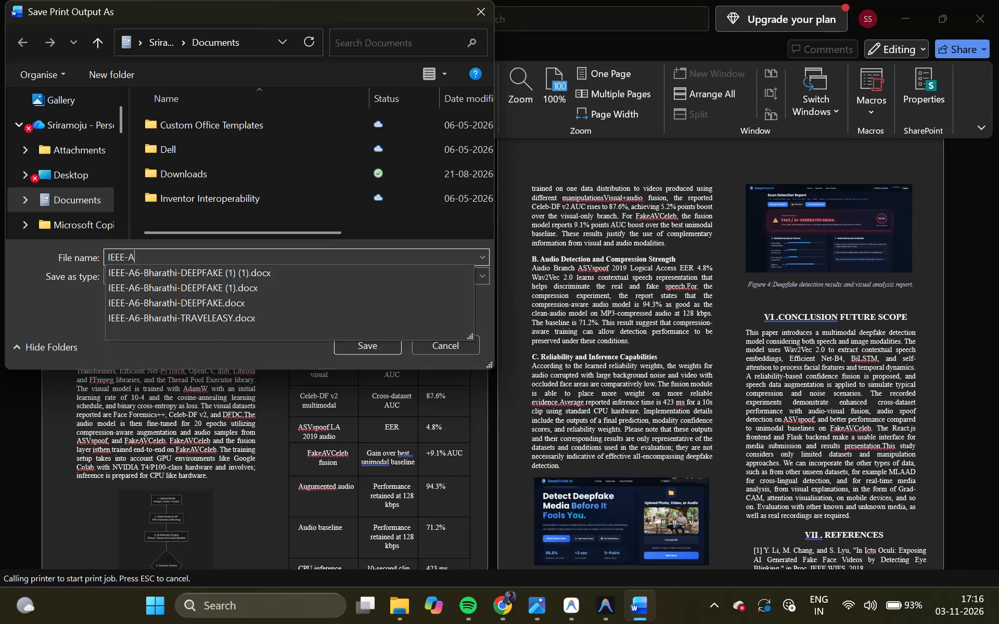
Name the PDF output file IEEE-A6-Bharathi-DEEPFAKEDETECTION.
{"action": "key", "text": "6"}
{"action": "key", "text": "minus"}
{"action": "type", "text": "Bharath"}
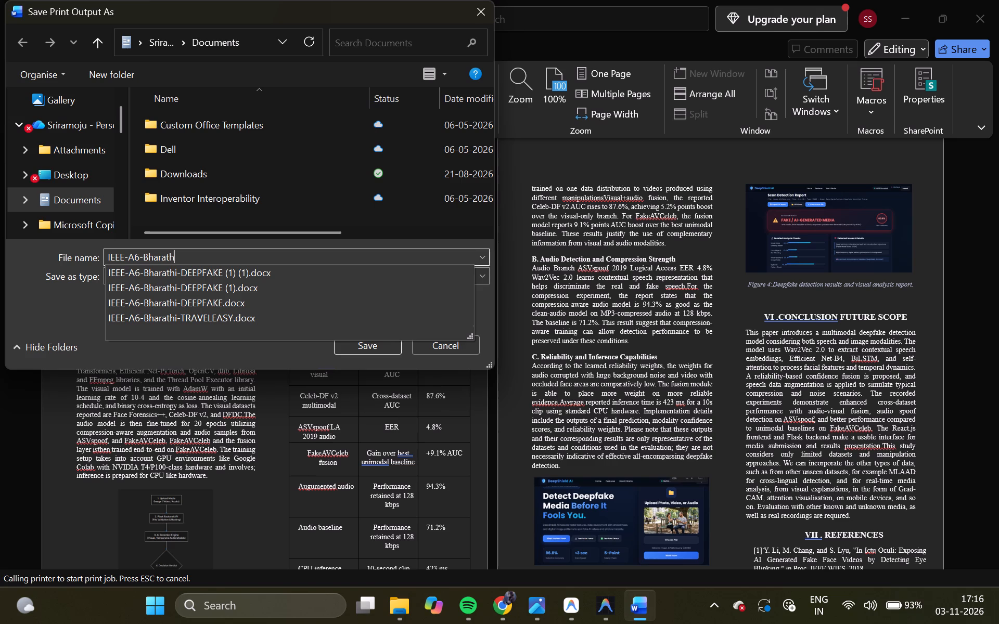
{"action": "type", "text": "i-"}
{"action": "type", "text": "DEE"}
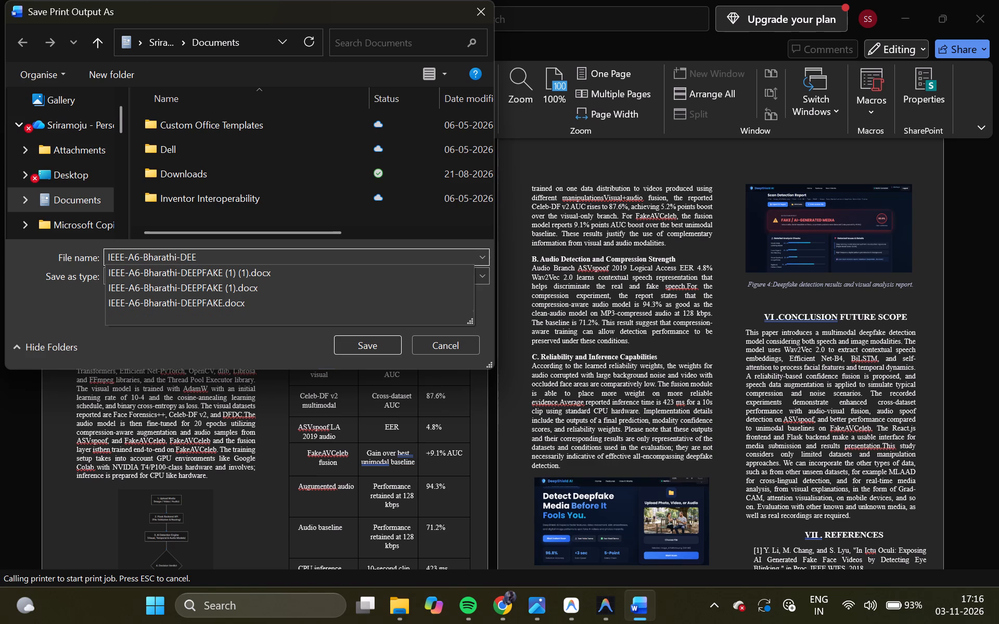
{"action": "type", "text": "PFAK"}
{"action": "key", "text": "shift+e"}
{"action": "type", "text": "DETECTIOB"}
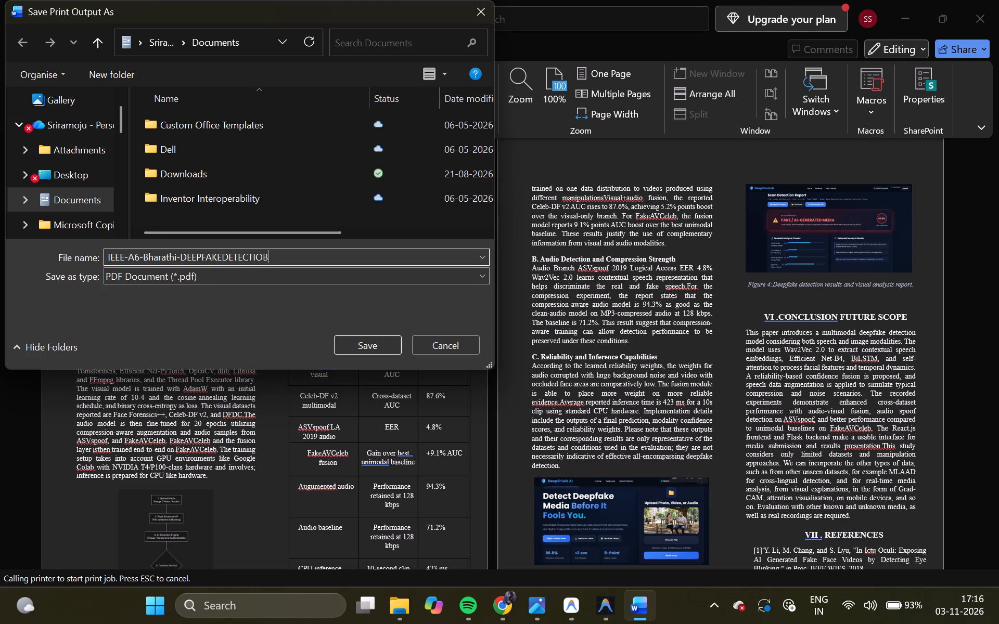
{"action": "key", "text": "shift+BackSpace"}
{"action": "key", "text": "shift+n"}
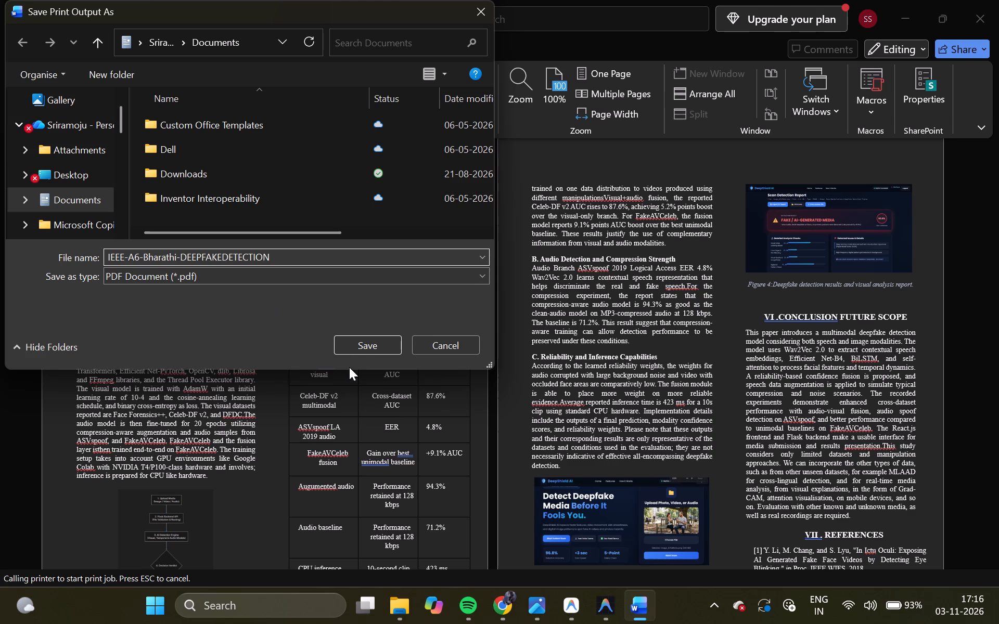
Save the PDF output of the paper in the Desktop folder.
{"action": "scroll", "coordinate": [19, 185], "scroll_direction": "down", "scroll_amount": 1}
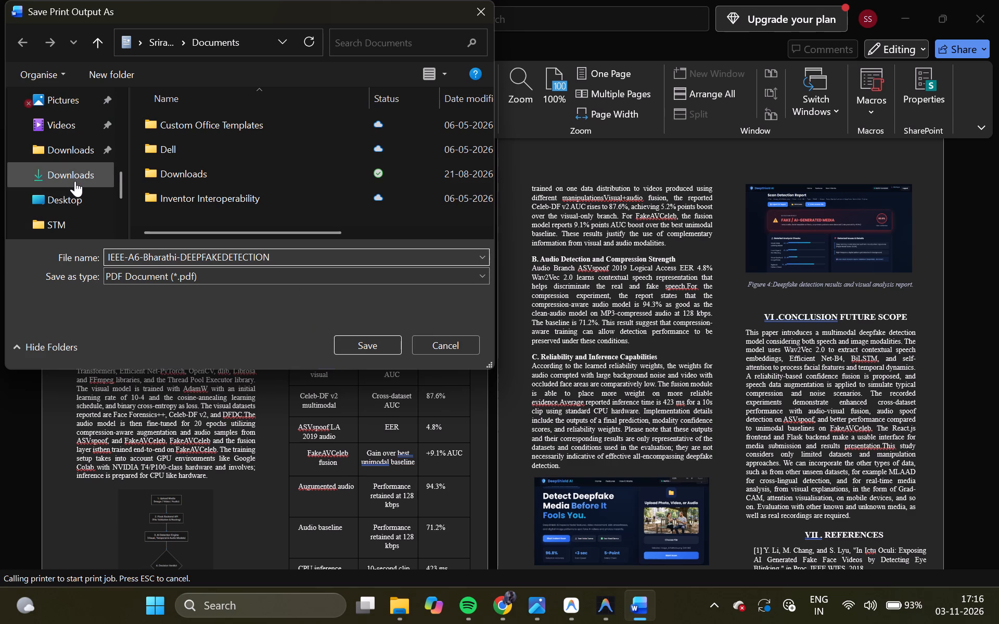
{"action": "left_click", "coordinate": [75, 181]}
{"action": "scroll", "coordinate": [58, 169], "scroll_direction": "up", "scroll_amount": 3}
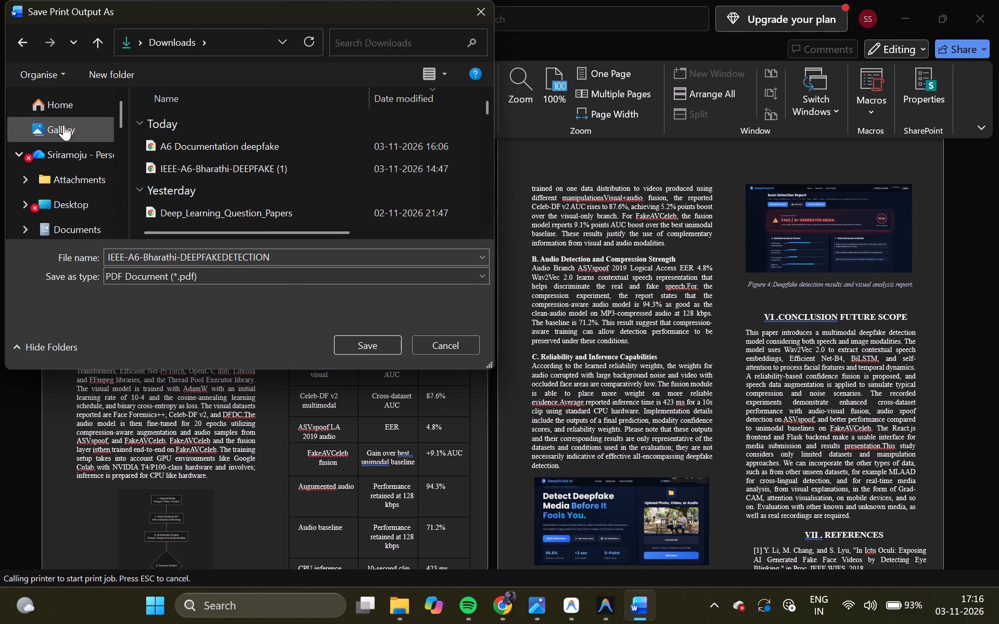
{"action": "left_click", "coordinate": [72, 194]}
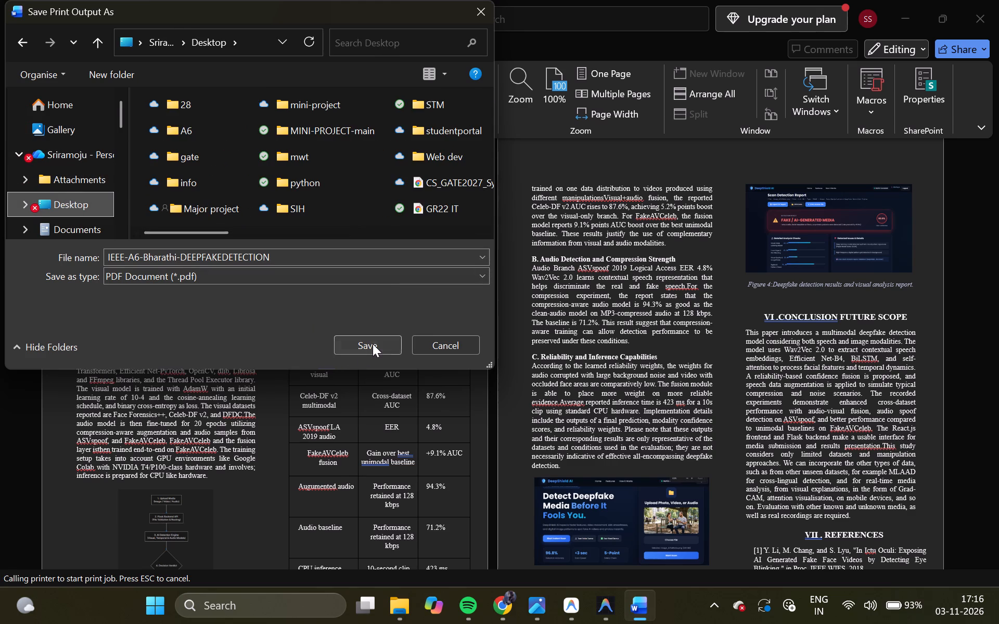
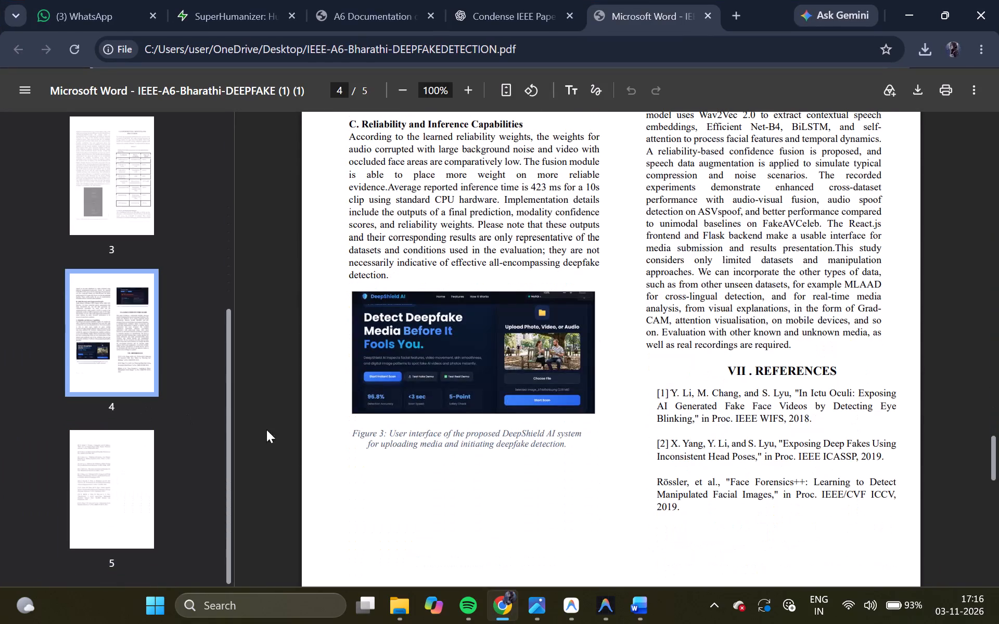
{"action": "scroll", "coordinate": [413, 459], "scroll_direction": "down", "scroll_amount": 4}
{"action": "scroll", "coordinate": [413, 459], "scroll_direction": "up", "scroll_amount": 4}
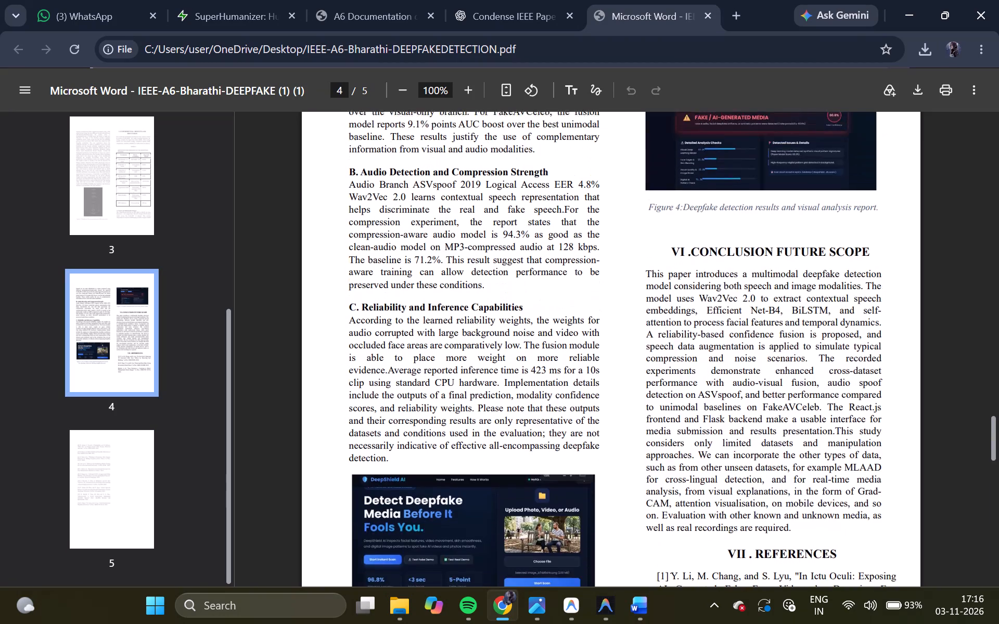
{"action": "scroll", "coordinate": [413, 459], "scroll_direction": "up", "scroll_amount": 6}
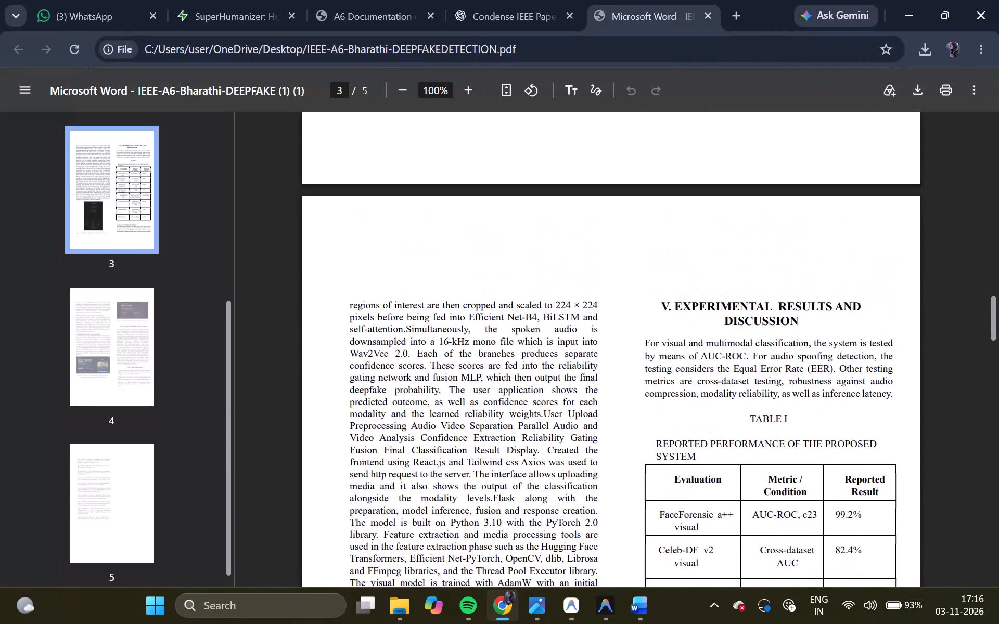
{"action": "scroll", "coordinate": [413, 459], "scroll_direction": "up", "scroll_amount": 3}
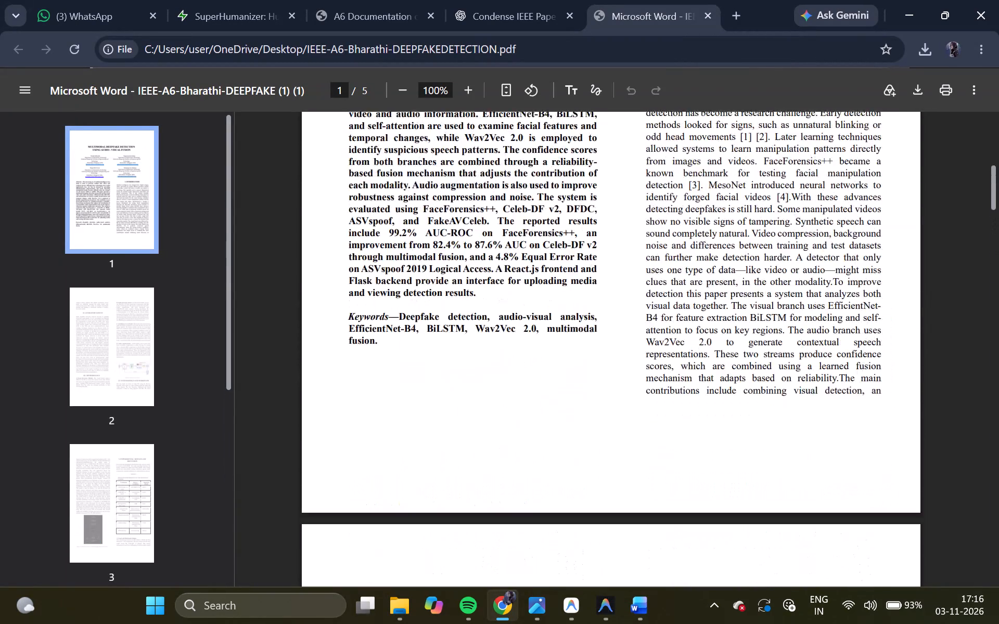
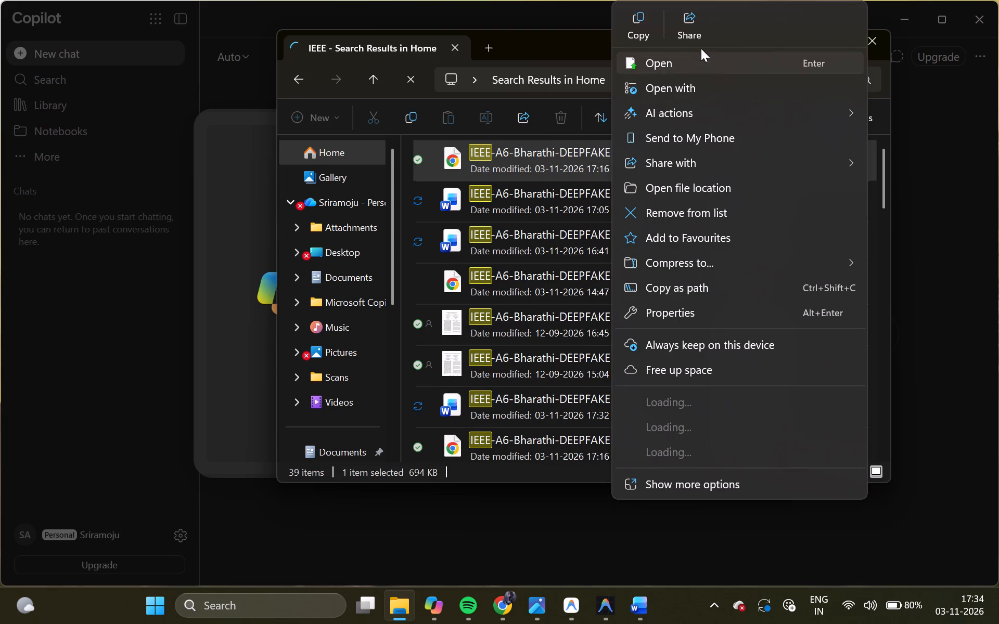
{"action": "scroll", "coordinate": [685, 319], "scroll_direction": "down", "scroll_amount": 1}
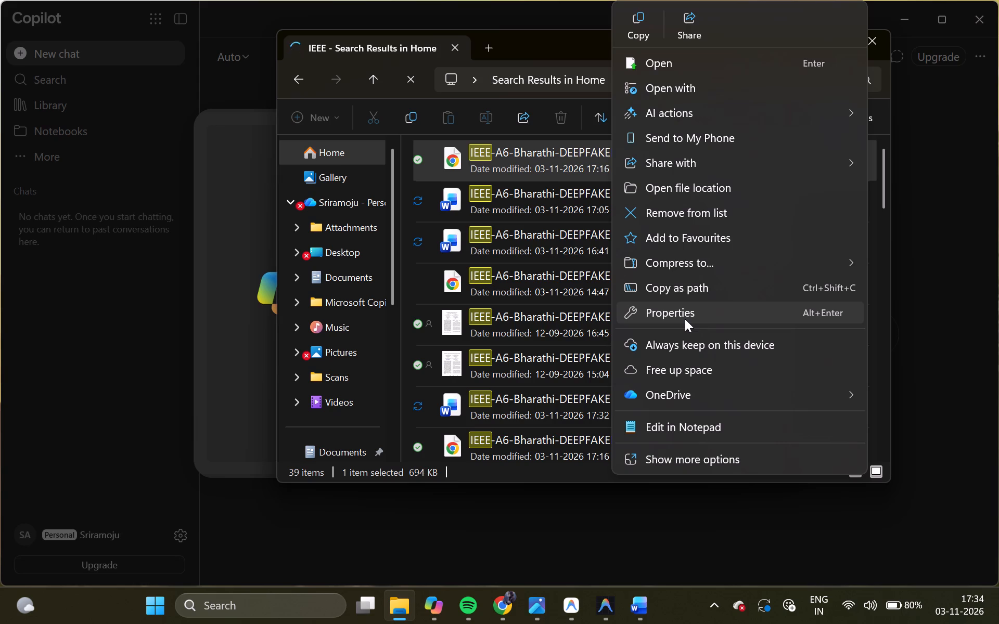
{"action": "scroll", "coordinate": [685, 319], "scroll_direction": "up", "scroll_amount": 1}
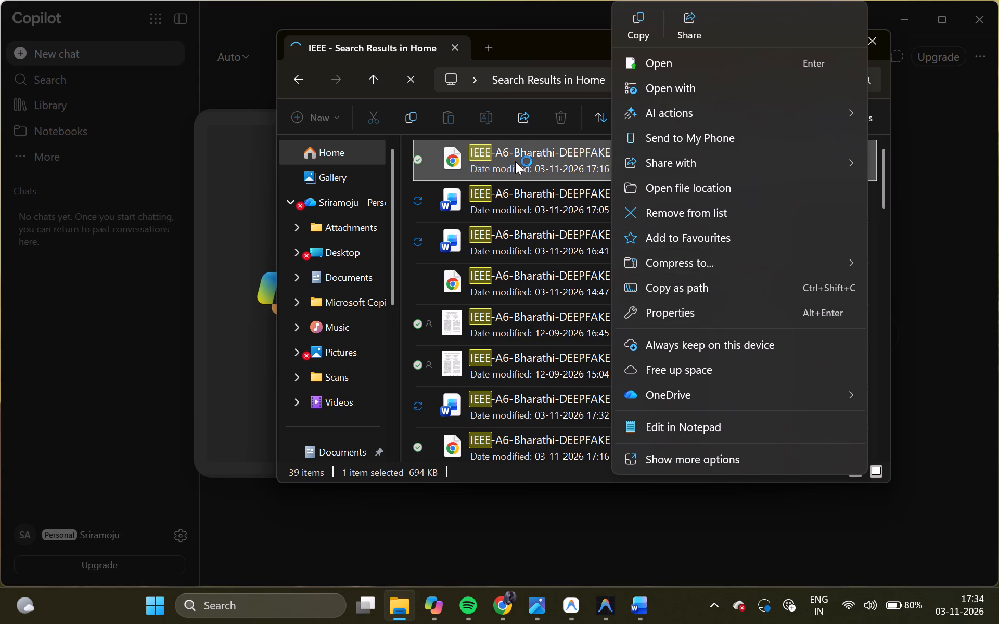
{"action": "left_click", "coordinate": [515, 161]}
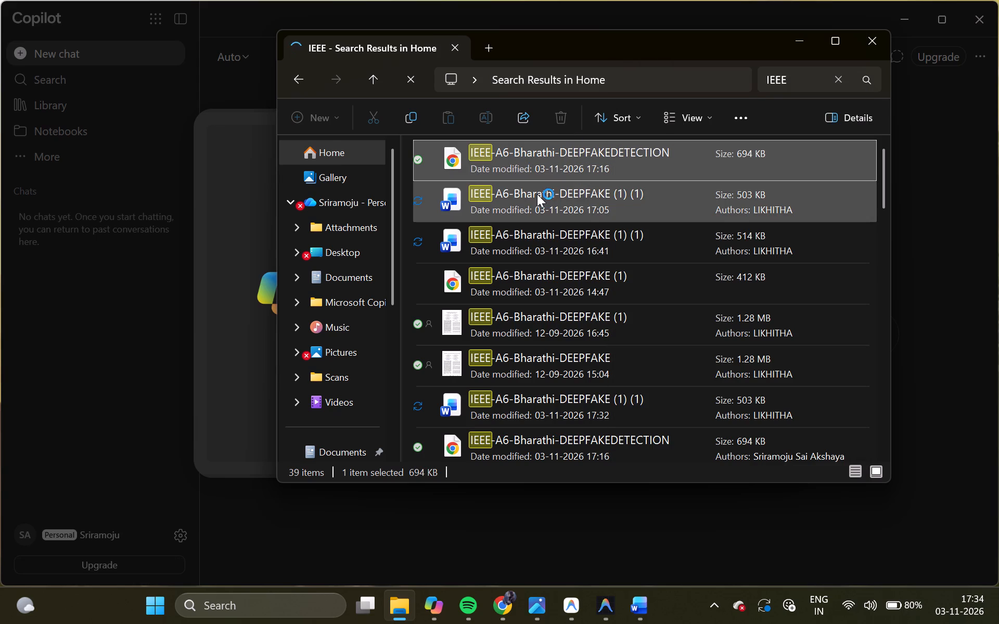
{"action": "scroll", "coordinate": [587, 200], "scroll_direction": "down", "scroll_amount": 1}
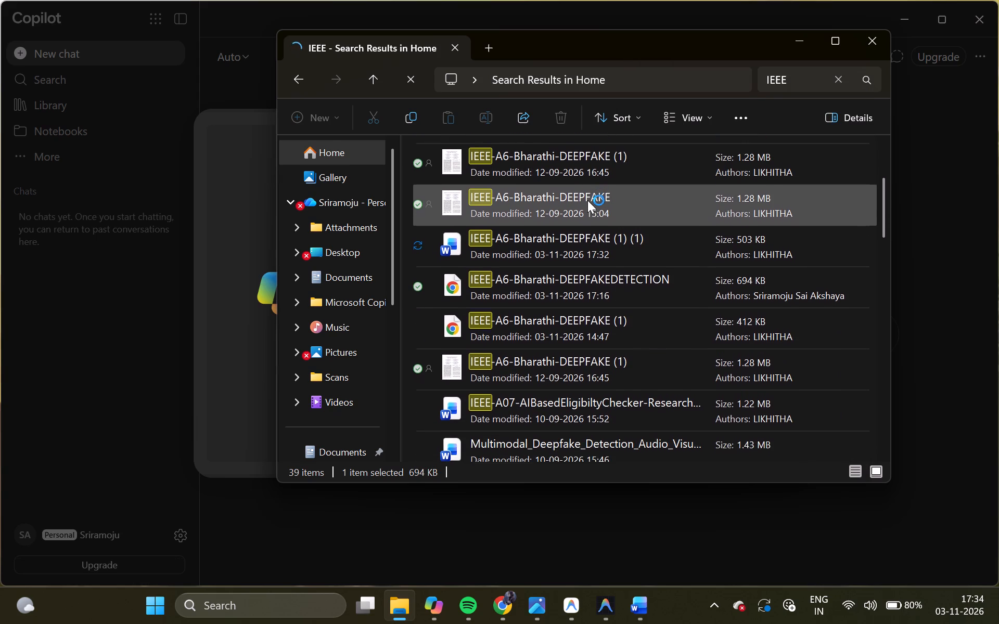
{"action": "scroll", "coordinate": [587, 200], "scroll_direction": "down", "scroll_amount": 1}
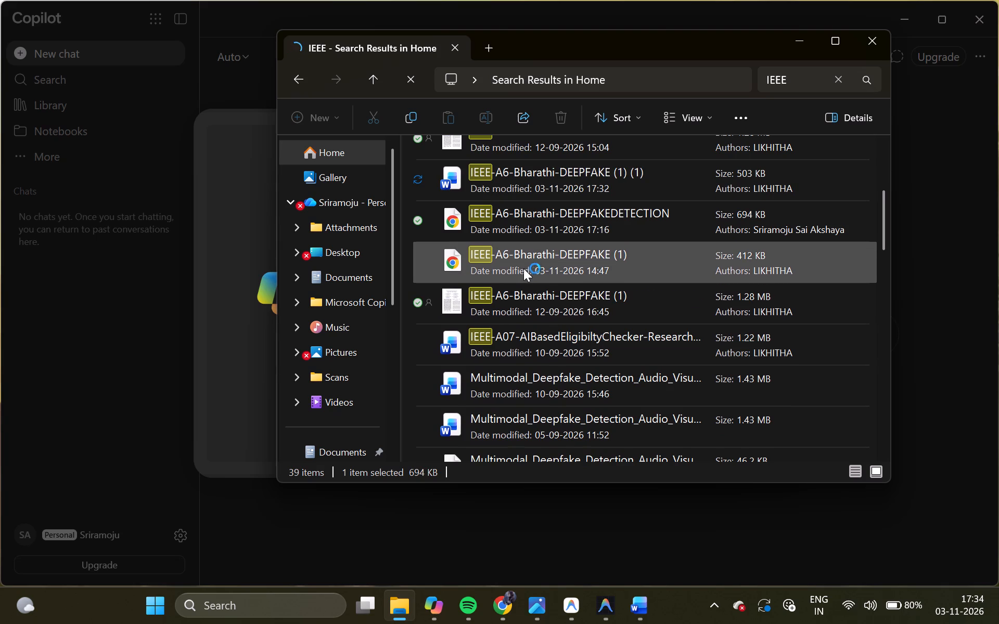
{"action": "scroll", "coordinate": [518, 263], "scroll_direction": "up", "scroll_amount": 1}
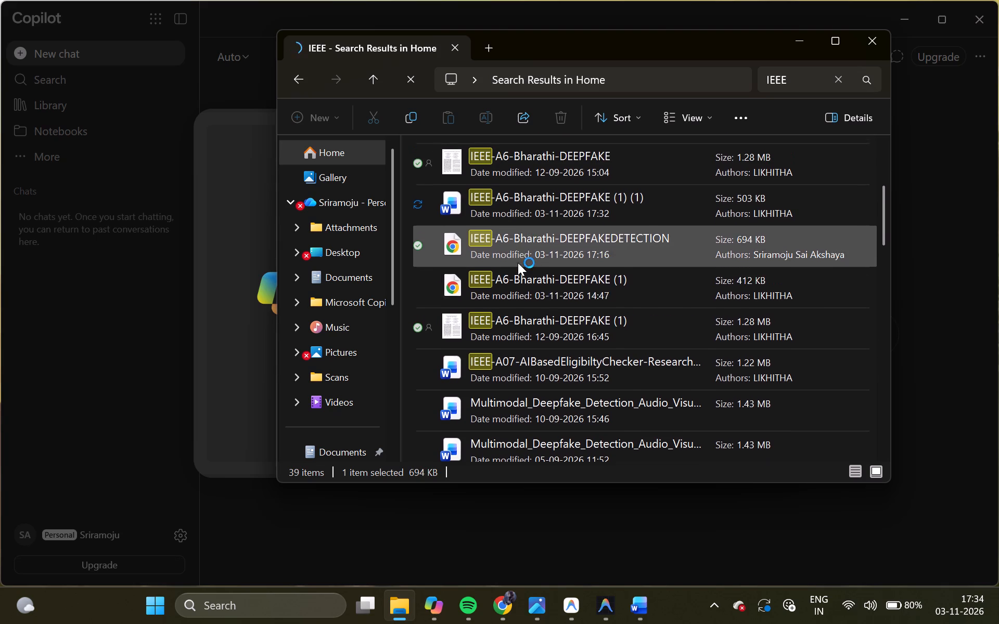
{"action": "scroll", "coordinate": [518, 263], "scroll_direction": "up", "scroll_amount": 2}
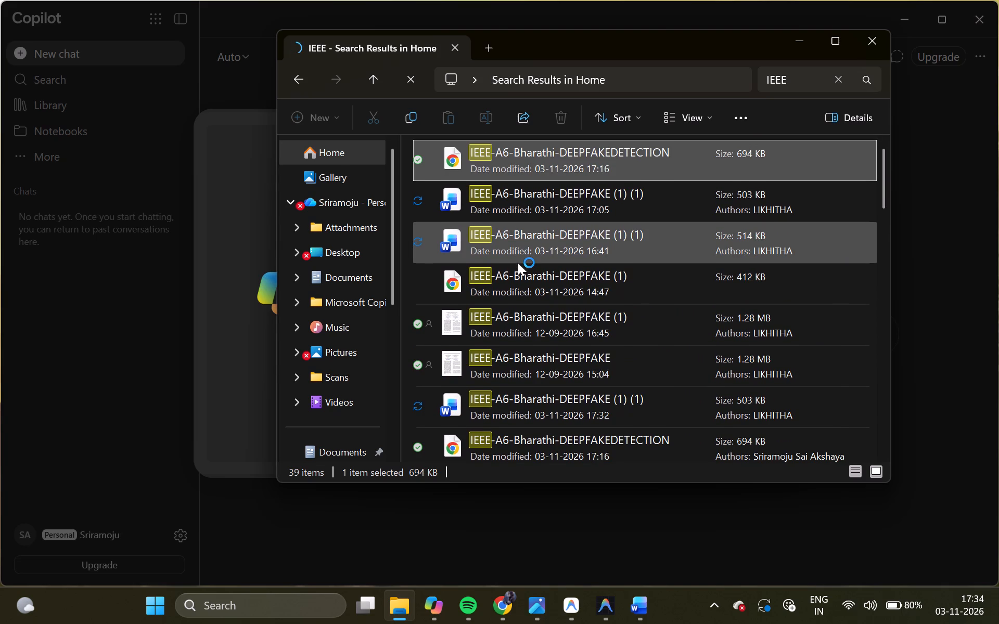
{"action": "left_click", "coordinate": [536, 206]}
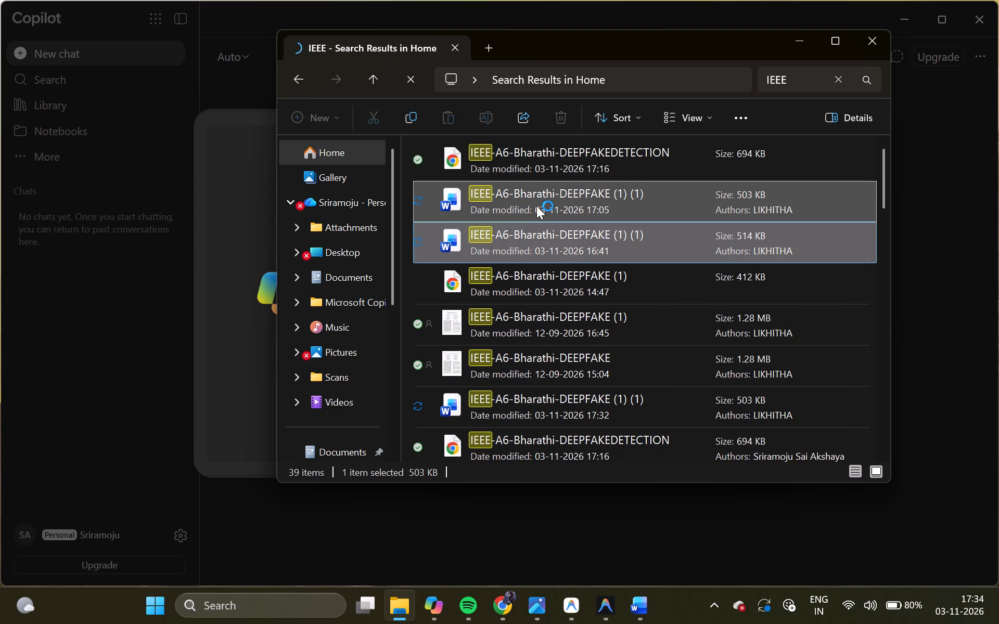
{"action": "left_click", "coordinate": [522, 154]}
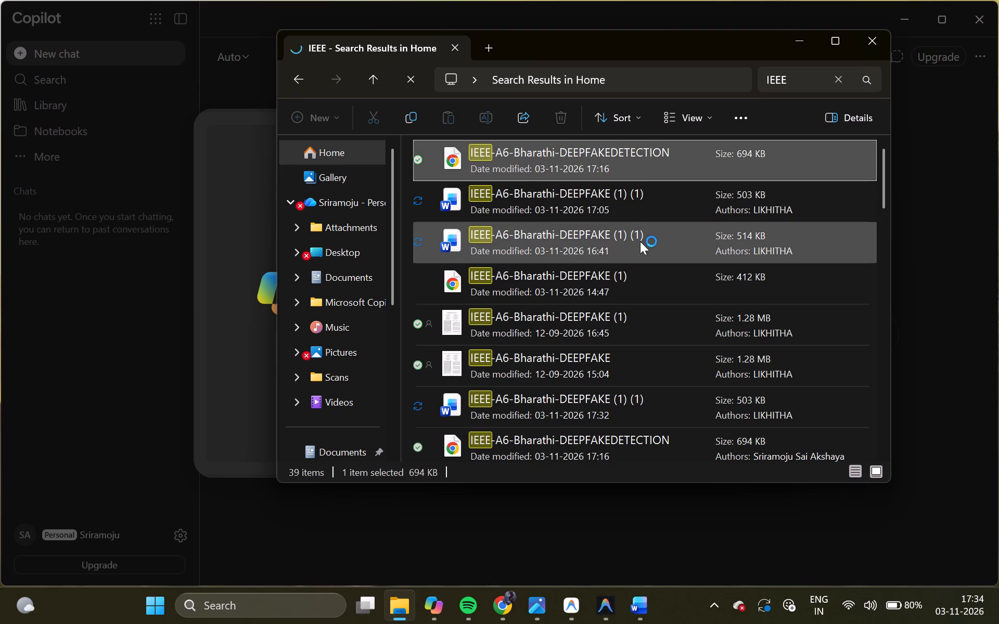
{"action": "left_click", "coordinate": [879, 46]}
{"action": "left_click", "coordinate": [974, 19]}
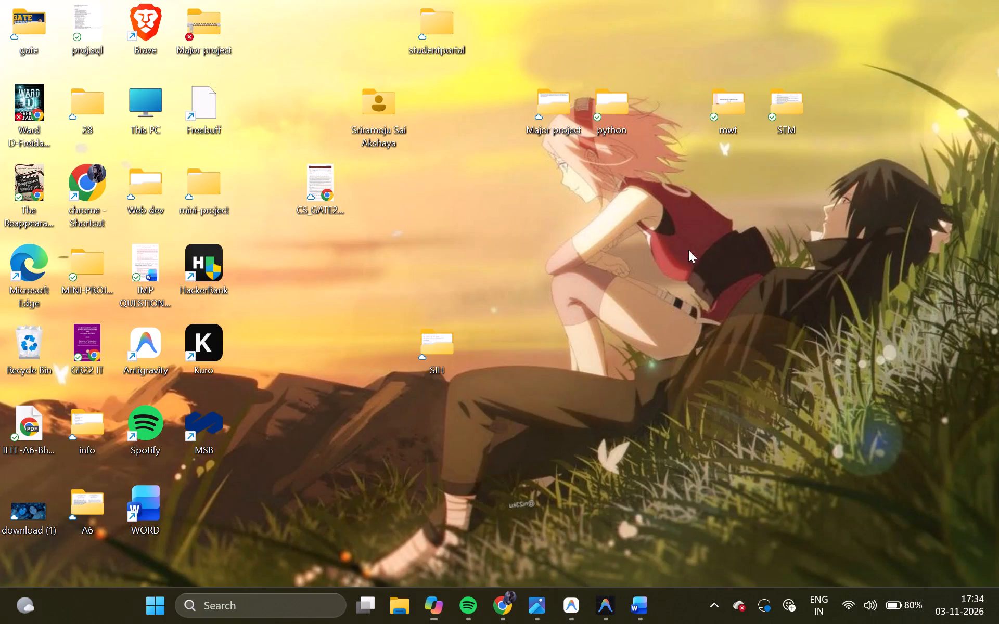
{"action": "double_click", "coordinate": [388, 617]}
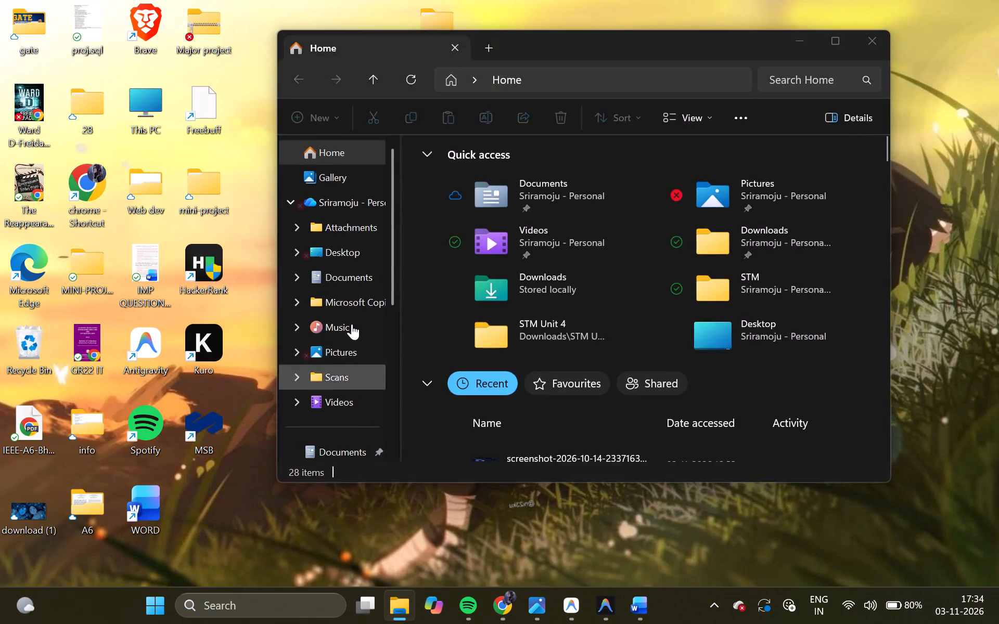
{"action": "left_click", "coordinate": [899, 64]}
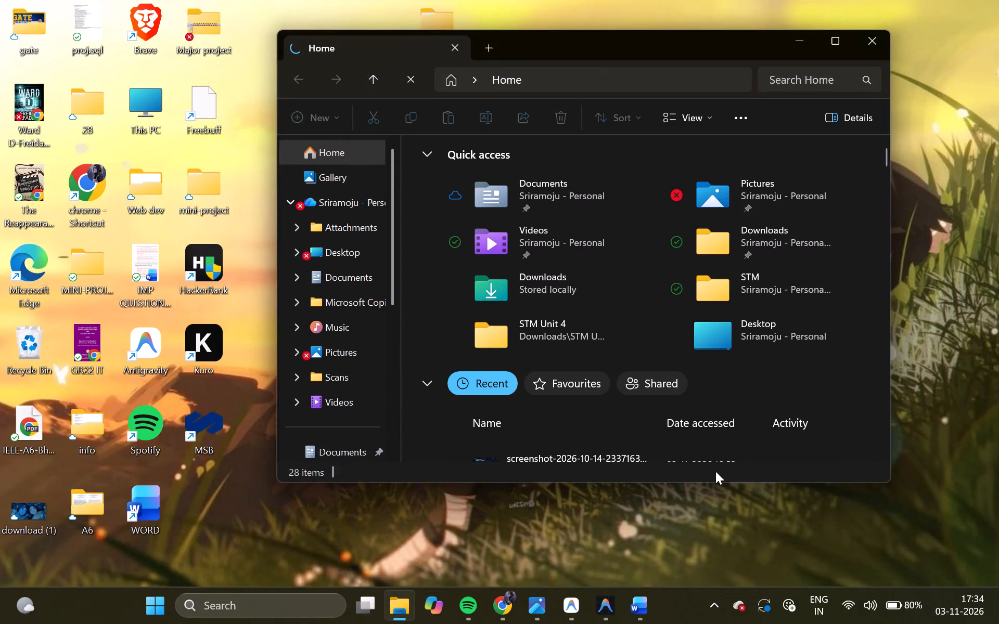
Switch to the deepfake paper in Word and open its sharing options.
{"action": "left_click", "coordinate": [642, 596]}
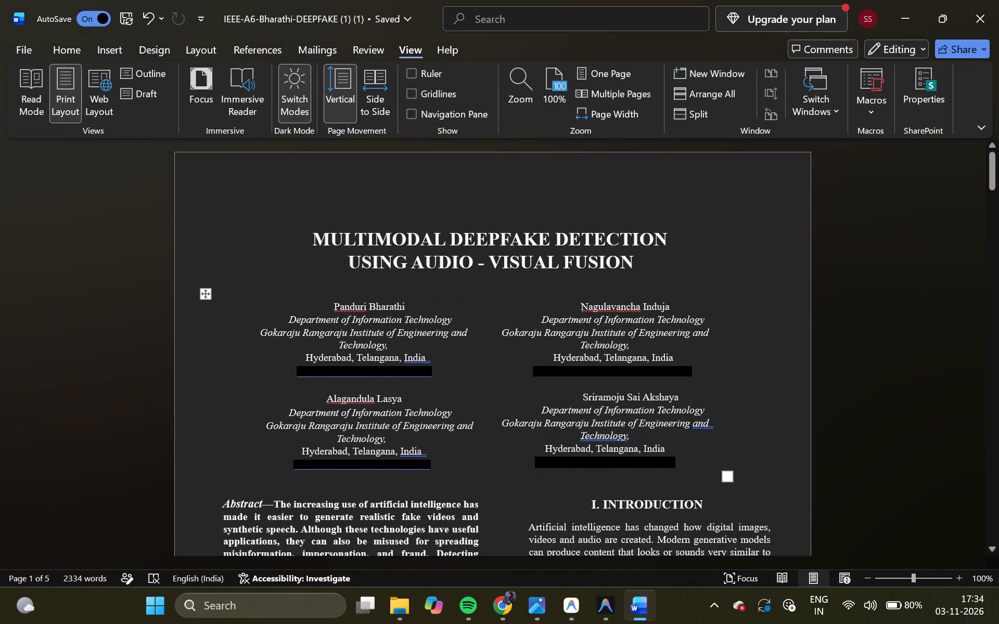
{"action": "left_click", "coordinate": [970, 47]}
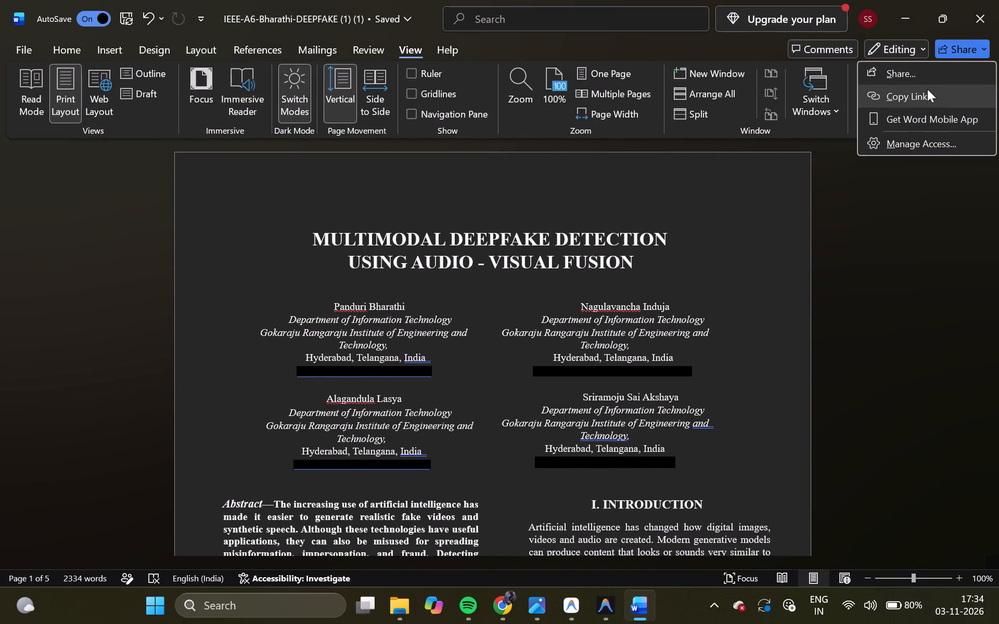
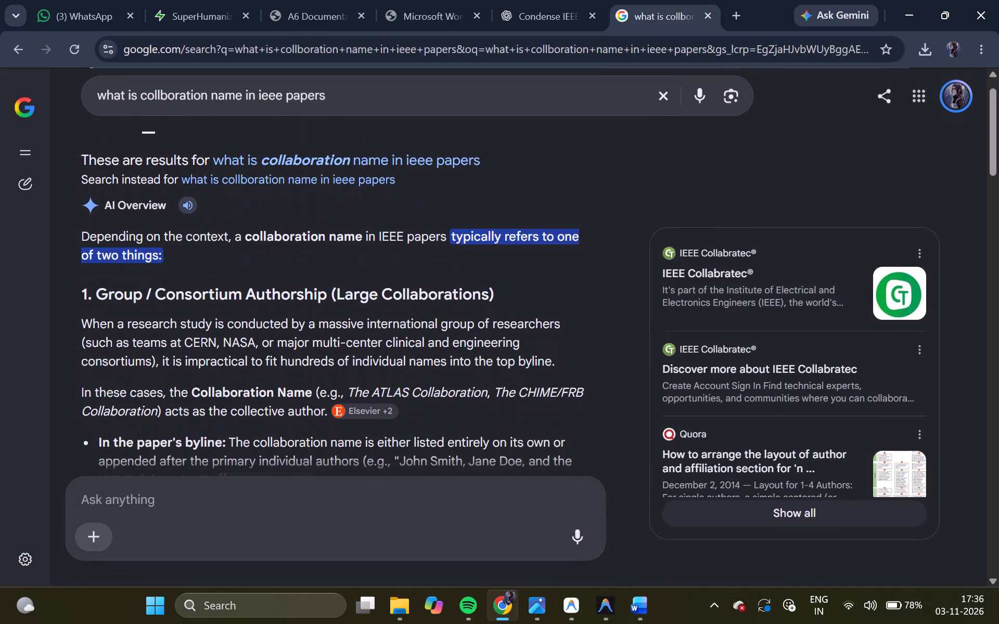
{"action": "scroll", "coordinate": [464, 390], "scroll_direction": "down", "scroll_amount": 3}
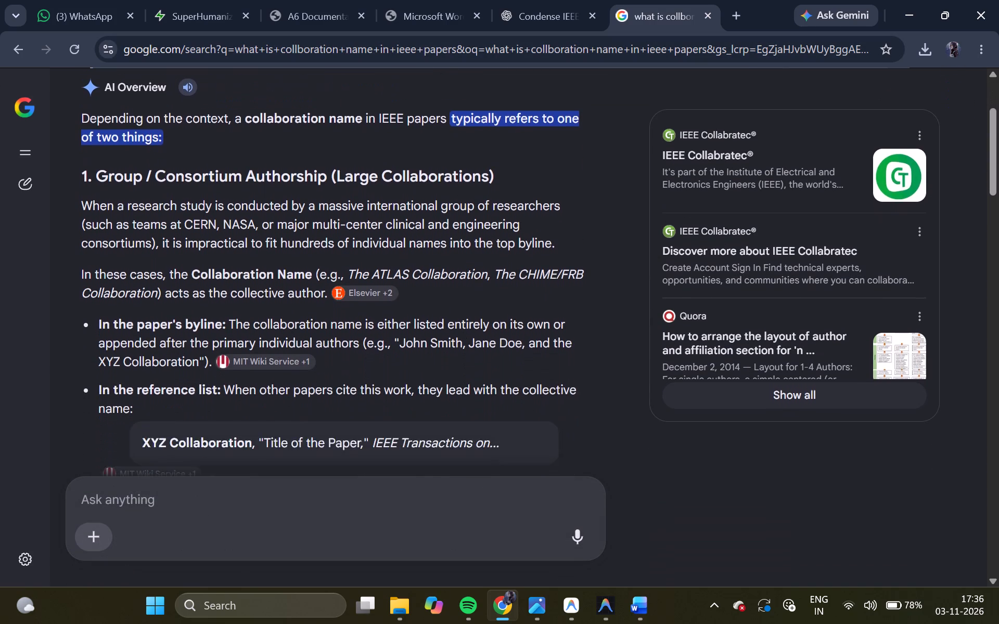